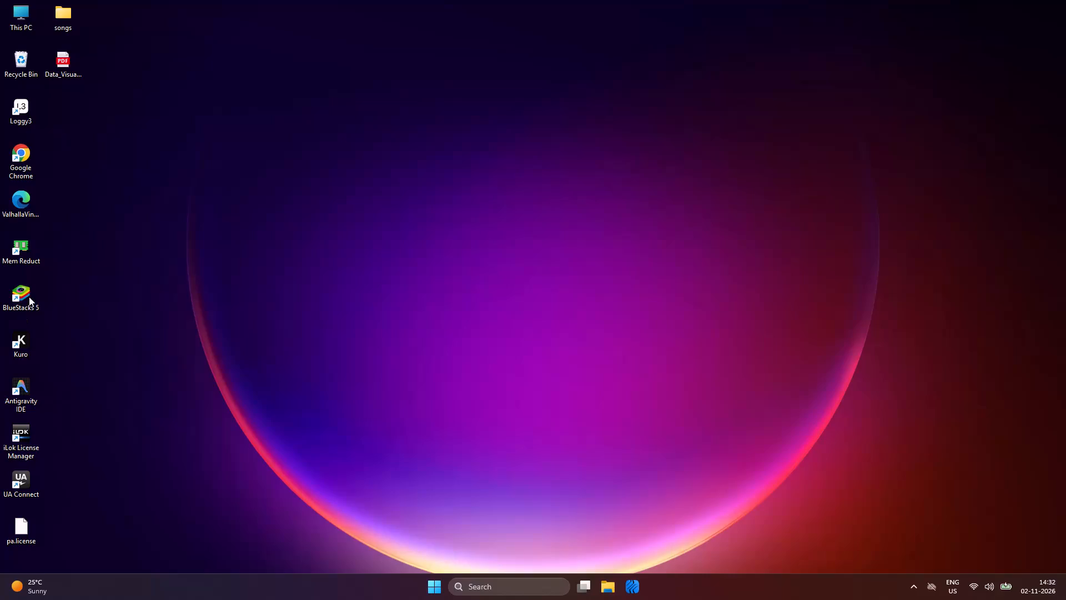
Launch Studio One and open the recent song dated 2026-10-31.
{"action": "left_click", "coordinate": [633, 599]}
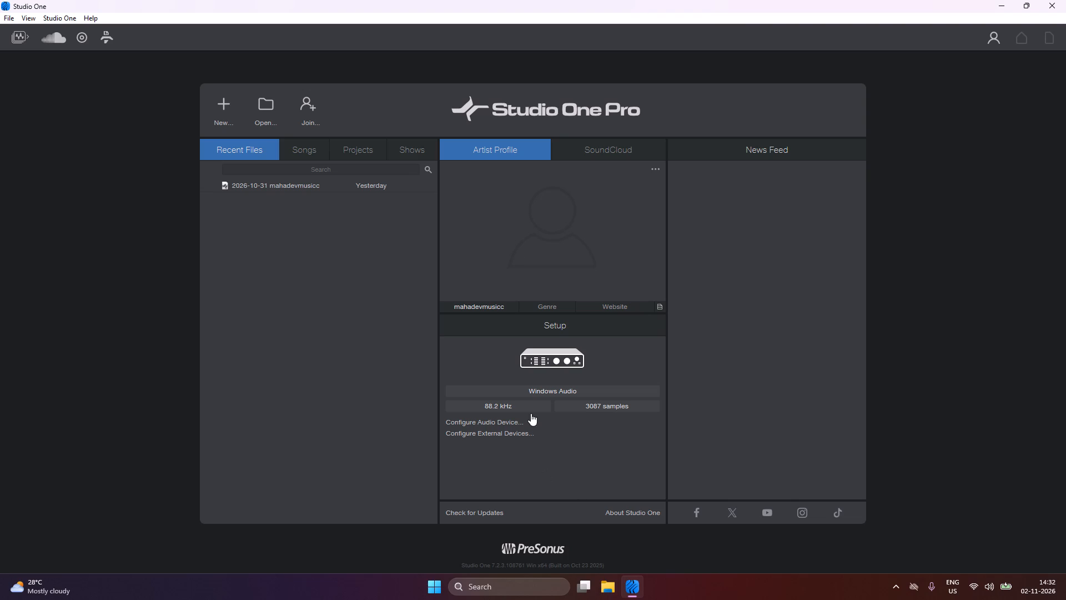
{"action": "left_click", "coordinate": [249, 188]}
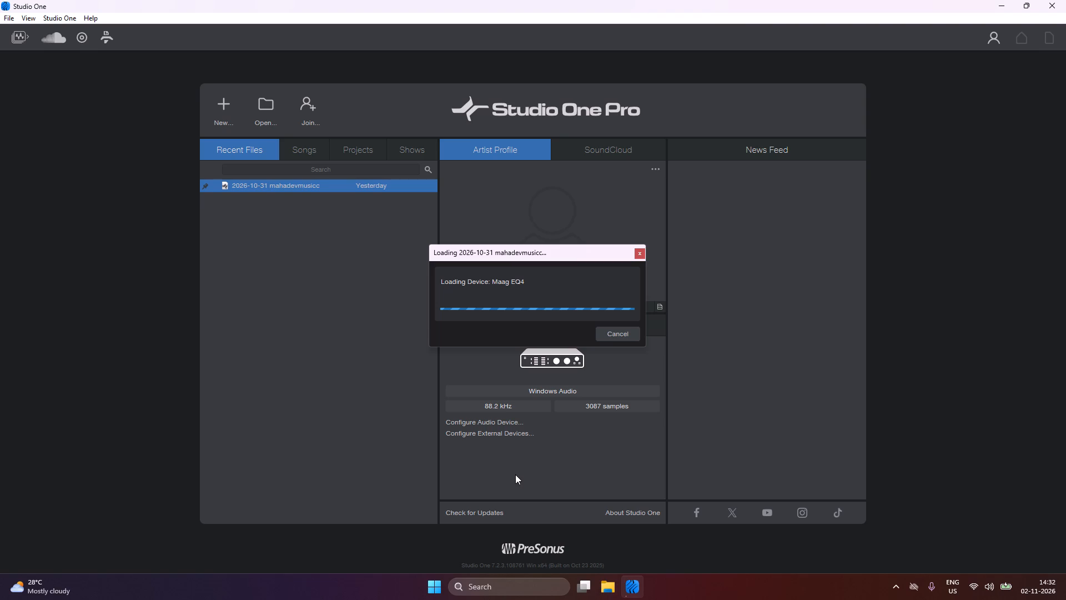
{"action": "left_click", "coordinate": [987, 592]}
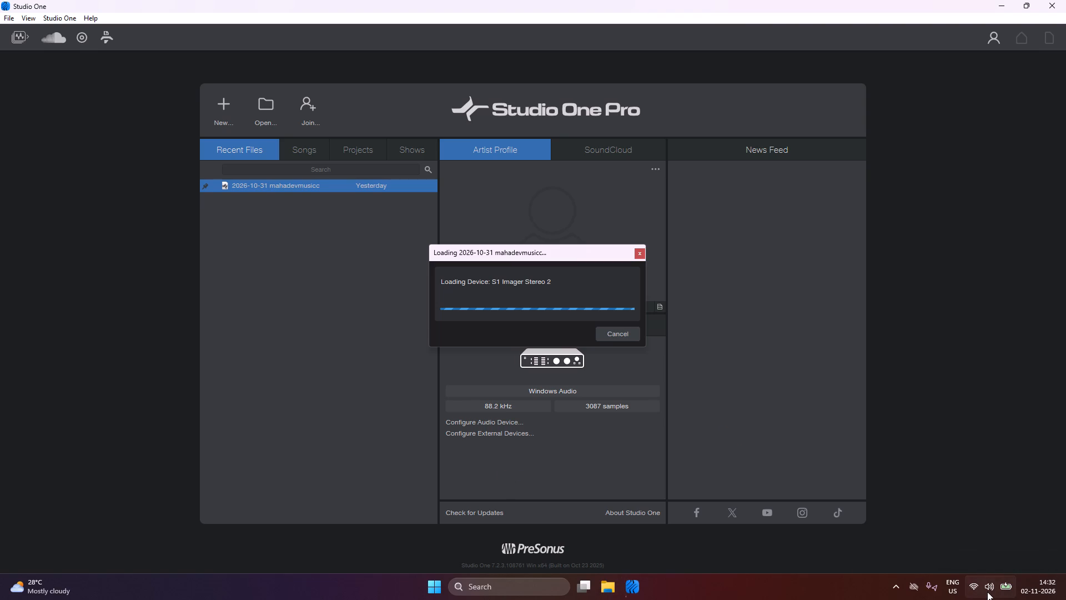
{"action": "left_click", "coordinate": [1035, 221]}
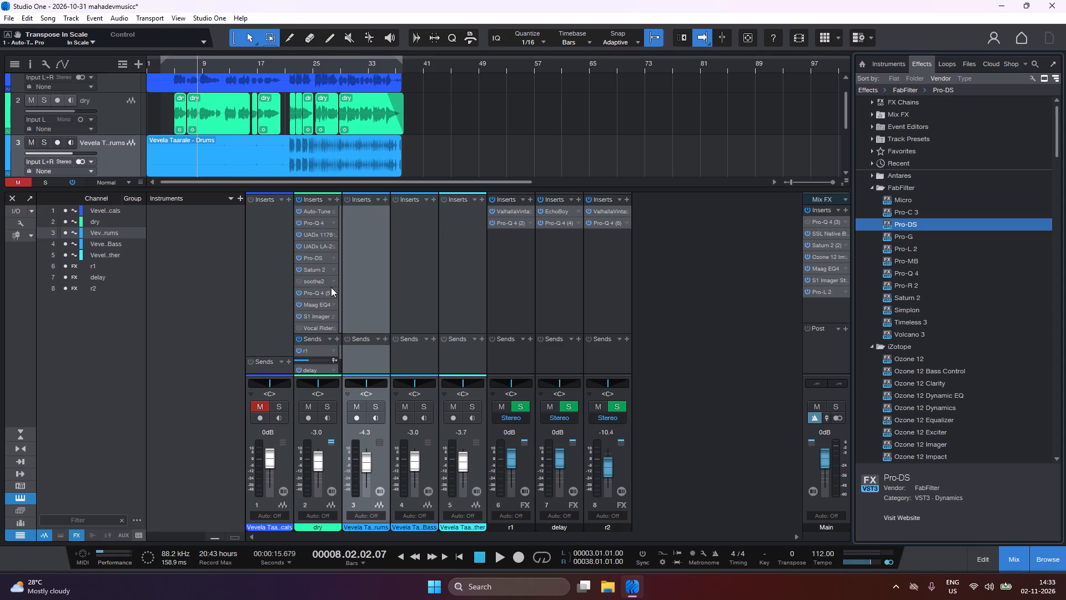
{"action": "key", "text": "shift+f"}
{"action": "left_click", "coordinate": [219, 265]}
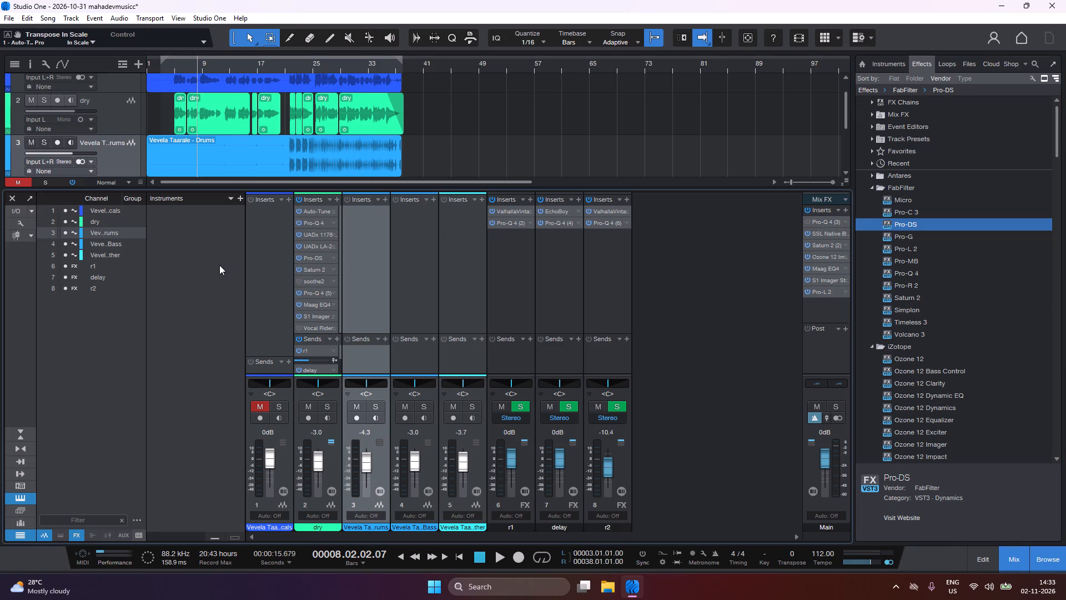
Switch the song window to full screen and play from the loop start.
{"action": "key", "text": "shift+f"}
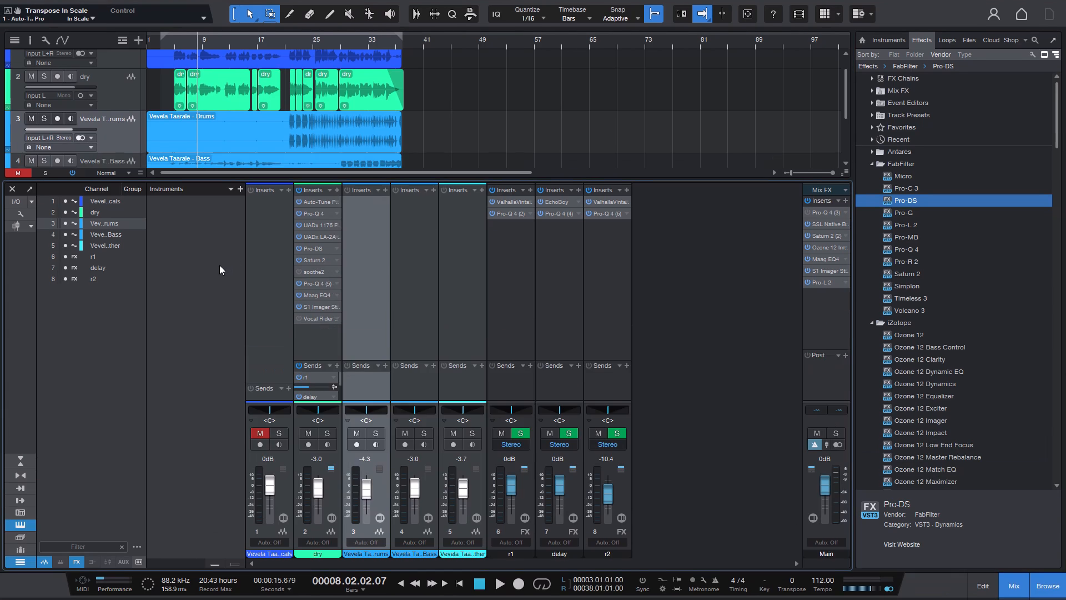
{"action": "type", "text": "1"}
{"action": "key", "text": "space"}
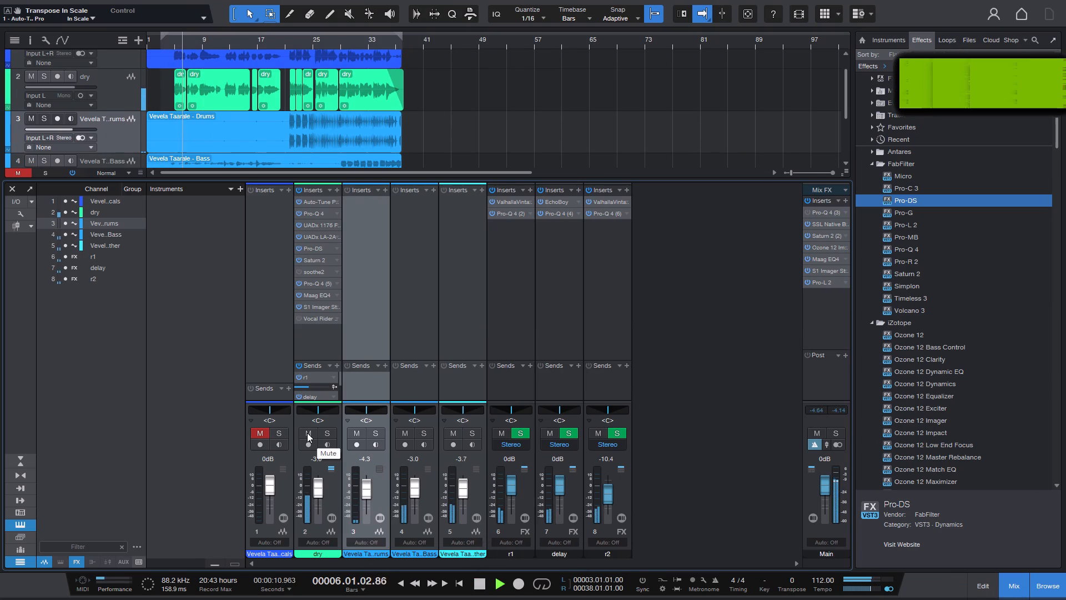
Open the Auto-Tune Pro insert on the dry vocal channel and move its window clear of the track list.
{"action": "left_click", "coordinate": [338, 203]}
{"action": "left_click", "coordinate": [342, 212]}
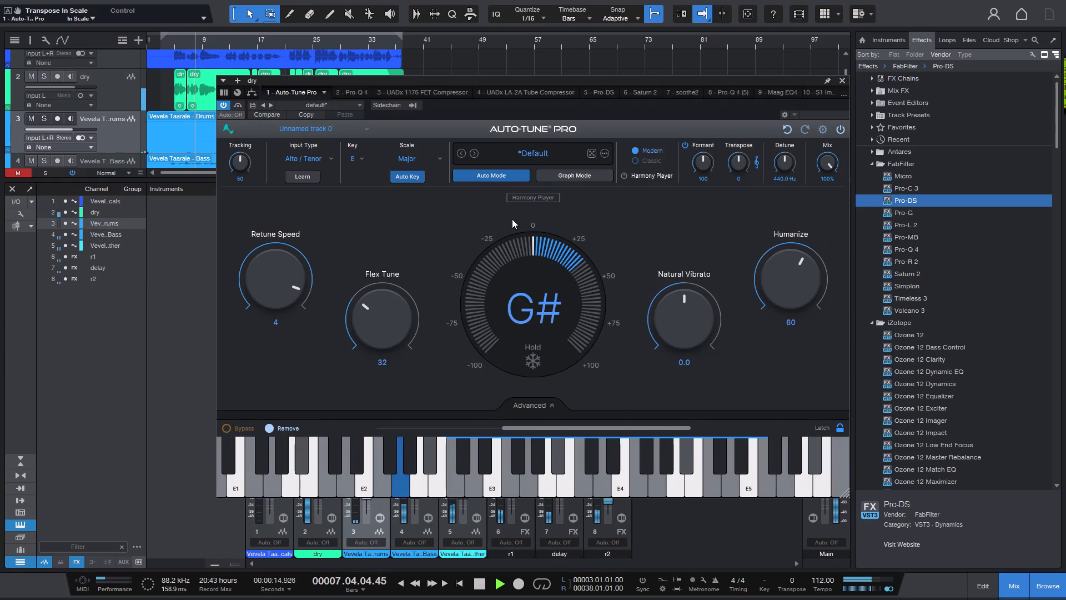
{"action": "left_click_drag", "start_coordinate": [464, 84], "coordinate": [526, 77]}
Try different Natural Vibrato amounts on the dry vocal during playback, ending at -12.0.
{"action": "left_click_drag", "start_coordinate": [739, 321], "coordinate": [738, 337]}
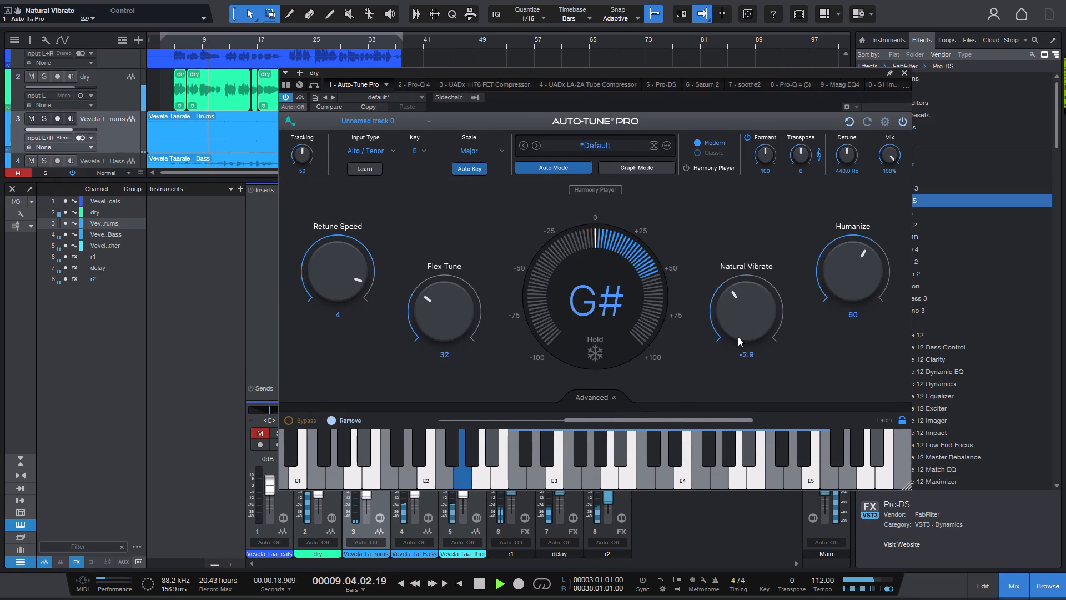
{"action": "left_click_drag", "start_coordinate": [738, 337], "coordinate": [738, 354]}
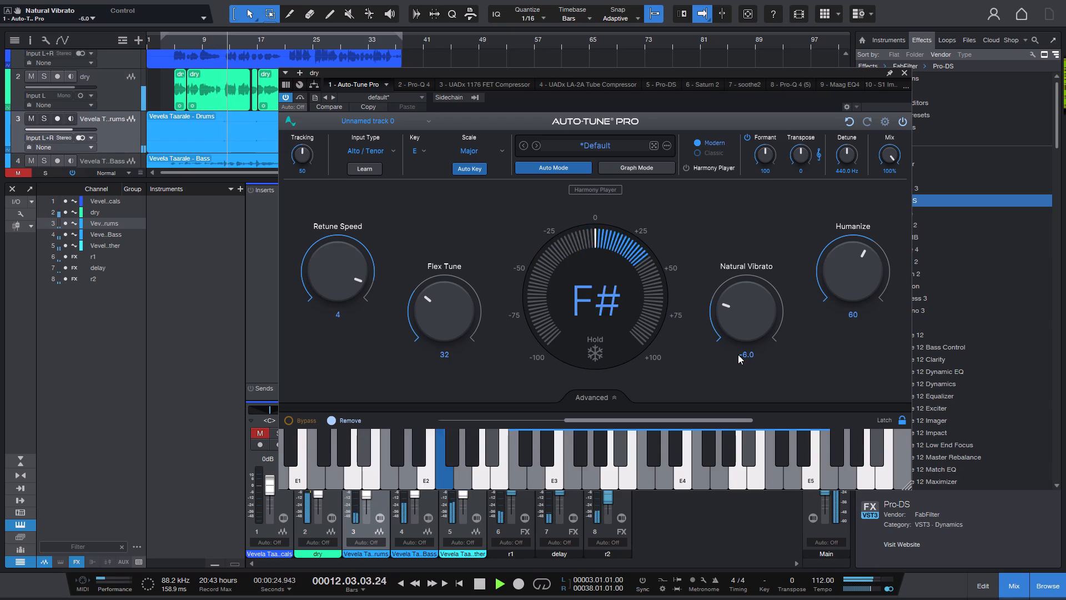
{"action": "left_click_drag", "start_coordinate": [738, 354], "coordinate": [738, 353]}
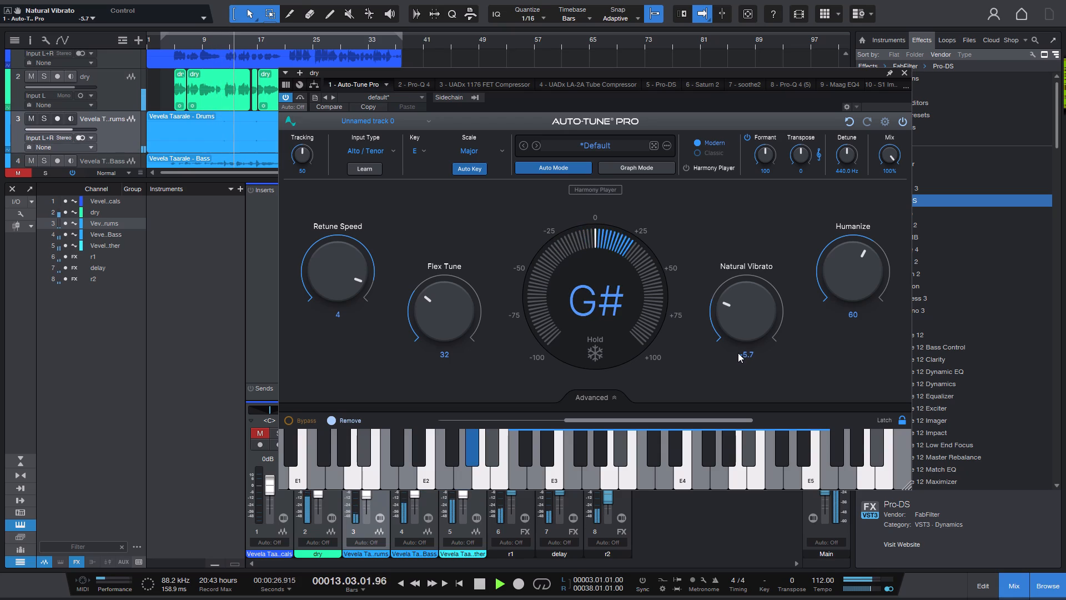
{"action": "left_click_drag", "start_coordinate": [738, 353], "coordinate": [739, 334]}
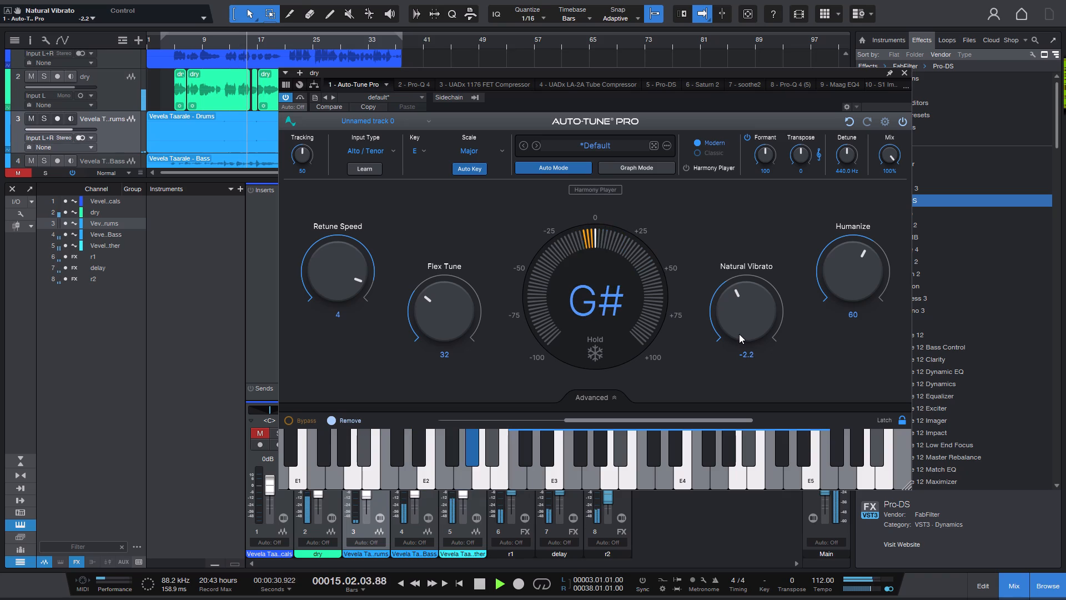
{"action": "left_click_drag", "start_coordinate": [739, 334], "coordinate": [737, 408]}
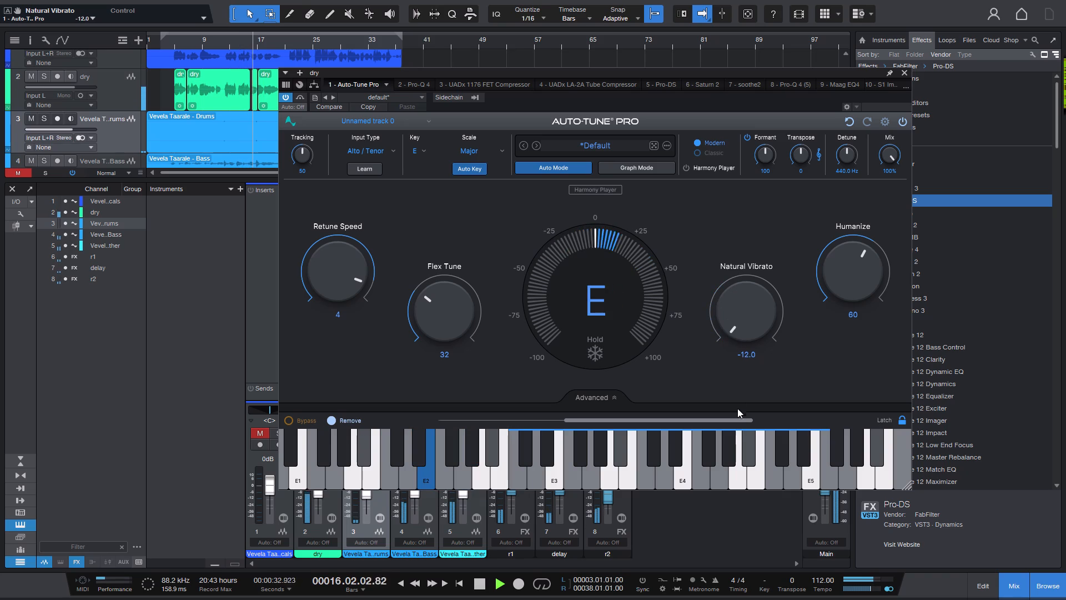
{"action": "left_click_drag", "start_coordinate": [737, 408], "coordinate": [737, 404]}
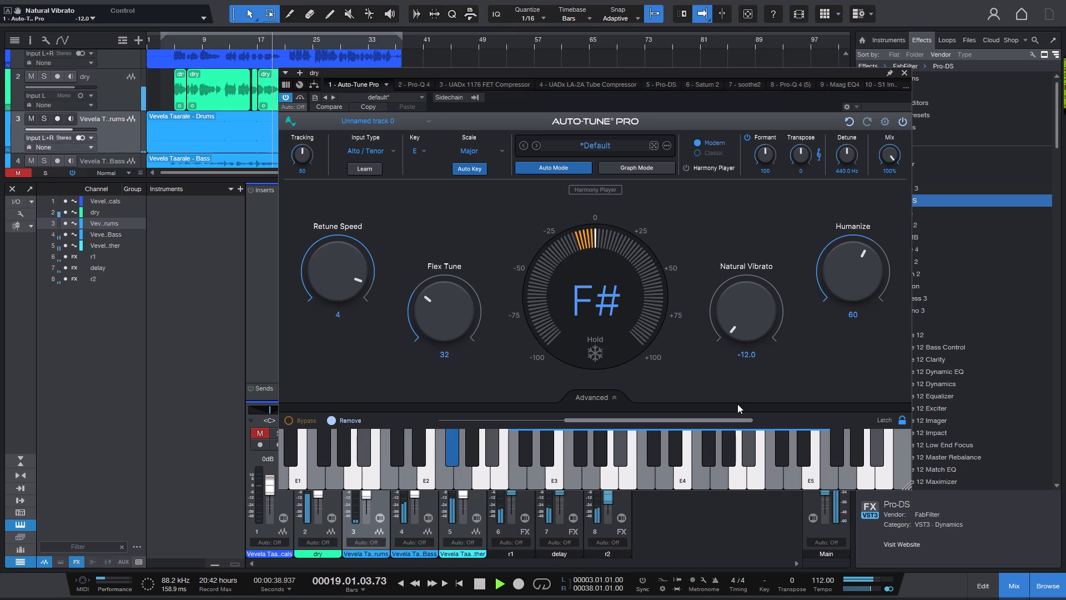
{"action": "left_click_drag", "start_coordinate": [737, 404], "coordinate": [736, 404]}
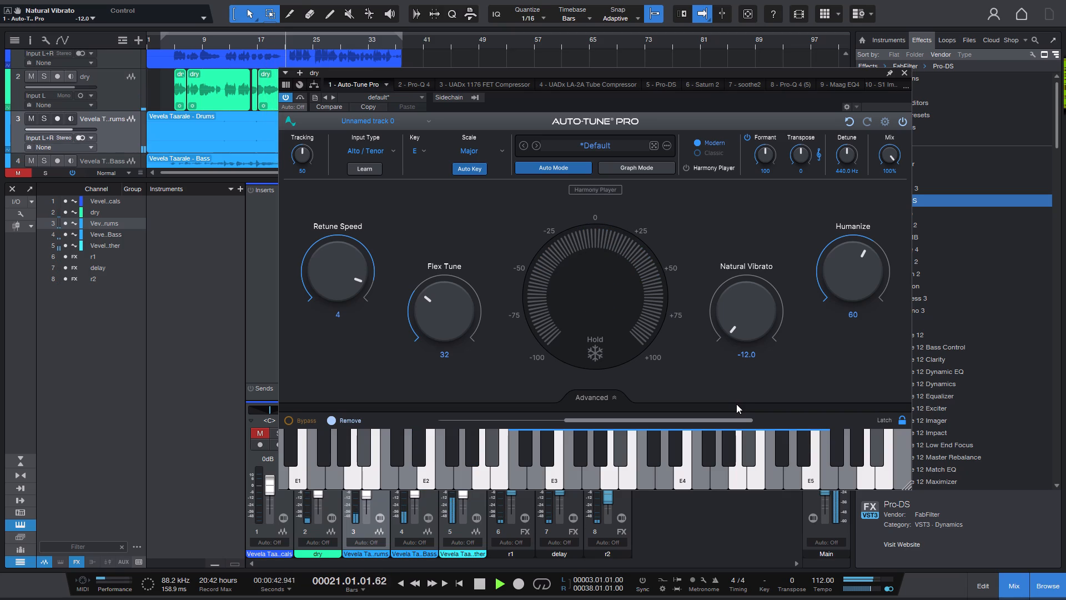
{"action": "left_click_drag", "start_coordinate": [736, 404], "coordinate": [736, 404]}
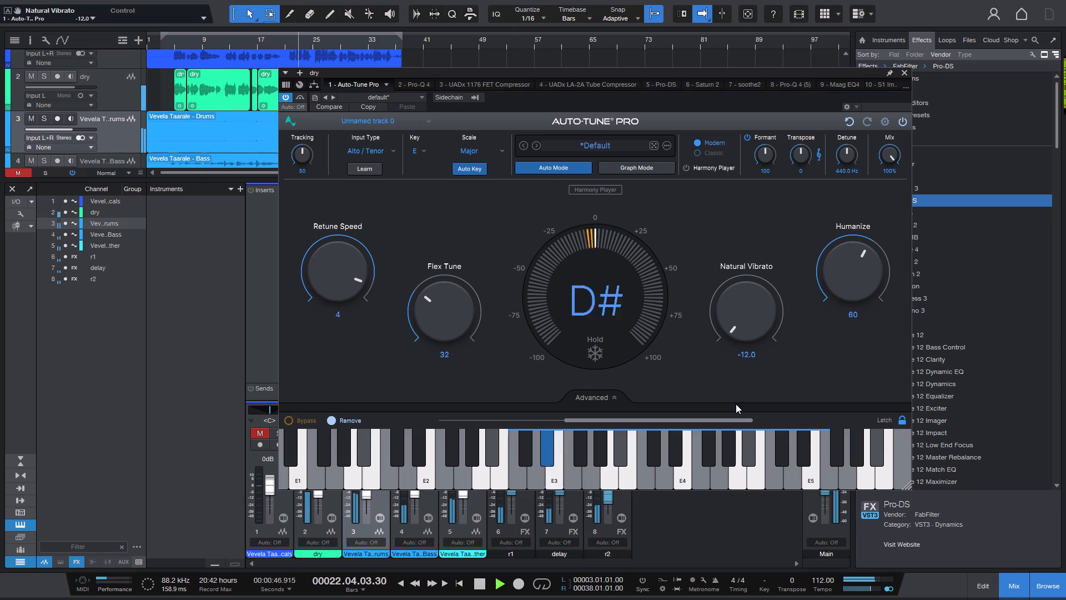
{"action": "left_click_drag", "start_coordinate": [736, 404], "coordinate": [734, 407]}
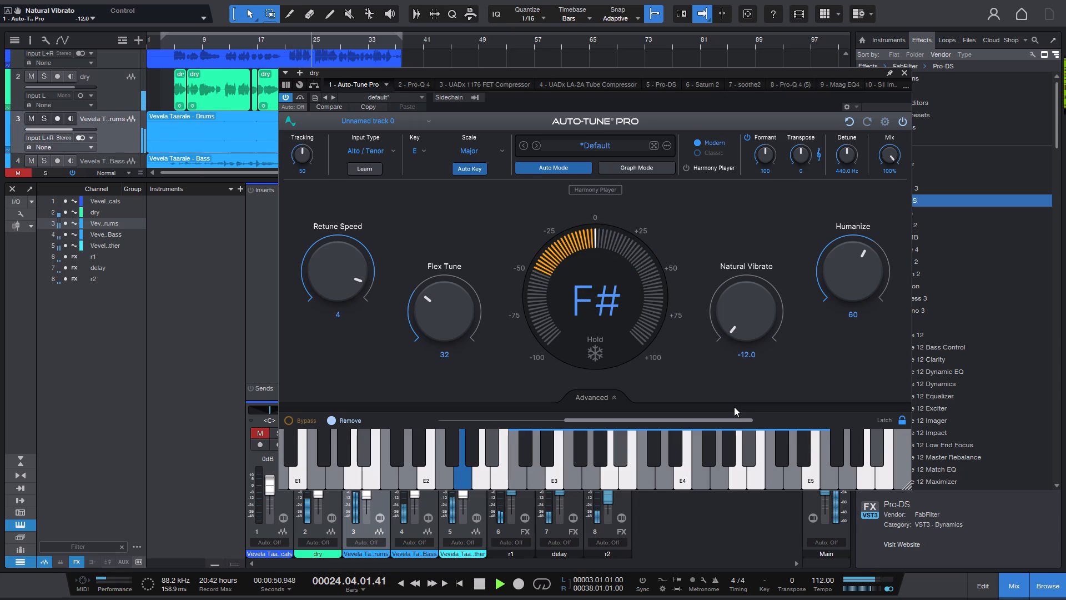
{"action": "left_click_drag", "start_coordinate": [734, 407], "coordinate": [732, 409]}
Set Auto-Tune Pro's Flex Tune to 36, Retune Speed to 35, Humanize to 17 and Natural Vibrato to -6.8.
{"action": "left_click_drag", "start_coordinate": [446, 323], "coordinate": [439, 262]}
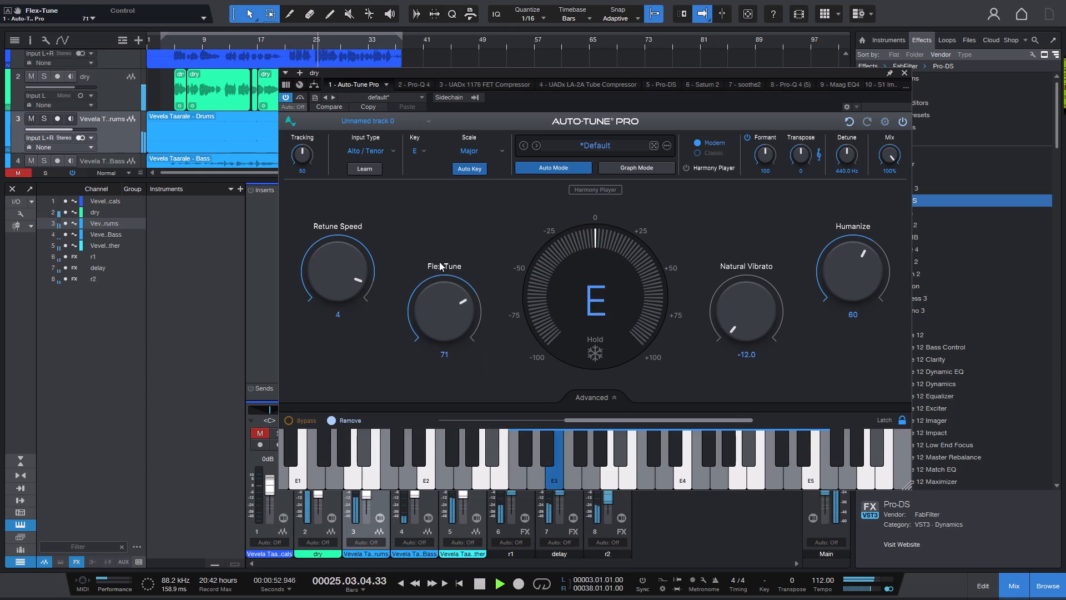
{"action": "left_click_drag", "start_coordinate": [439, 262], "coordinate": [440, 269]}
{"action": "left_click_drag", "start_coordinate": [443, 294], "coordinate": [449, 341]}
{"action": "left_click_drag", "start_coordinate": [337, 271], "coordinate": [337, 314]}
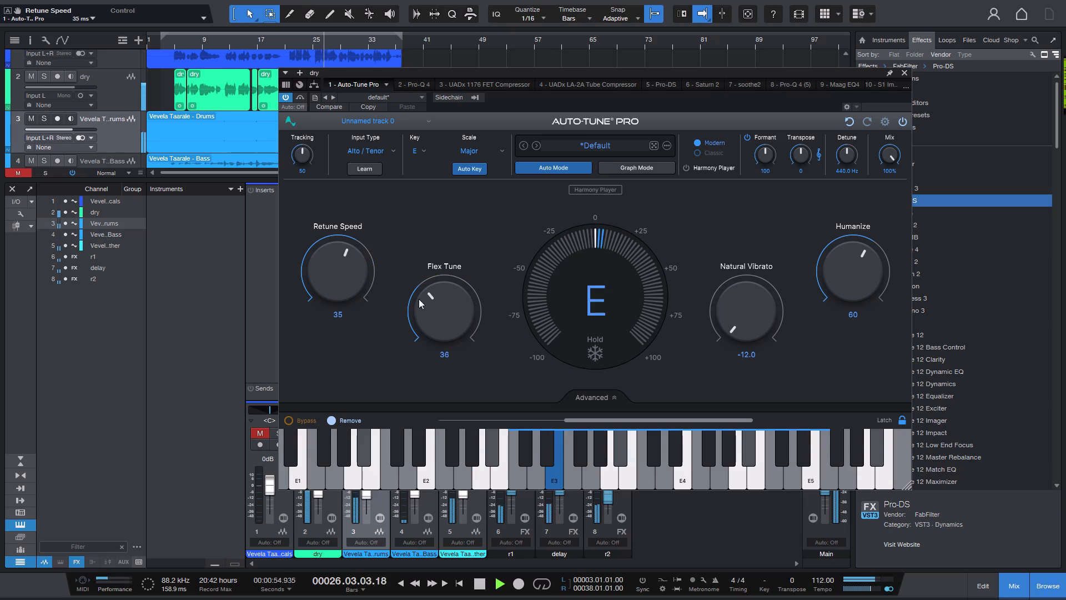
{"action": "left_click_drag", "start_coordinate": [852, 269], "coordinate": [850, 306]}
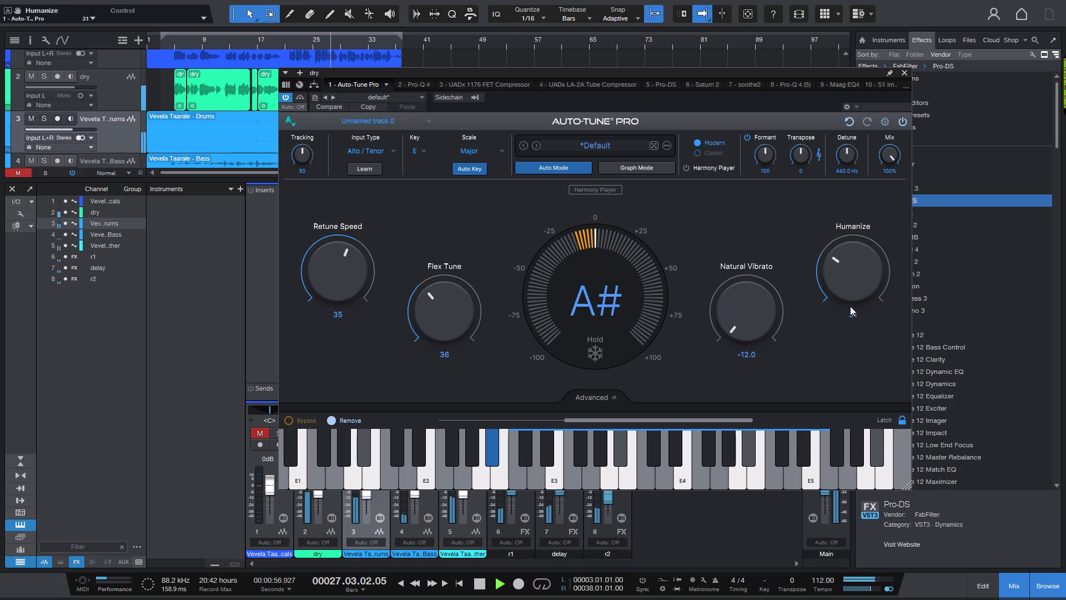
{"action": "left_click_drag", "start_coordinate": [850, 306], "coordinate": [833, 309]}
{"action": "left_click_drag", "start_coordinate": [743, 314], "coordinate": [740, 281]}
Customise the allowed scale notes on the Auto-Tune Pro keyboard in Remove mode, including removing E3.
{"action": "left_click", "coordinate": [538, 484]}
{"action": "left_click", "coordinate": [501, 488]}
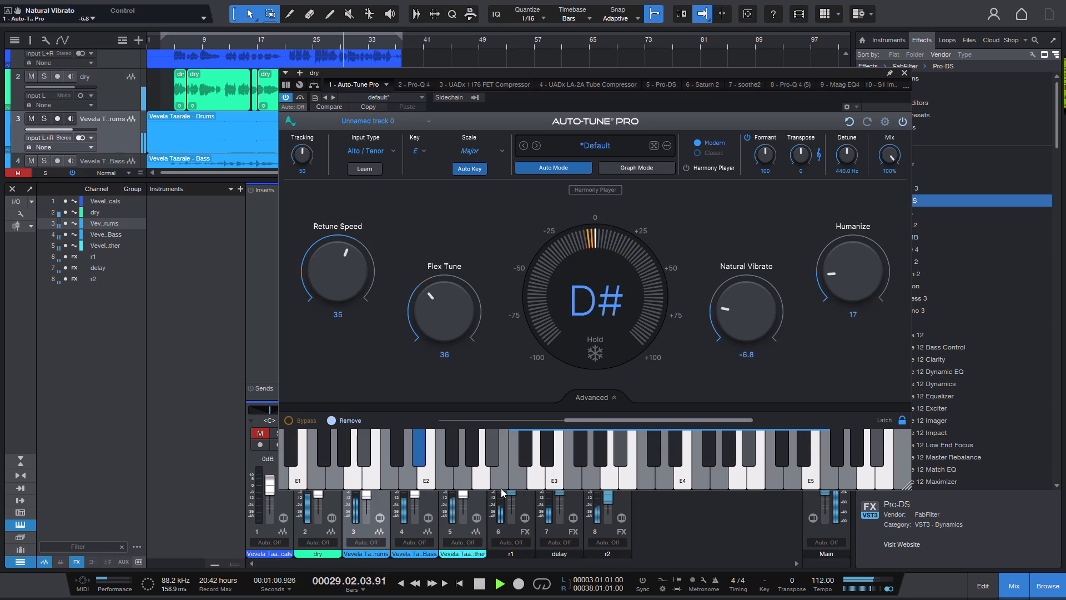
{"action": "triple_click", "coordinate": [449, 481]}
{"action": "triple_click", "coordinate": [449, 481]}
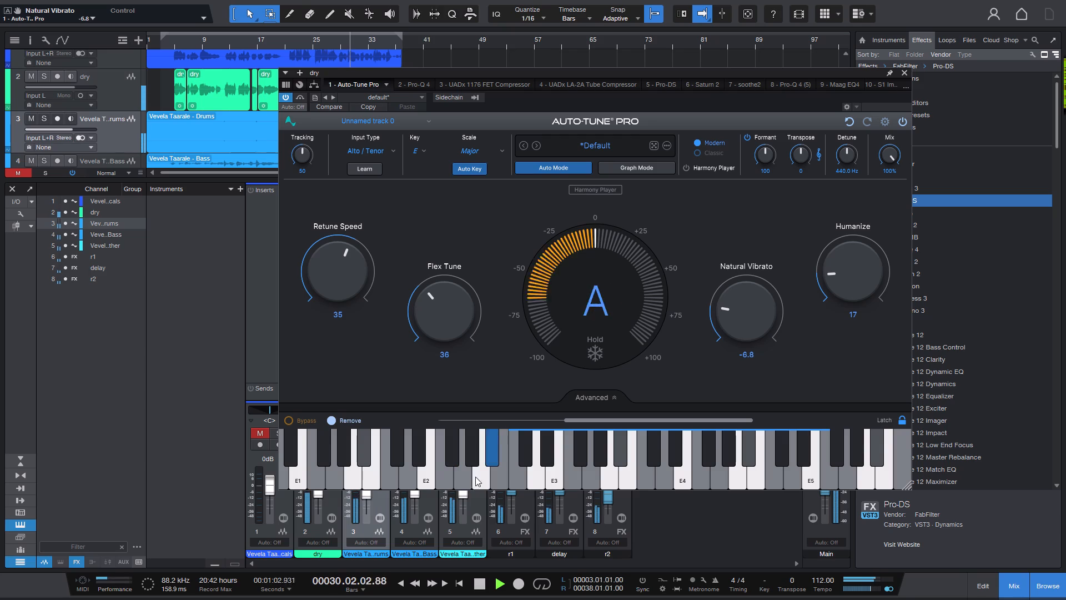
{"action": "left_click", "coordinate": [480, 477]}
{"action": "left_click", "coordinate": [558, 471]}
{"action": "left_click_drag", "start_coordinate": [650, 464], "coordinate": [658, 463]}
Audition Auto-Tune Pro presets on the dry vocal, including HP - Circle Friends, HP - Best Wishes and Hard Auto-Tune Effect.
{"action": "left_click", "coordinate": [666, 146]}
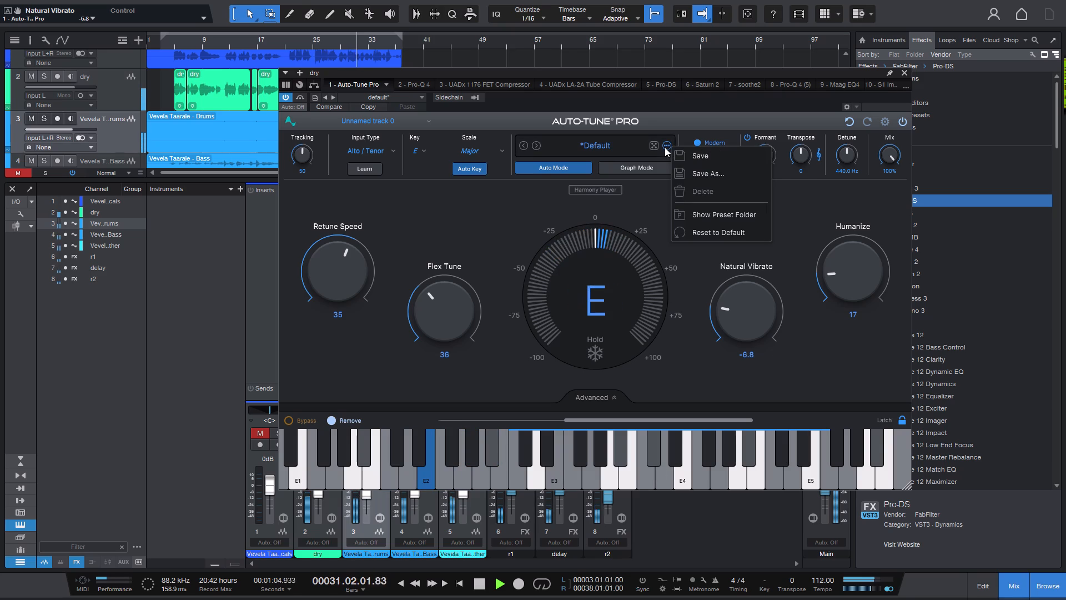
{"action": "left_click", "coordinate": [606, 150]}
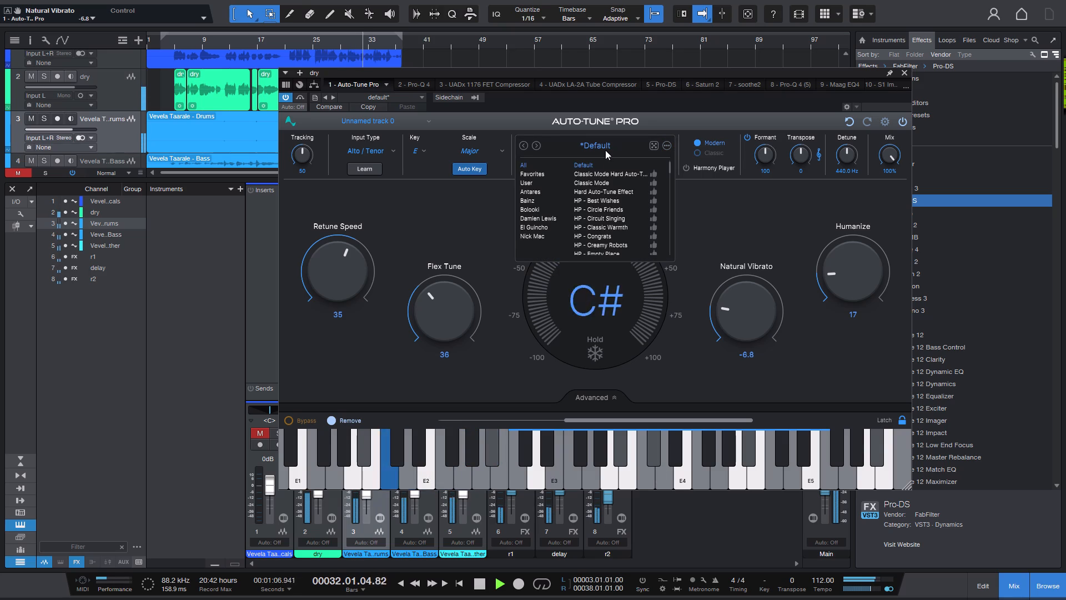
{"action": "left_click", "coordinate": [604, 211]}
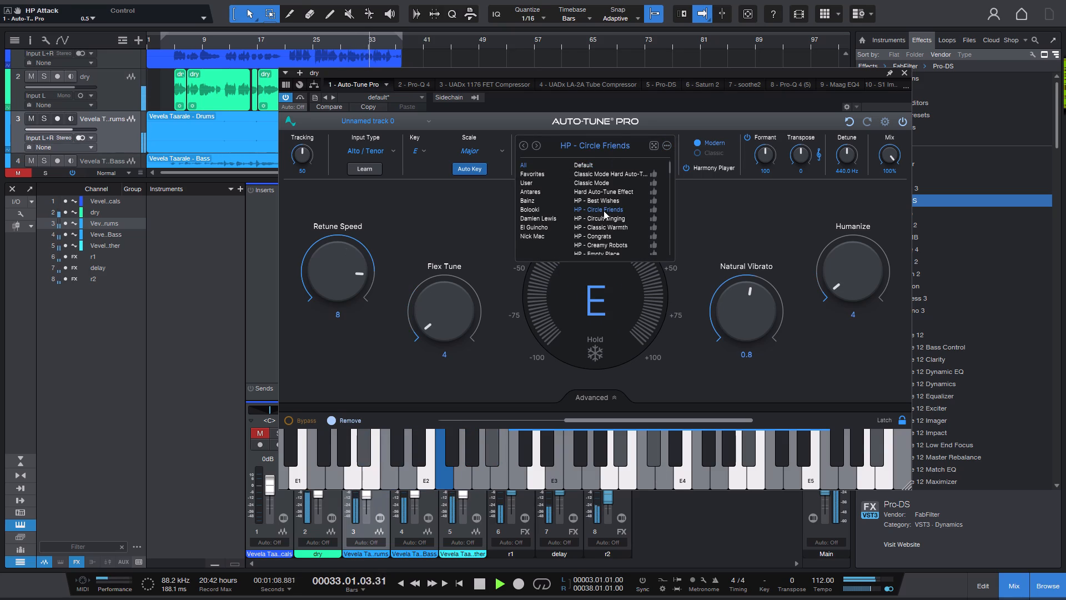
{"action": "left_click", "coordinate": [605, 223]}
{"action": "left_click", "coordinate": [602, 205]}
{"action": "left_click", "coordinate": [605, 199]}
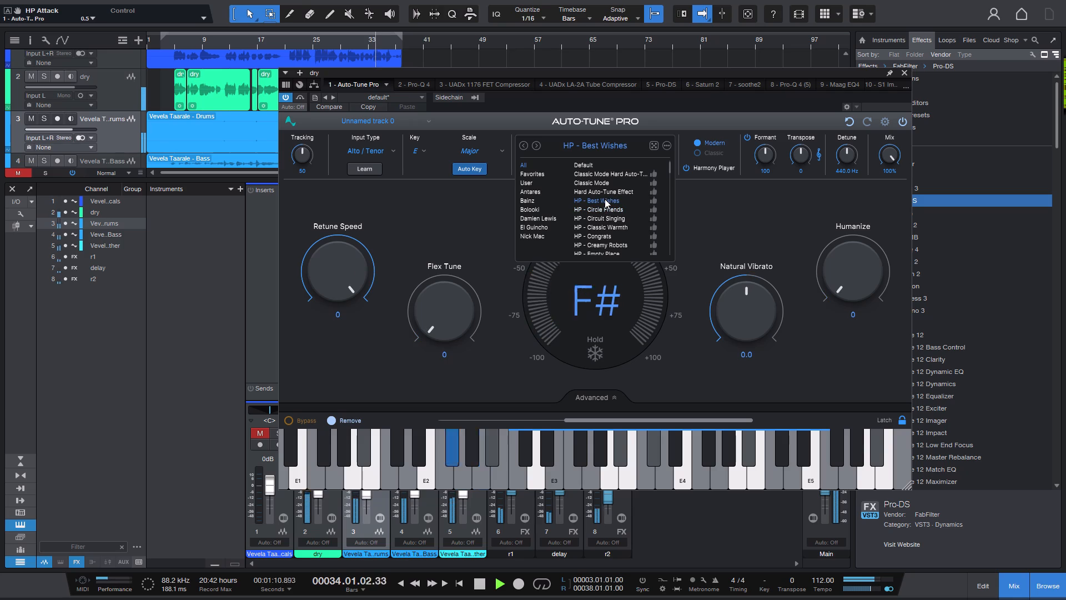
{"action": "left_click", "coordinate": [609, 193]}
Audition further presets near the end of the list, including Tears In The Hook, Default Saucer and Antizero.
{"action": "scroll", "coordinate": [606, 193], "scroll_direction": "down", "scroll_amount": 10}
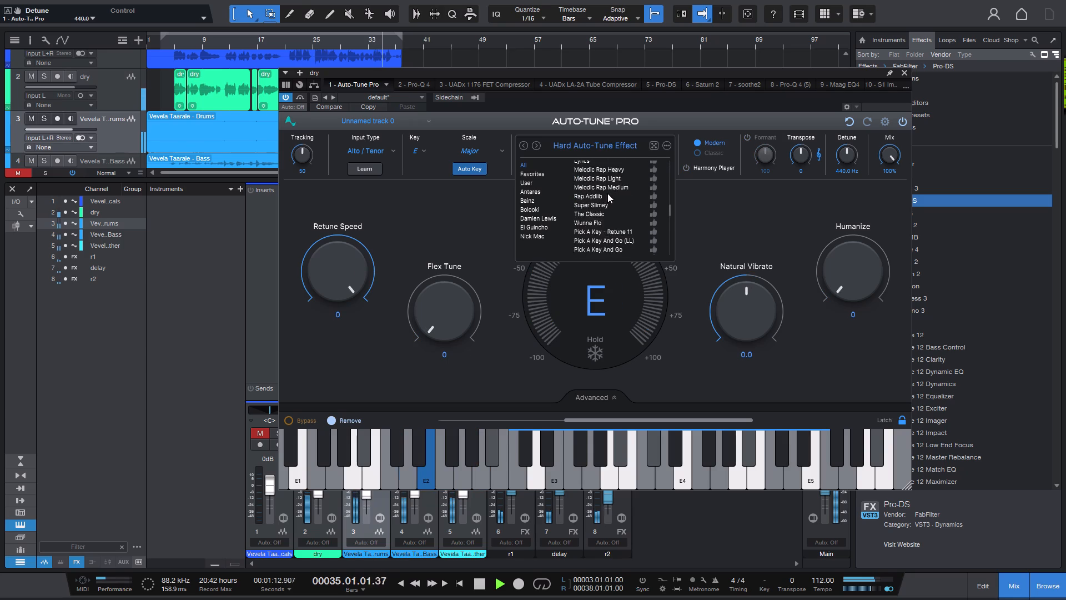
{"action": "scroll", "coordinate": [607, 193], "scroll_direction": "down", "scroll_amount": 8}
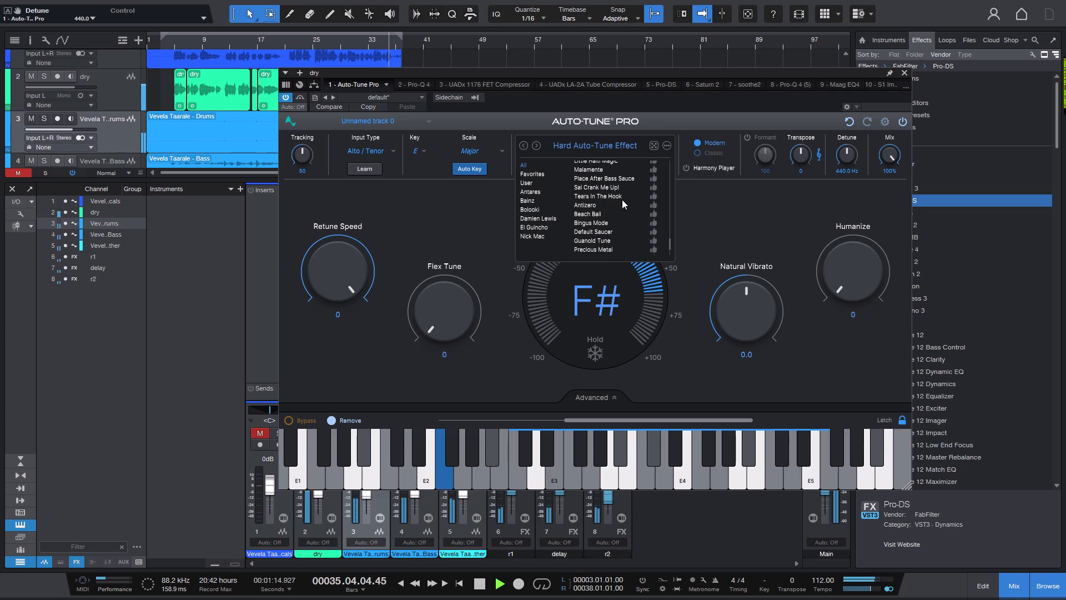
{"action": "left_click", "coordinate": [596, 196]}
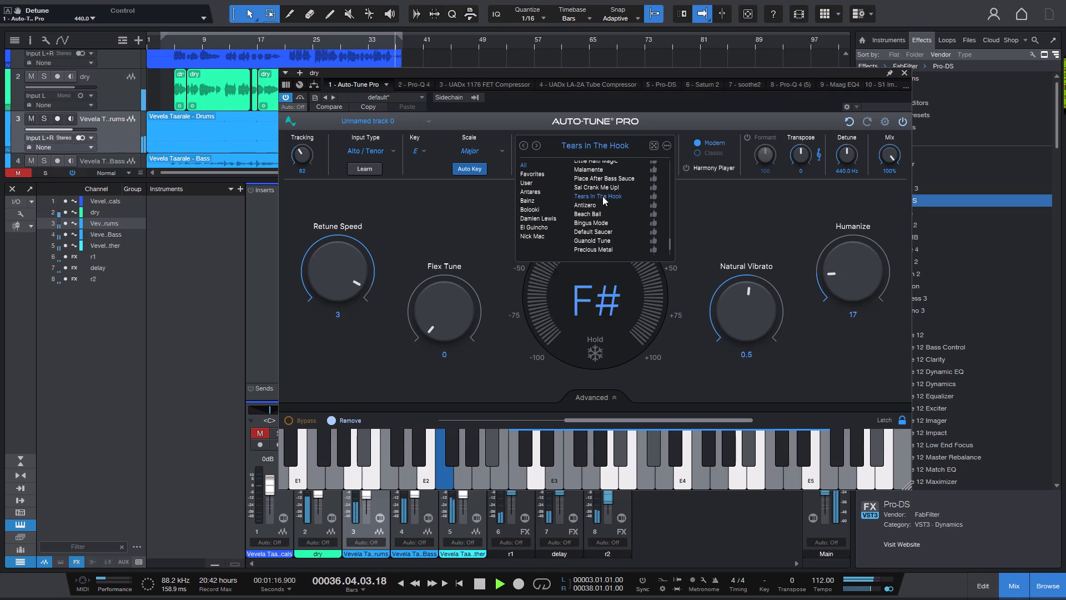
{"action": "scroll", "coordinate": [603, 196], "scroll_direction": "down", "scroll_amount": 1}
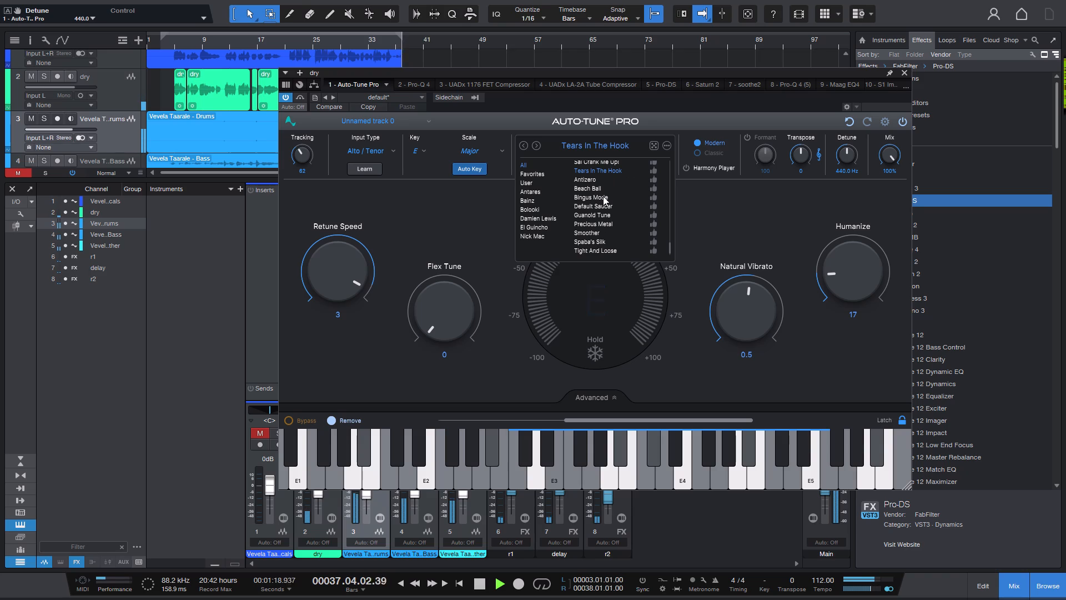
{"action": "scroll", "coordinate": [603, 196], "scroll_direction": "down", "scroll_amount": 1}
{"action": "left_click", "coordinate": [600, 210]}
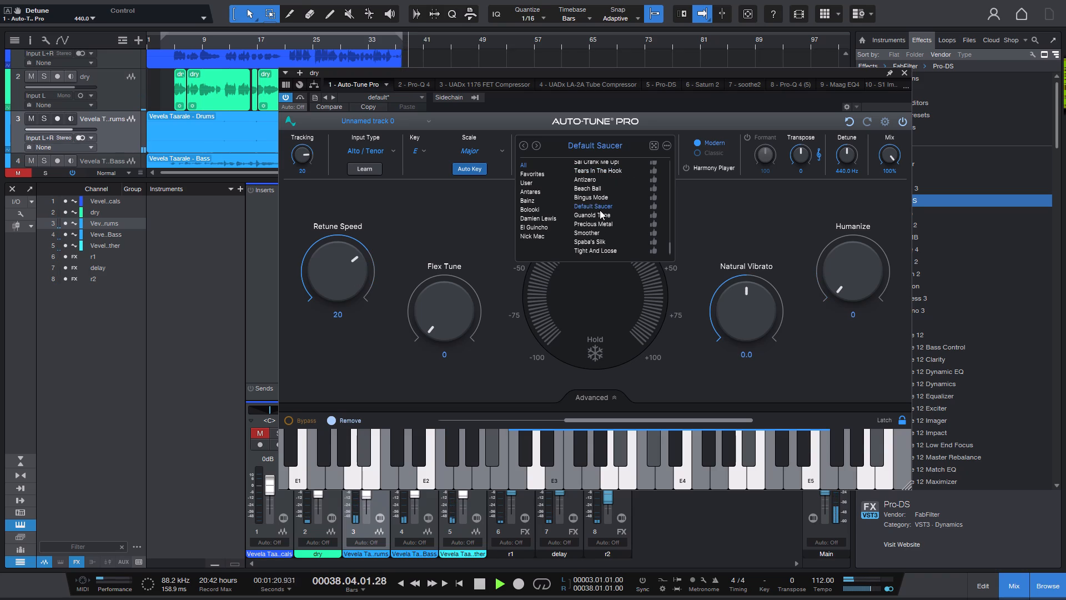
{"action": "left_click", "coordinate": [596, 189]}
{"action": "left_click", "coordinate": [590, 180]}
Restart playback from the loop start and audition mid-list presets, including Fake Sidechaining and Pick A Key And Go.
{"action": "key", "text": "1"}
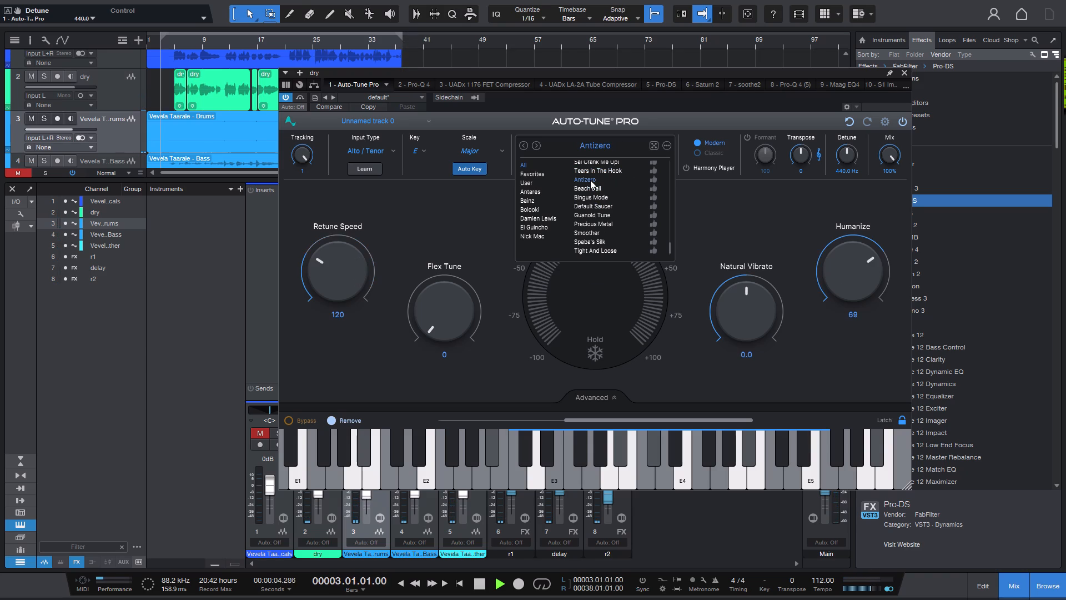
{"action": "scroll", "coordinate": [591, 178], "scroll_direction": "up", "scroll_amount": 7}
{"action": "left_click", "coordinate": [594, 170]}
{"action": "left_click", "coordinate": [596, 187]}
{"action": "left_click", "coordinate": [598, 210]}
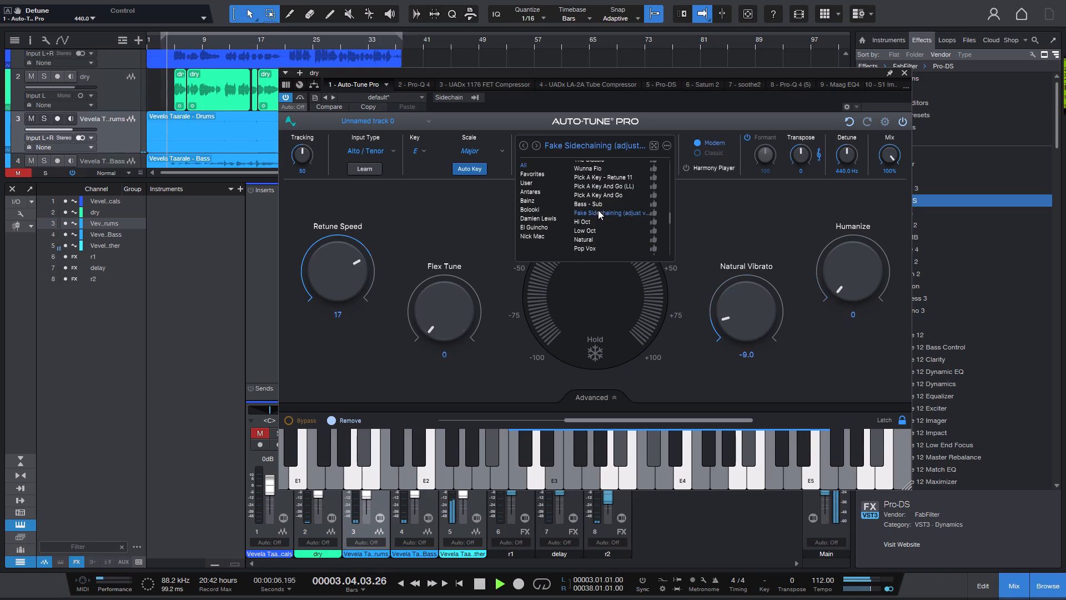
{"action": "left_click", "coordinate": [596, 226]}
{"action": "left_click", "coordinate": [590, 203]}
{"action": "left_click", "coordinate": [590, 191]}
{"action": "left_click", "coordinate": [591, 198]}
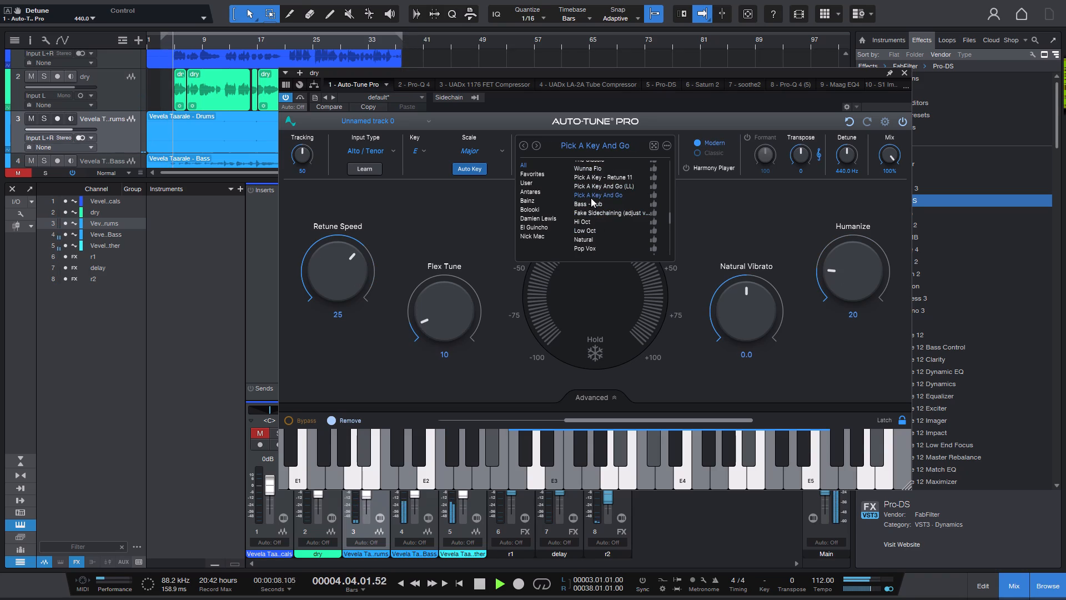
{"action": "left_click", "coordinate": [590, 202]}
Compare presets such as HP - Creamy Robots and load HP - Empty Place on the dry vocal.
{"action": "scroll", "coordinate": [590, 201], "scroll_direction": "up", "scroll_amount": 10}
{"action": "left_click", "coordinate": [590, 201]}
{"action": "left_click", "coordinate": [594, 187]}
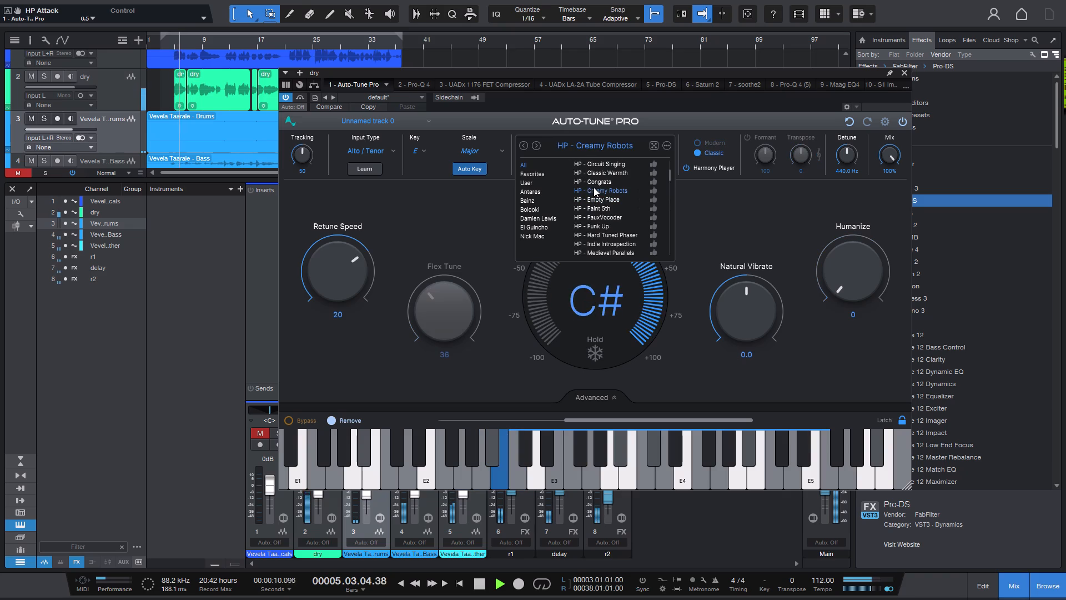
{"action": "left_click", "coordinate": [600, 201]}
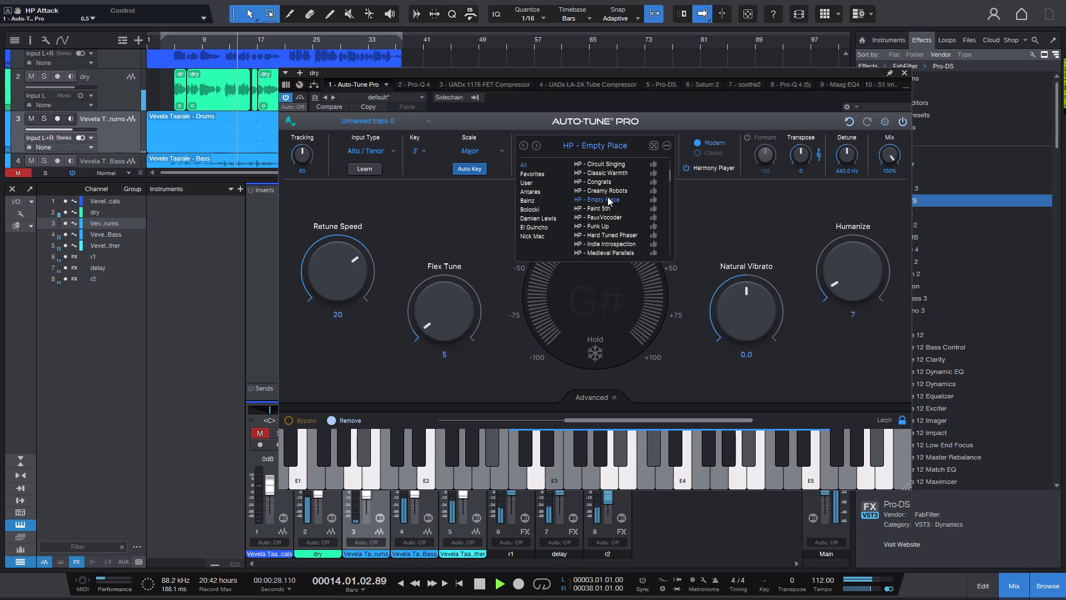
{"action": "left_click", "coordinate": [607, 197]}
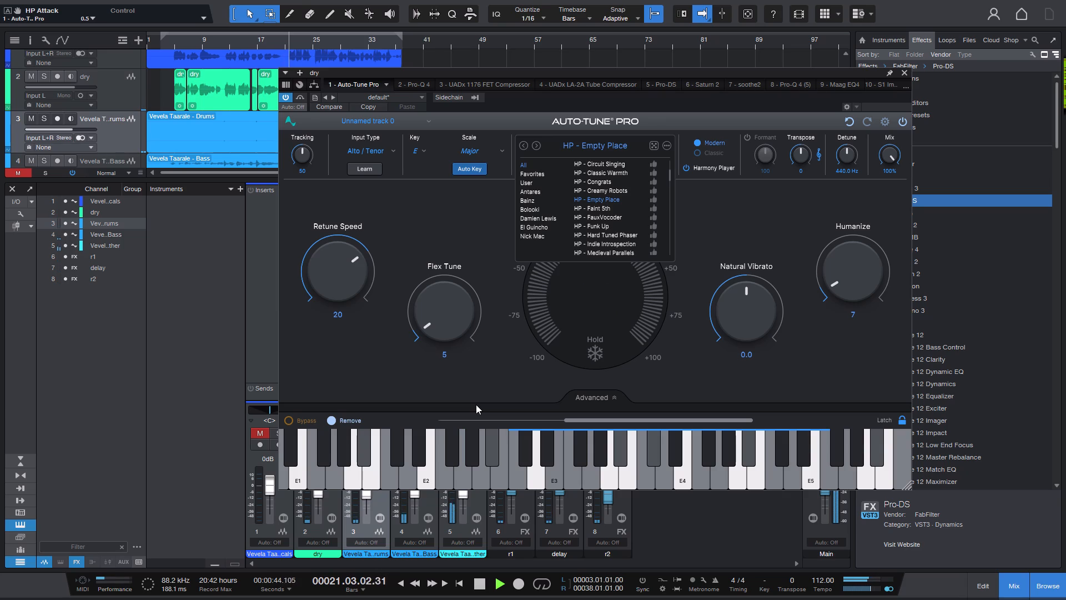
Set Auto-Tune Pro's Natural Vibrato to -2.1.
{"action": "left_click", "coordinate": [575, 299]}
{"action": "left_click_drag", "start_coordinate": [737, 312], "coordinate": [737, 325]}
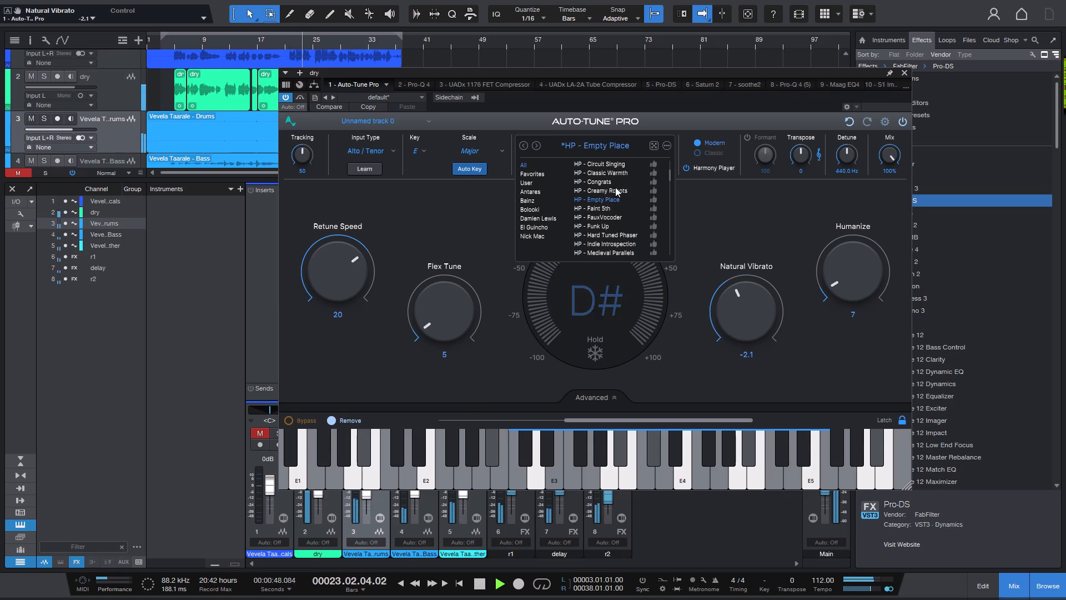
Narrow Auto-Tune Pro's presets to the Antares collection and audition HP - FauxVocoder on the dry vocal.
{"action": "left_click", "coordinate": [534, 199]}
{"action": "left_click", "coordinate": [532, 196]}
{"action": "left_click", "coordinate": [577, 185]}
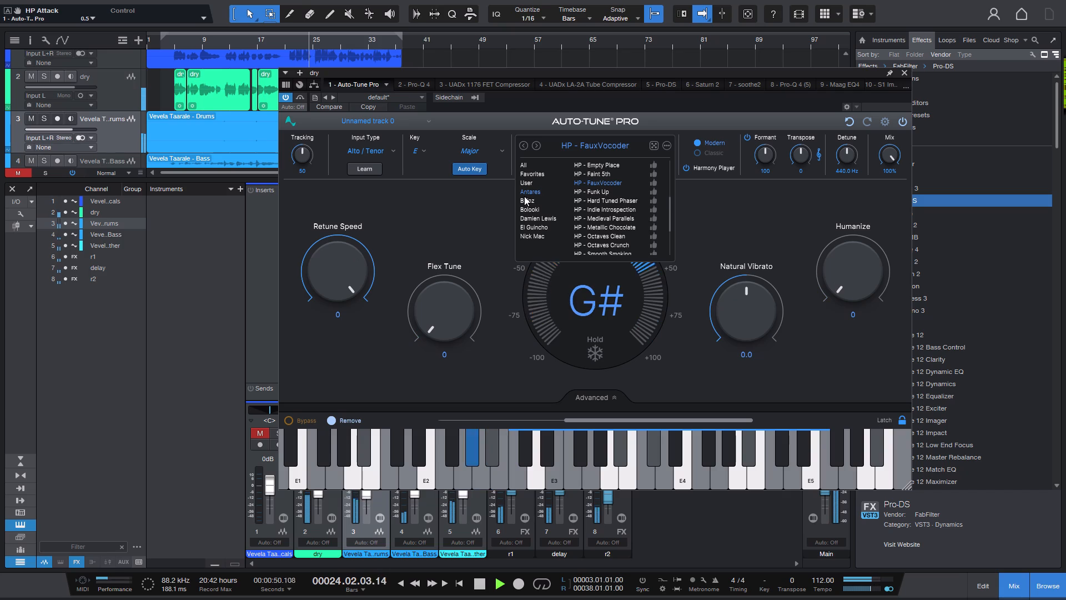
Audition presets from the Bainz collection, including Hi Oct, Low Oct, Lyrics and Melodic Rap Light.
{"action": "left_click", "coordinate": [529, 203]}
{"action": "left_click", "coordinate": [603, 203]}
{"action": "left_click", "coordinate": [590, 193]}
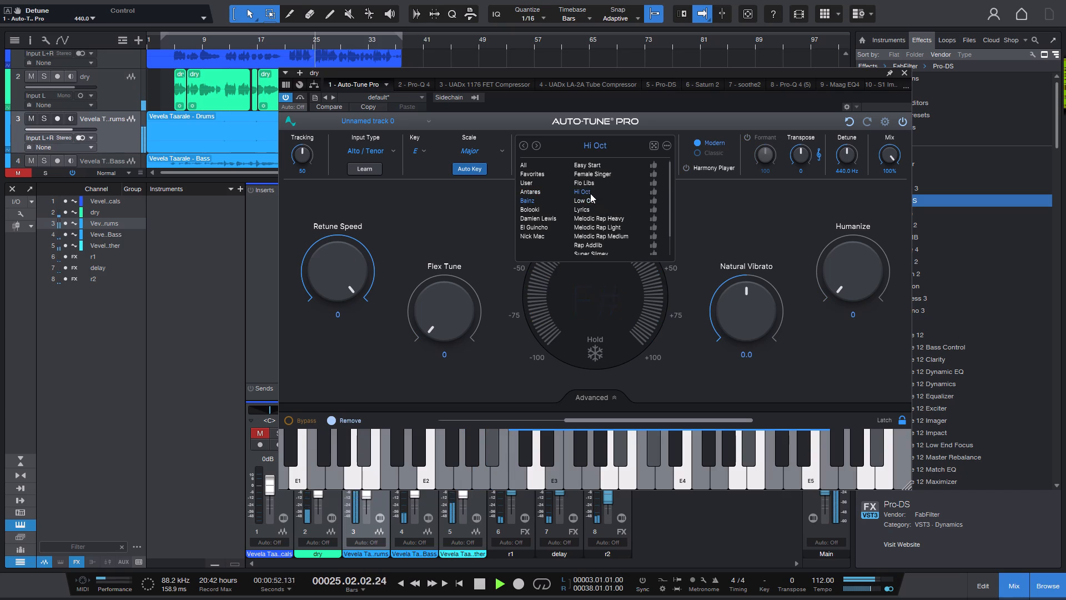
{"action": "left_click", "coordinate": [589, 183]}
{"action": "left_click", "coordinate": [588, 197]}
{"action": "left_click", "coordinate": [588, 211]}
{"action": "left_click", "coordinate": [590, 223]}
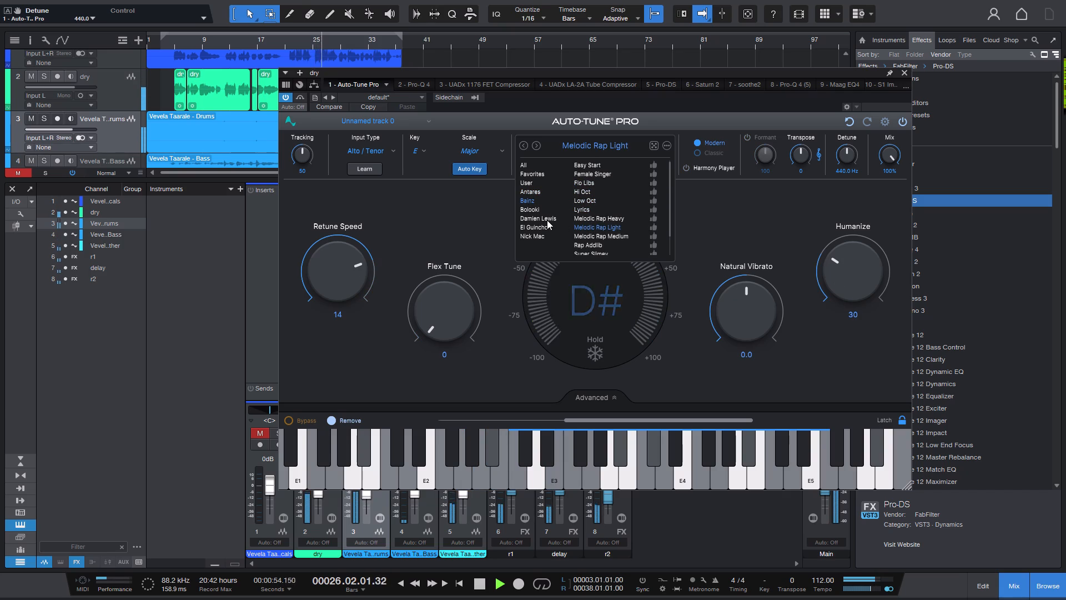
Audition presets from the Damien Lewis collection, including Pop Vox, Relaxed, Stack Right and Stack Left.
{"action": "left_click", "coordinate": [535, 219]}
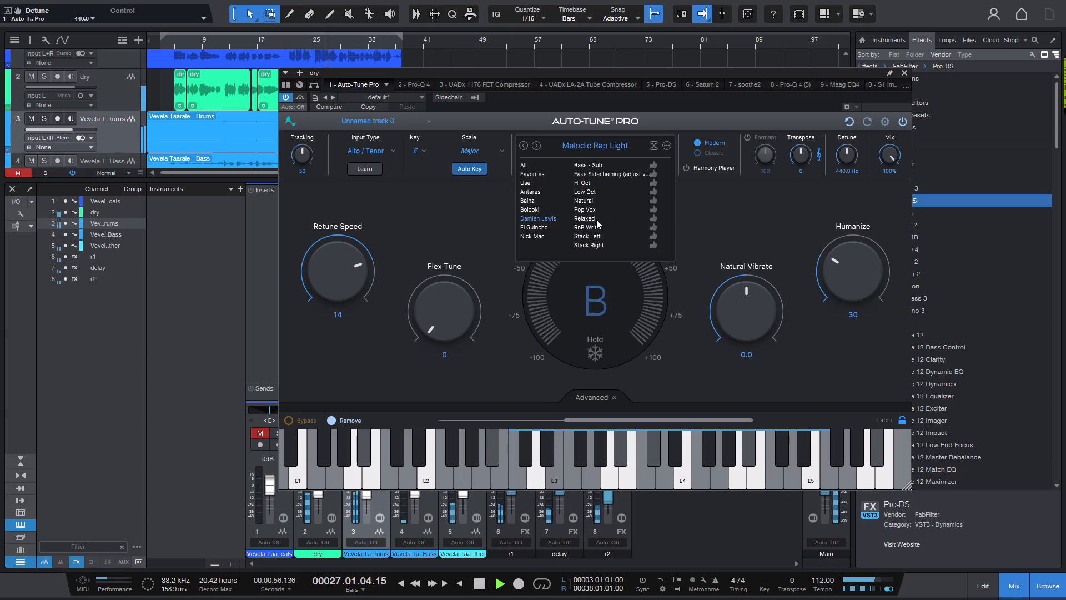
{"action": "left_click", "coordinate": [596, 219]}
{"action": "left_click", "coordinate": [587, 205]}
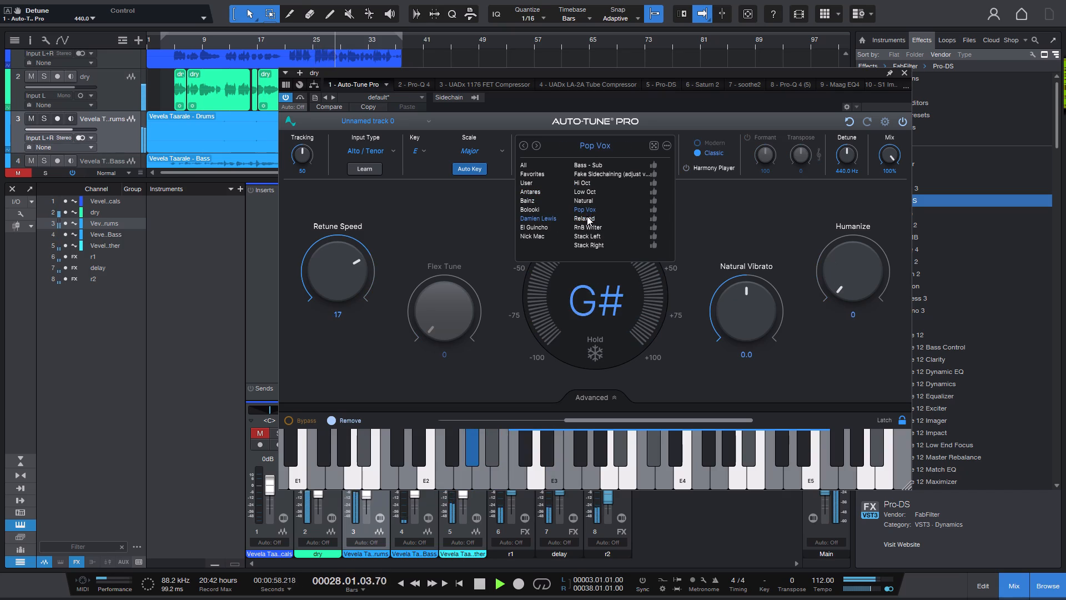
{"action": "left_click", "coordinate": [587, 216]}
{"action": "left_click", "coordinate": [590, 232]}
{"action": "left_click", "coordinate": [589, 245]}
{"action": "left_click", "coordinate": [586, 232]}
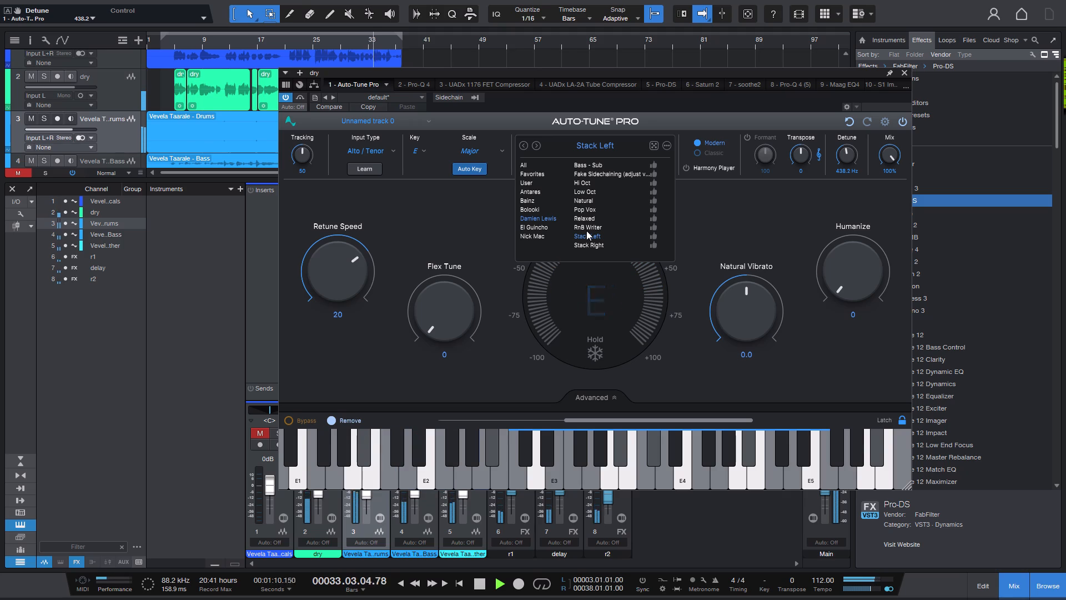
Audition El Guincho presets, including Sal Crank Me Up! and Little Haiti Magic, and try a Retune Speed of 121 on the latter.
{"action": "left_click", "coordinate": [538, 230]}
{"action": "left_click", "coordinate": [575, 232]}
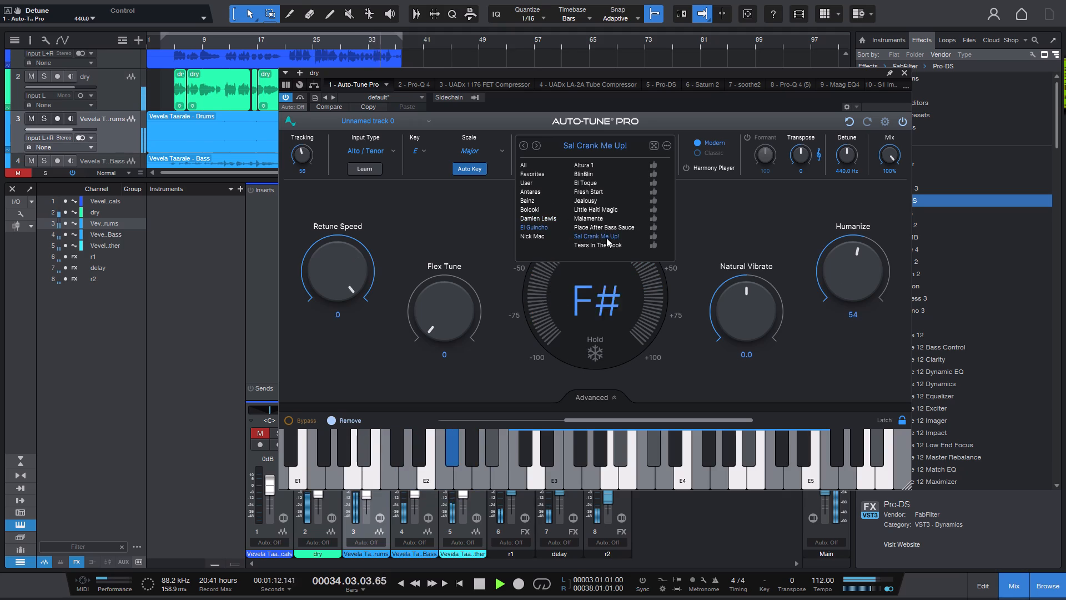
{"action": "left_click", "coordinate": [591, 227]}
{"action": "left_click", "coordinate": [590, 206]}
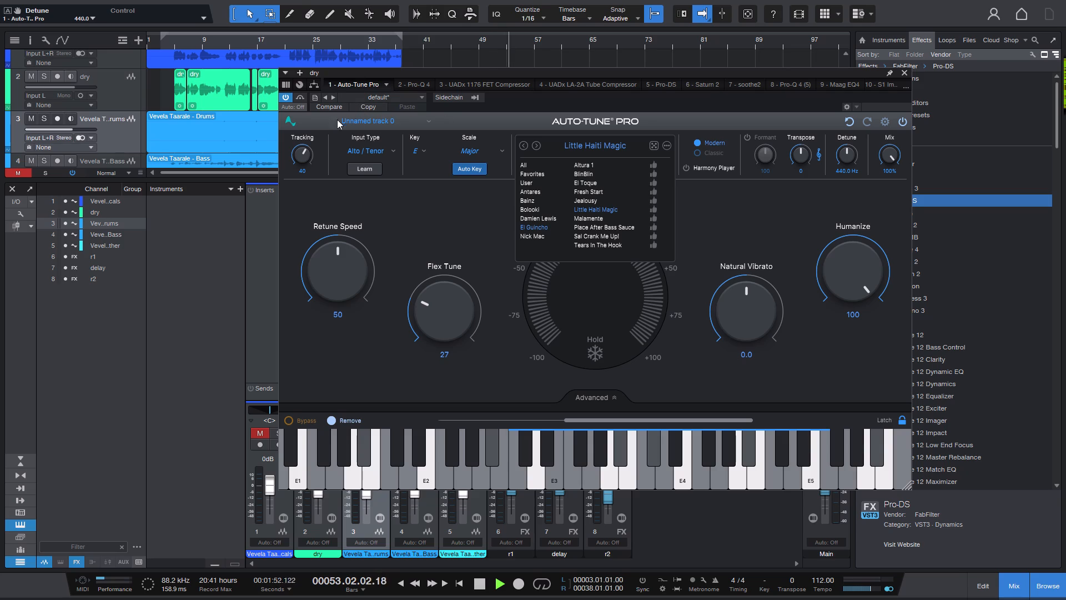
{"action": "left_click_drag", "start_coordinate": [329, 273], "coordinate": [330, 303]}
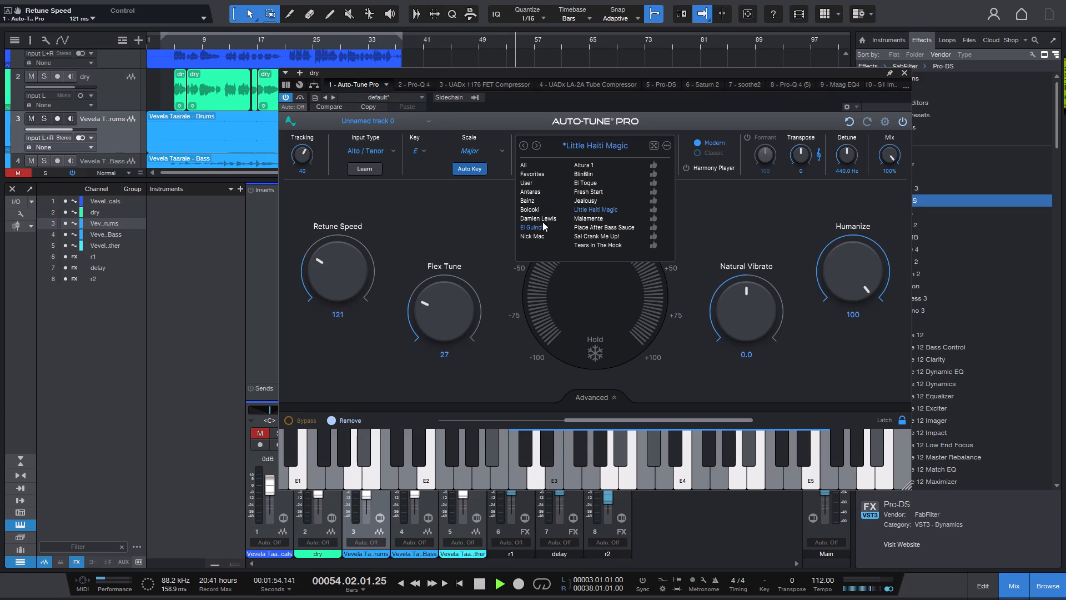
Compare Nick Mac presets such as Guanoid Tune, load Beach Ball on the dry vocal, and close Auto-Tune Pro.
{"action": "left_click", "coordinate": [537, 236]}
{"action": "left_click", "coordinate": [586, 212]}
{"action": "left_click", "coordinate": [601, 193]}
{"action": "left_click", "coordinate": [598, 201]}
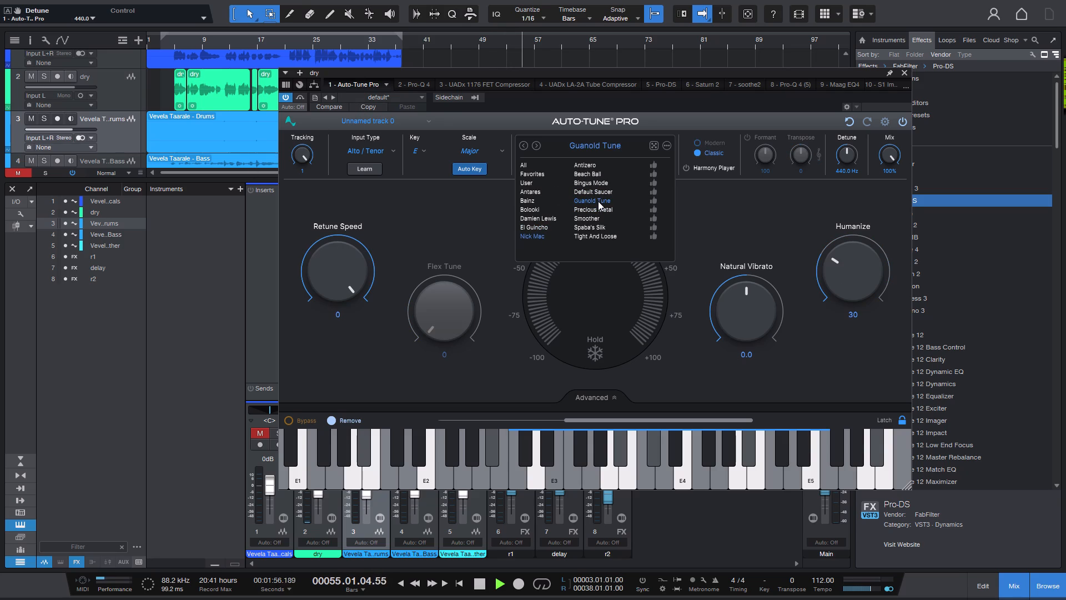
{"action": "left_click", "coordinate": [594, 173]}
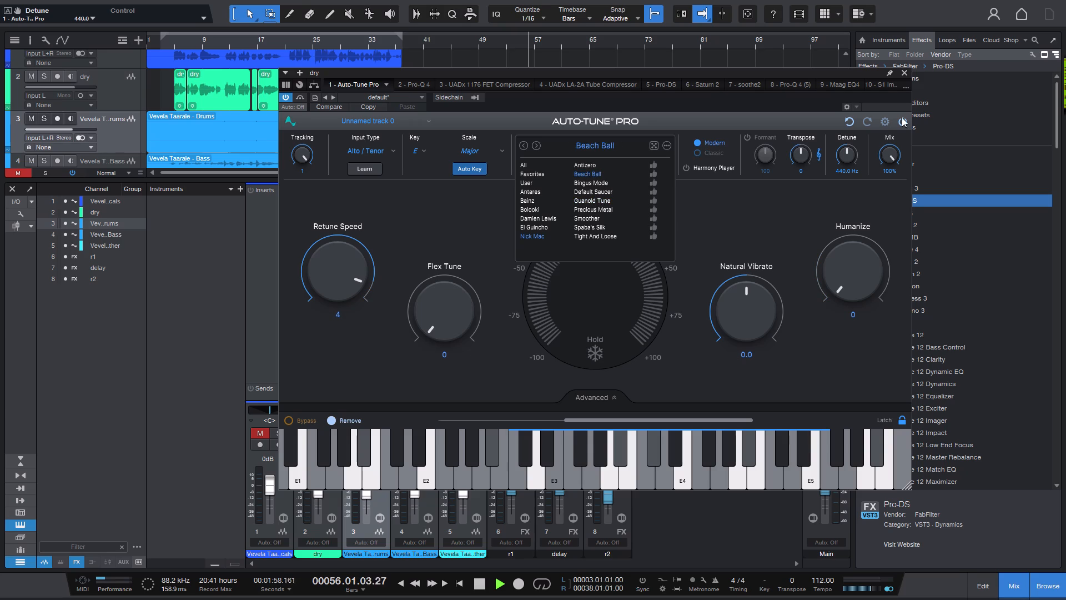
{"action": "left_click", "coordinate": [907, 74]}
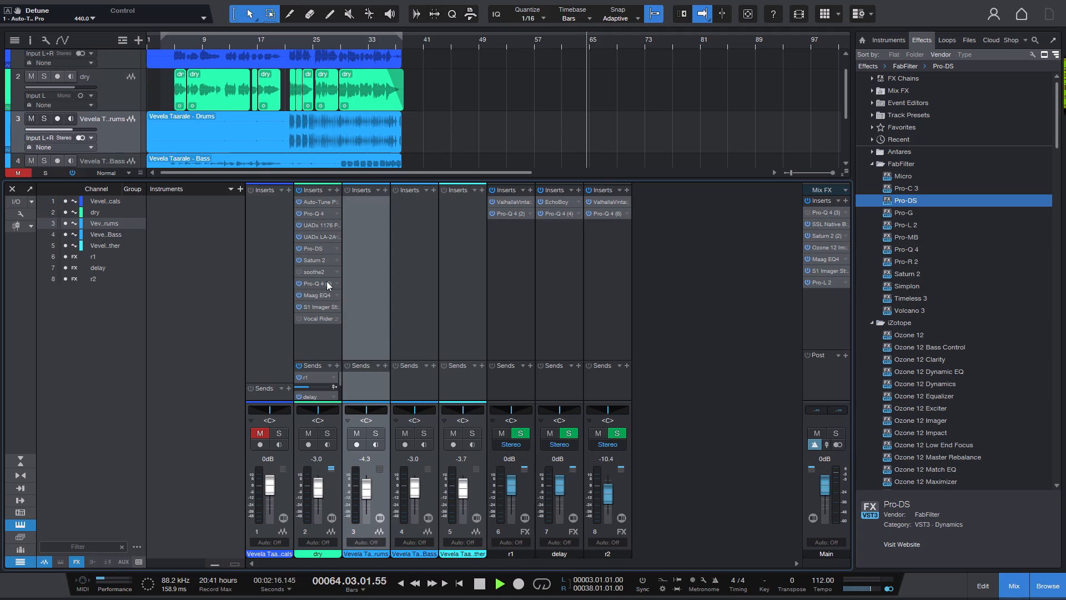
In the dry vocal's first Pro-Q 4, raise band 3 to about +1.1 dB near 1.9 kHz while playing from the loop start.
{"action": "left_click", "coordinate": [334, 216]}
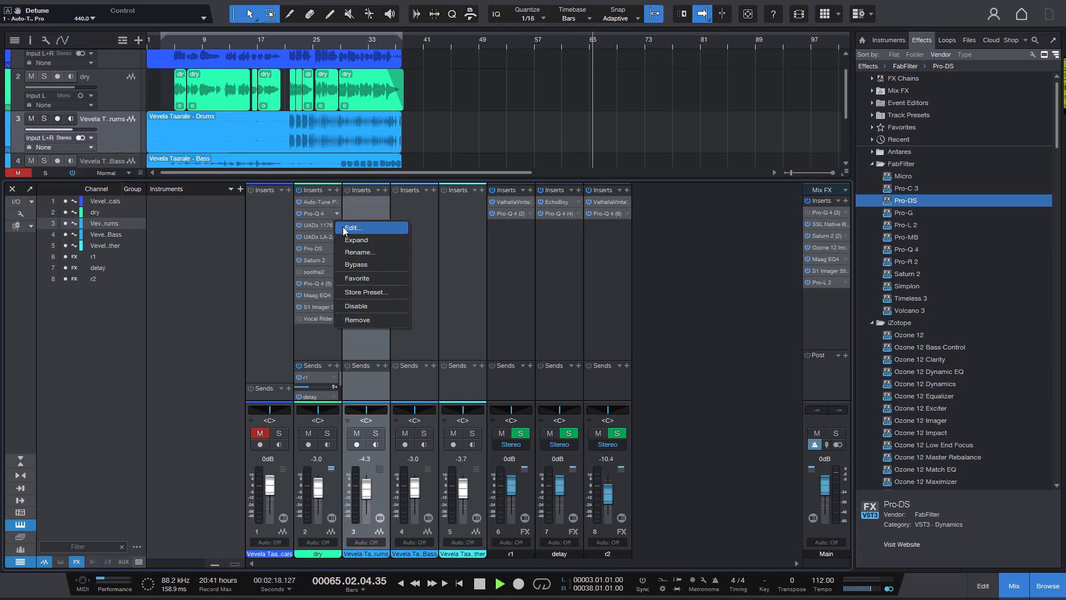
{"action": "left_click", "coordinate": [343, 227]}
{"action": "key", "text": "1"}
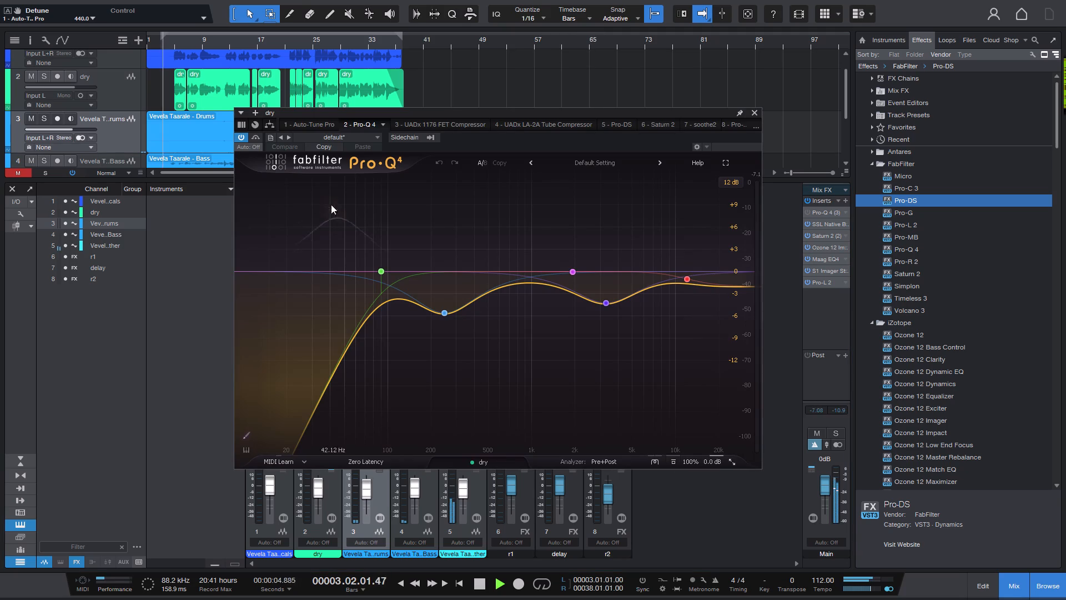
{"action": "left_click_drag", "start_coordinate": [572, 269], "coordinate": [570, 261]}
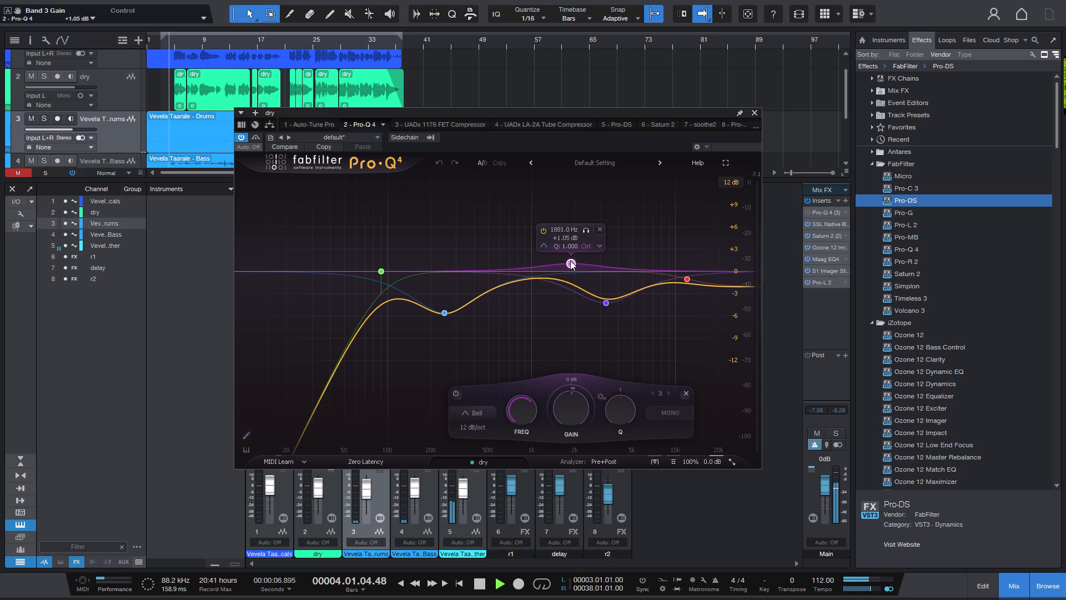
{"action": "left_click_drag", "start_coordinate": [570, 261], "coordinate": [570, 260]}
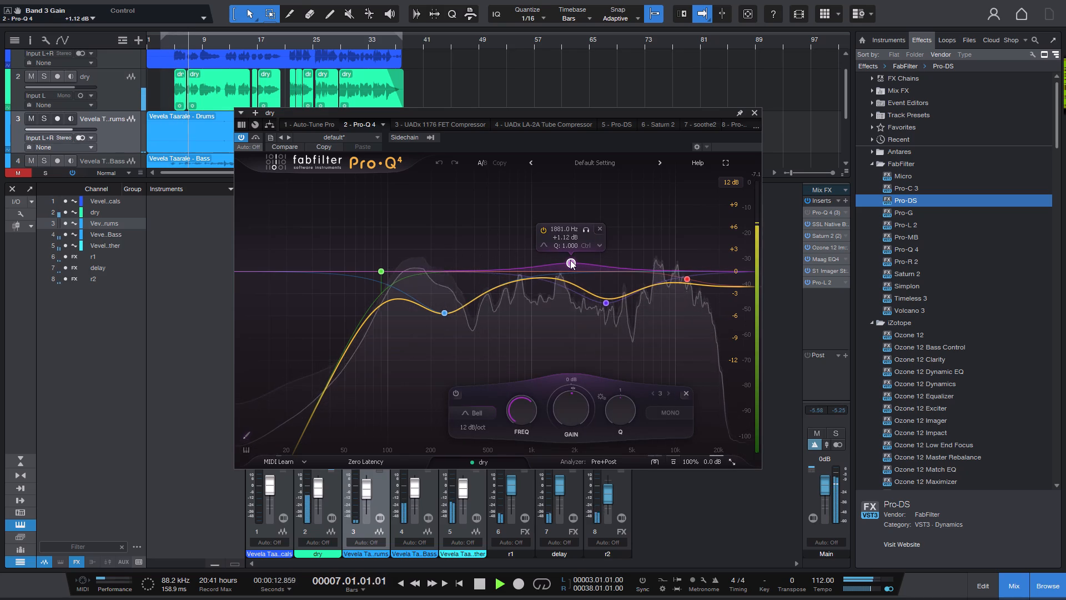
{"action": "left_click_drag", "start_coordinate": [570, 260], "coordinate": [571, 260]}
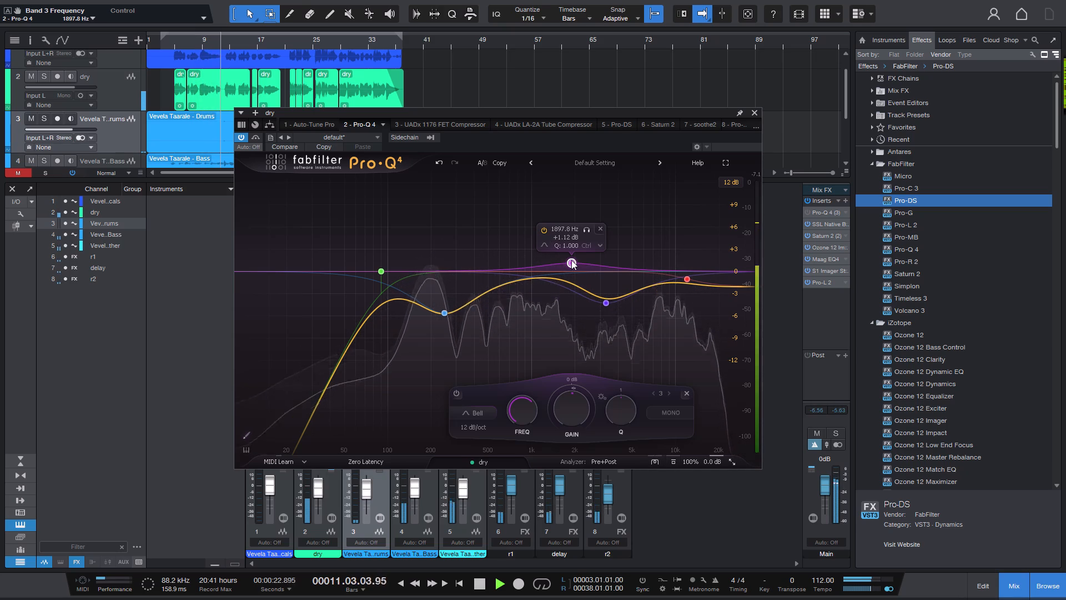
Invert the gain of Pro-Q 4's band 3 near 1.9 kHz.
{"action": "right_click", "coordinate": [571, 260]}
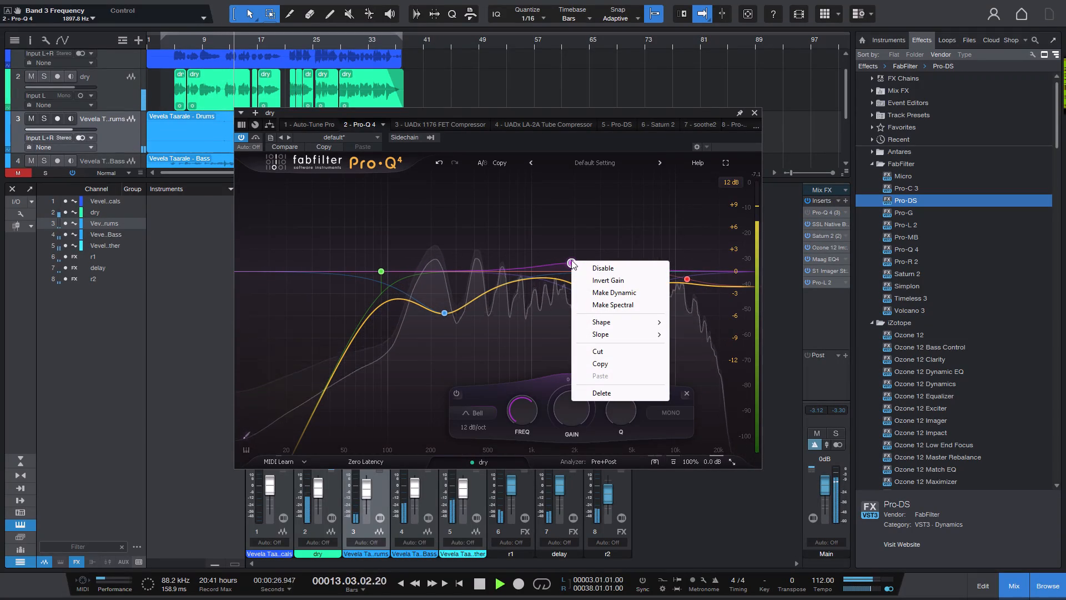
{"action": "left_click", "coordinate": [601, 282]}
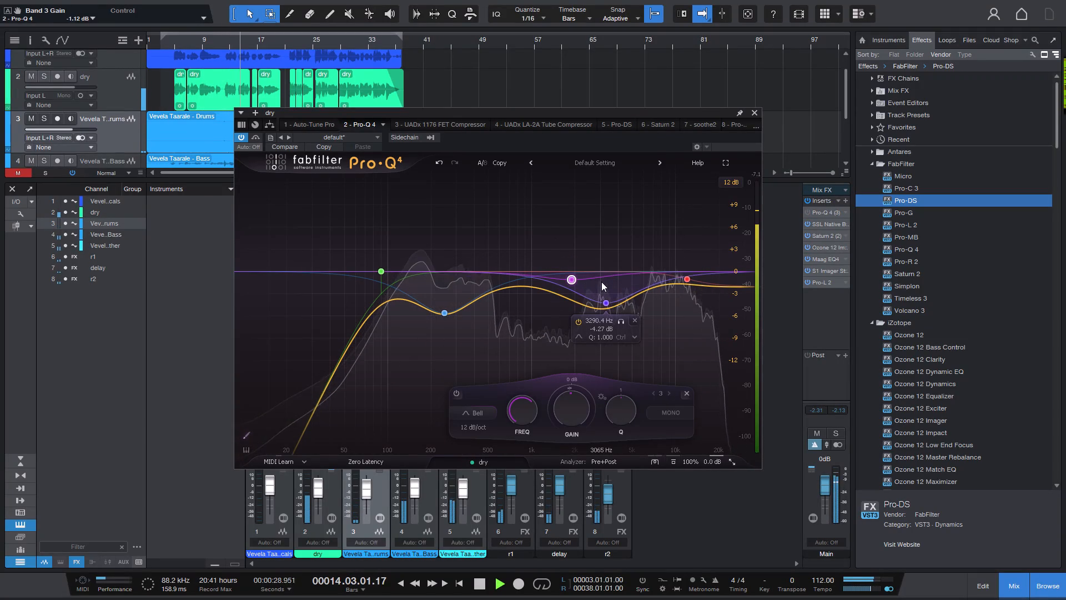
Sweep Pro-Q 4's band 5 through boosts and cuts, settling on a cut of about -2 dB near 4.6 kHz.
{"action": "left_click_drag", "start_coordinate": [607, 304], "coordinate": [609, 246]}
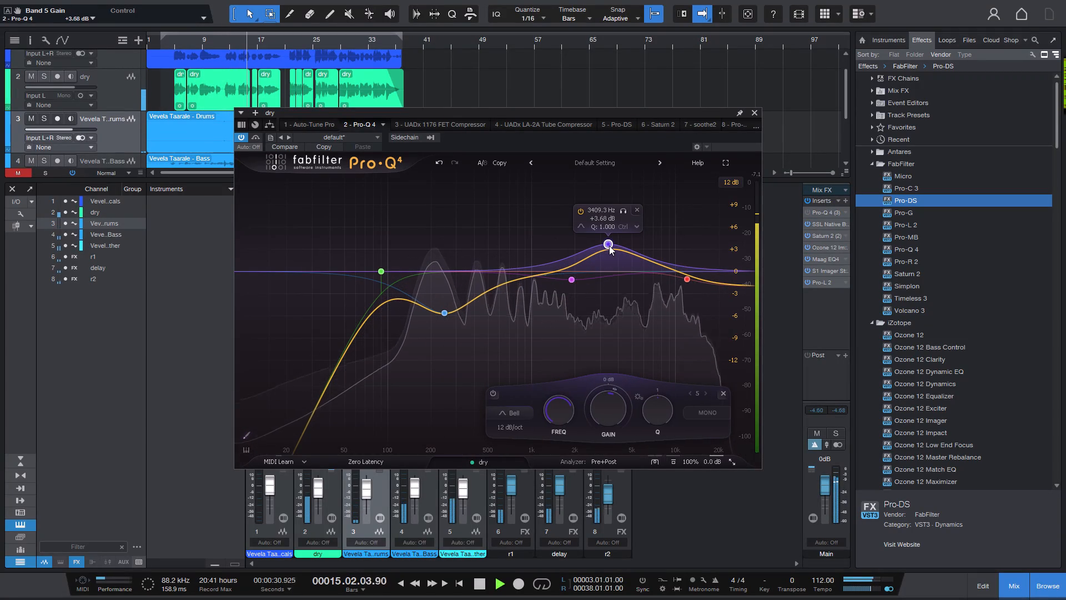
{"action": "left_click_drag", "start_coordinate": [609, 246], "coordinate": [609, 244]}
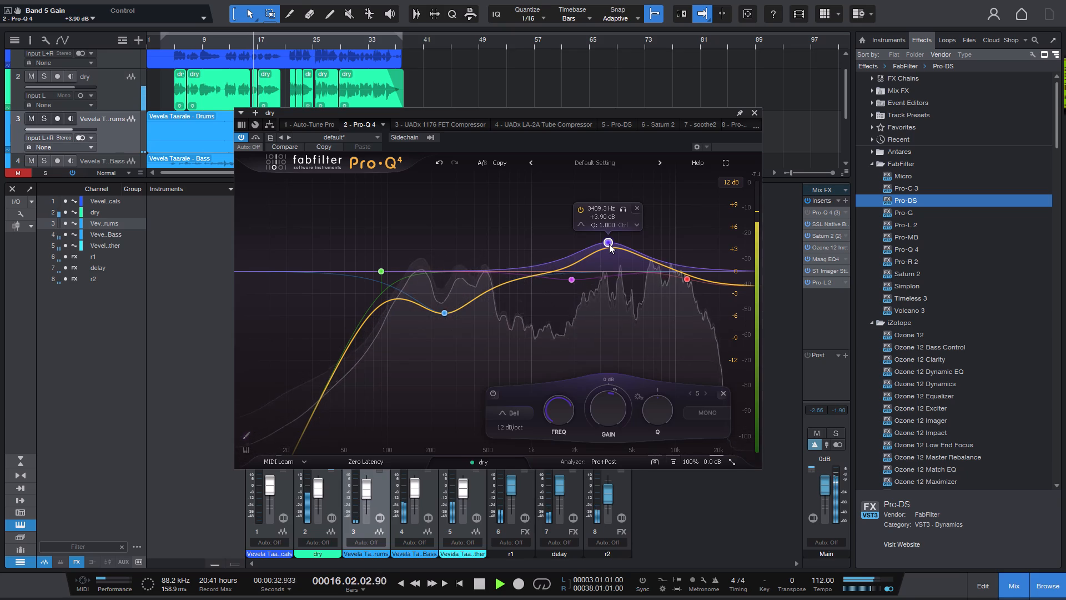
{"action": "left_click_drag", "start_coordinate": [609, 244], "coordinate": [572, 320]}
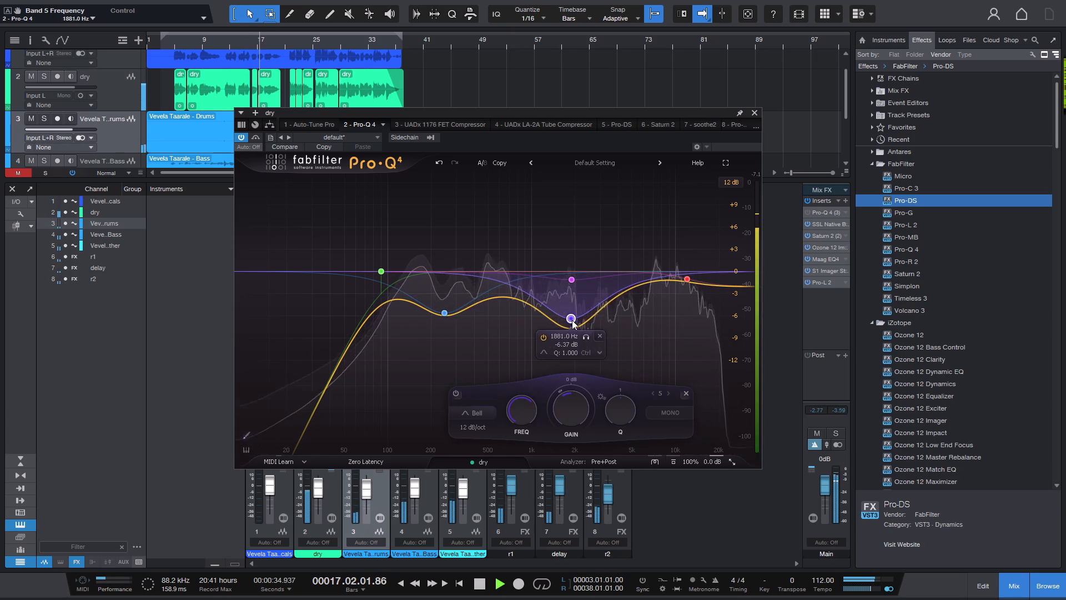
{"action": "left_click_drag", "start_coordinate": [572, 320], "coordinate": [627, 288]}
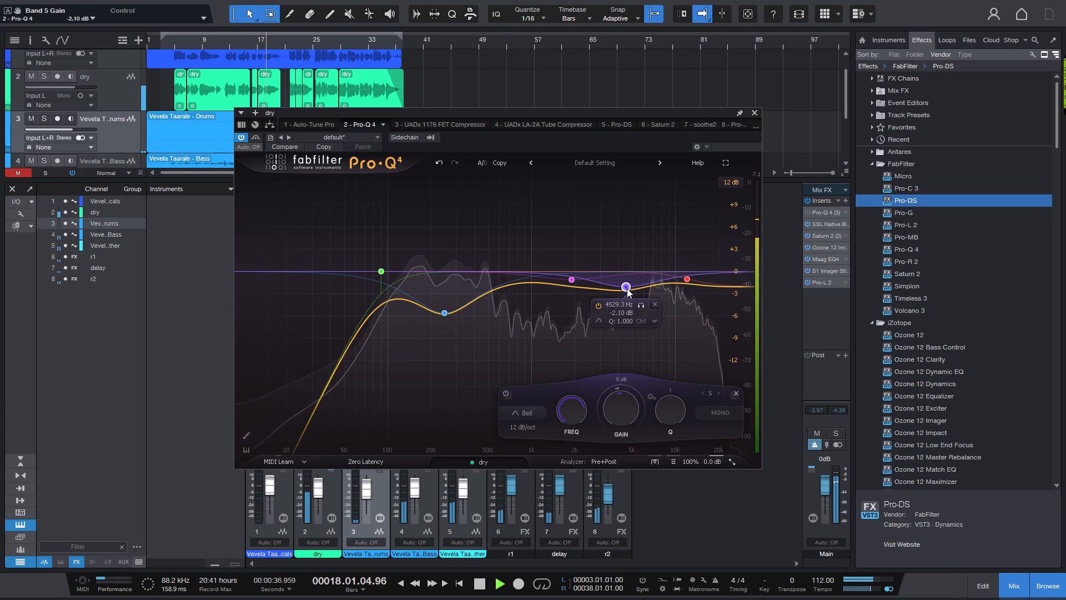
{"action": "left_click_drag", "start_coordinate": [627, 288], "coordinate": [627, 293]}
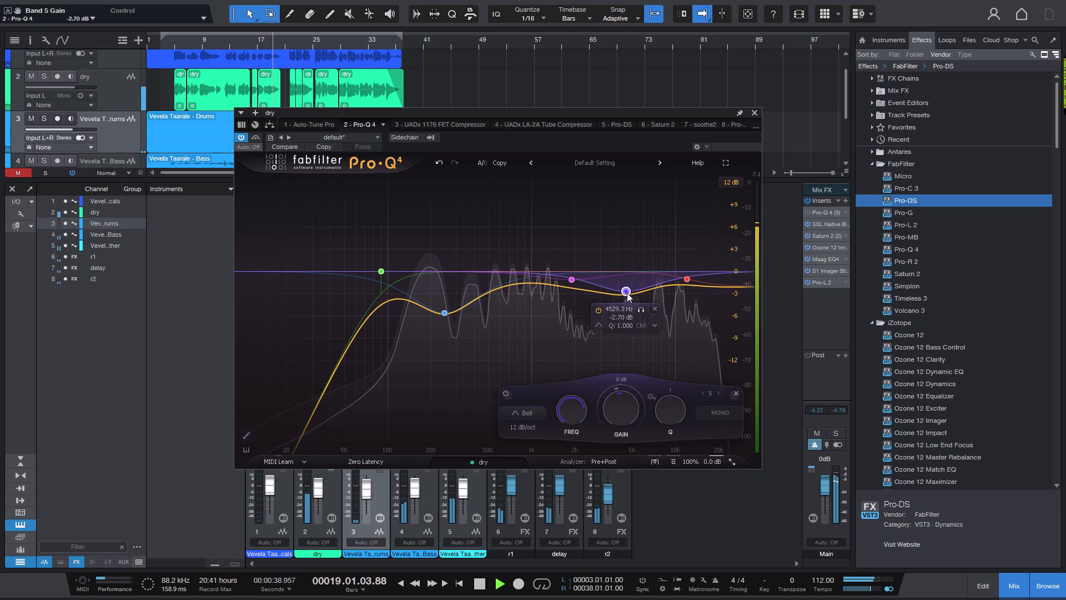
{"action": "left_click_drag", "start_coordinate": [627, 293], "coordinate": [628, 290]}
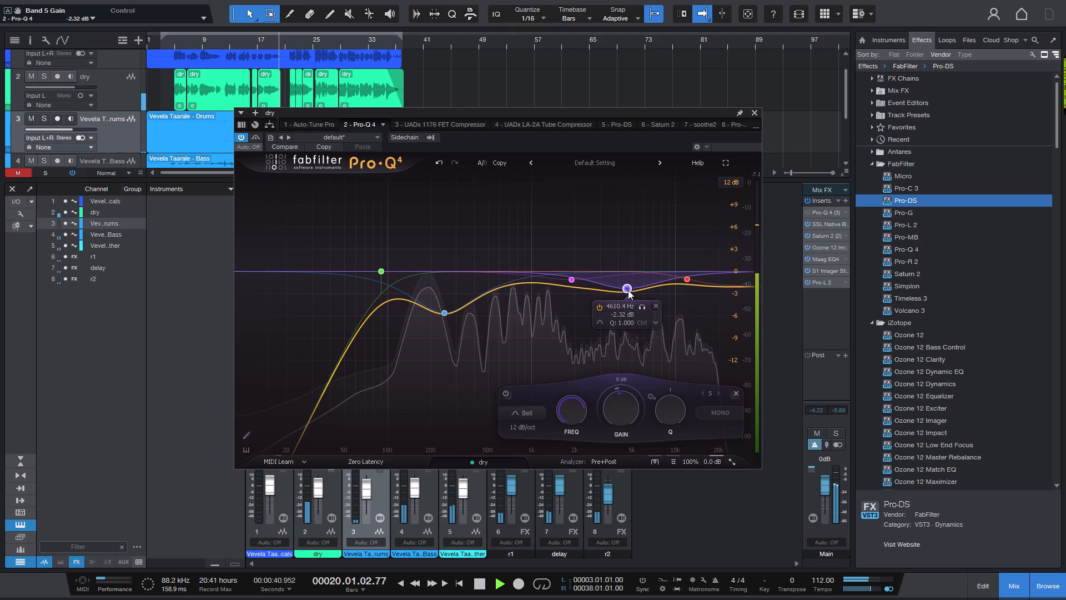
{"action": "left_click_drag", "start_coordinate": [628, 290], "coordinate": [629, 288]}
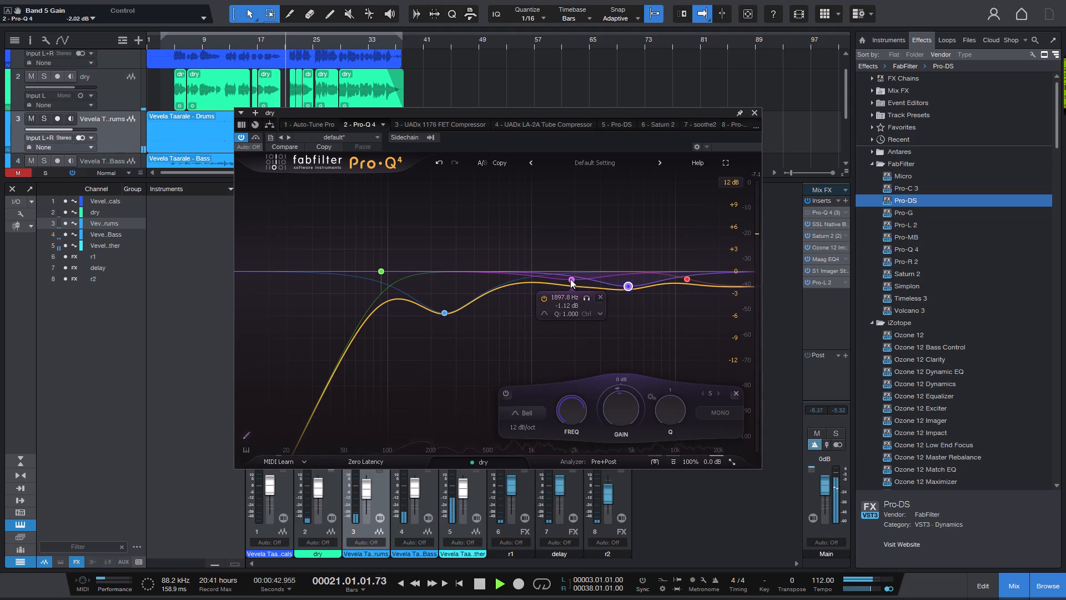
Set the gain of Pro-Q 4's band 3 to -2.47 dB.
{"action": "left_click", "coordinate": [570, 278]}
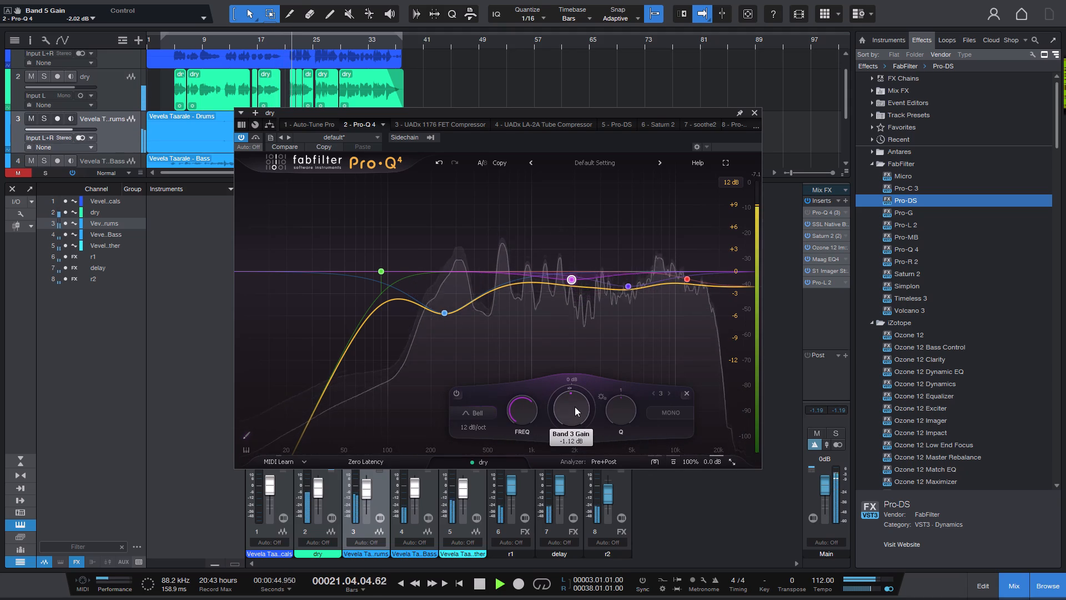
{"action": "left_click", "coordinate": [574, 406]}
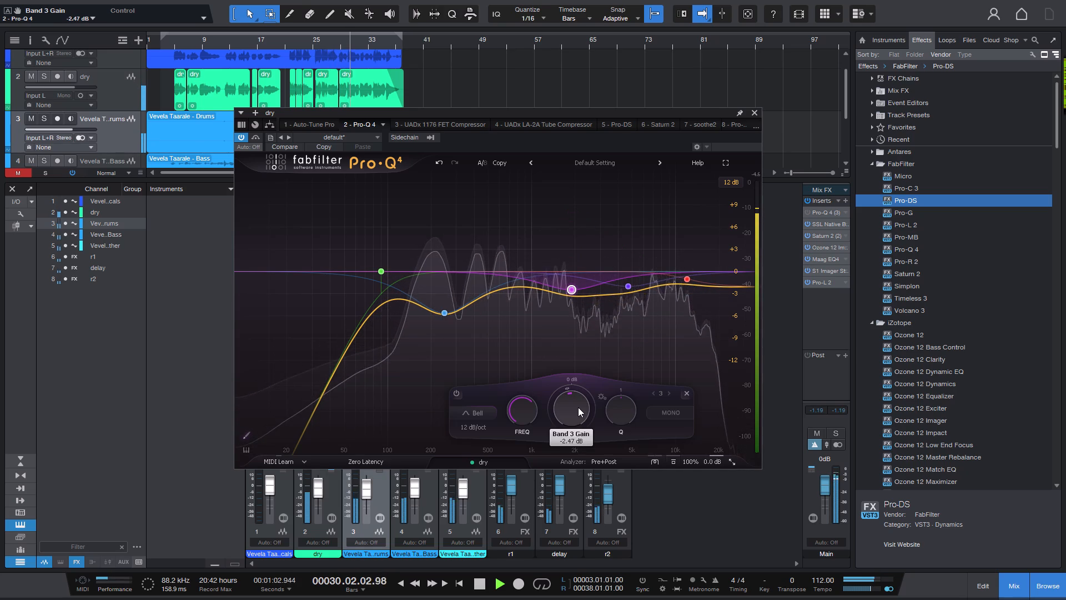
Lower the 12 kHz high shelf's gain to -2.88 dB and close the dry vocal's Pro-Q 4.
{"action": "left_click", "coordinate": [689, 282]}
{"action": "left_click_drag", "start_coordinate": [620, 402], "coordinate": [619, 406]}
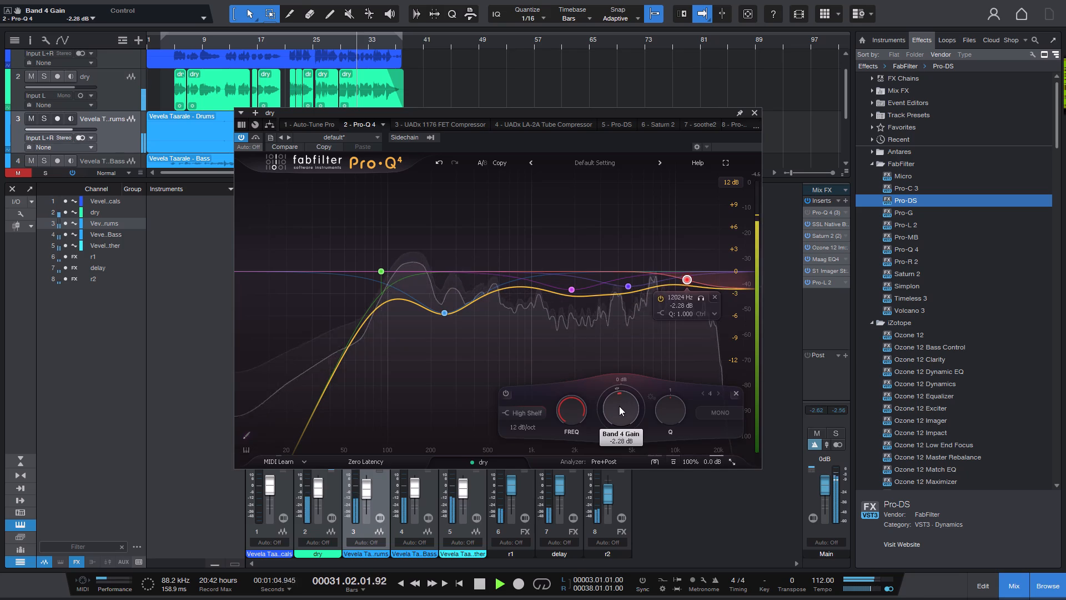
{"action": "left_click_drag", "start_coordinate": [619, 406], "coordinate": [619, 413]}
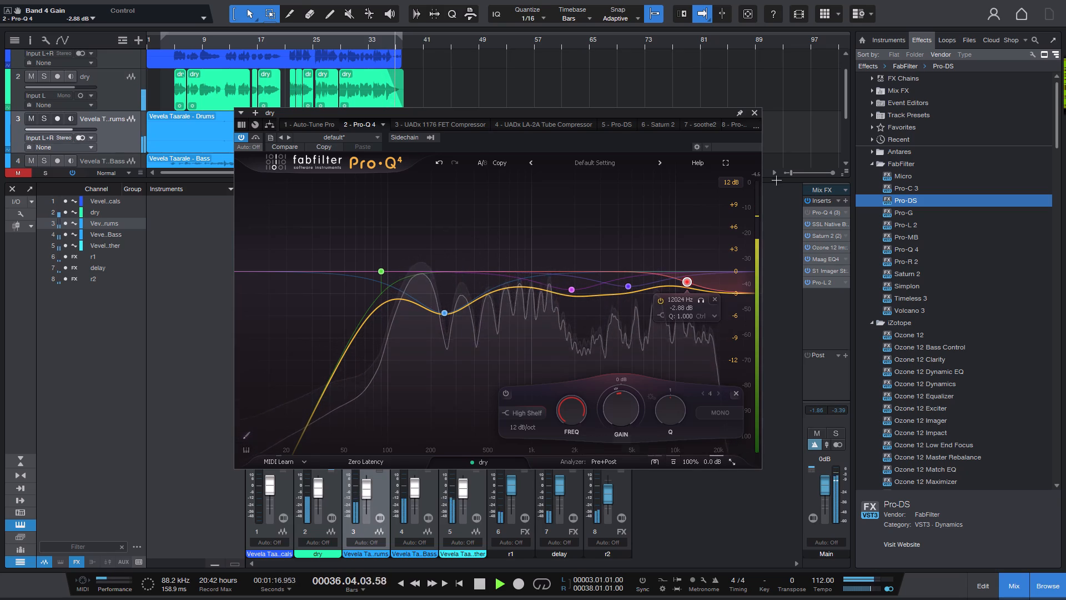
{"action": "left_click", "coordinate": [755, 113]}
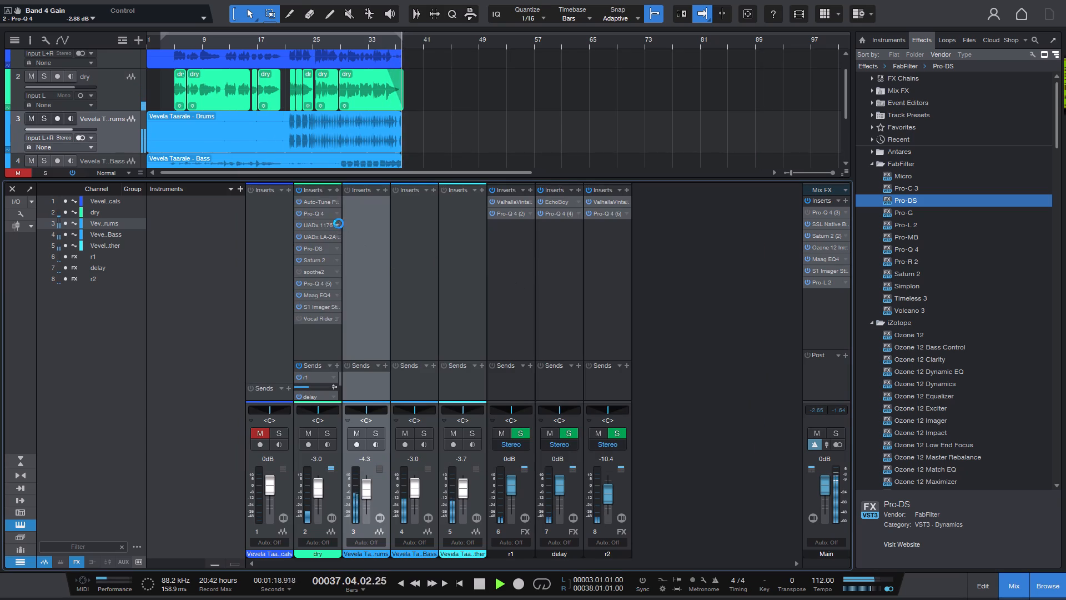
Open the dry vocal's UADx 1176 FET Compressor and fine-tune its Output, trying about -9.4 dB and -8.6 dB along the way.
{"action": "left_click", "coordinate": [339, 223]}
{"action": "left_click", "coordinate": [348, 241]}
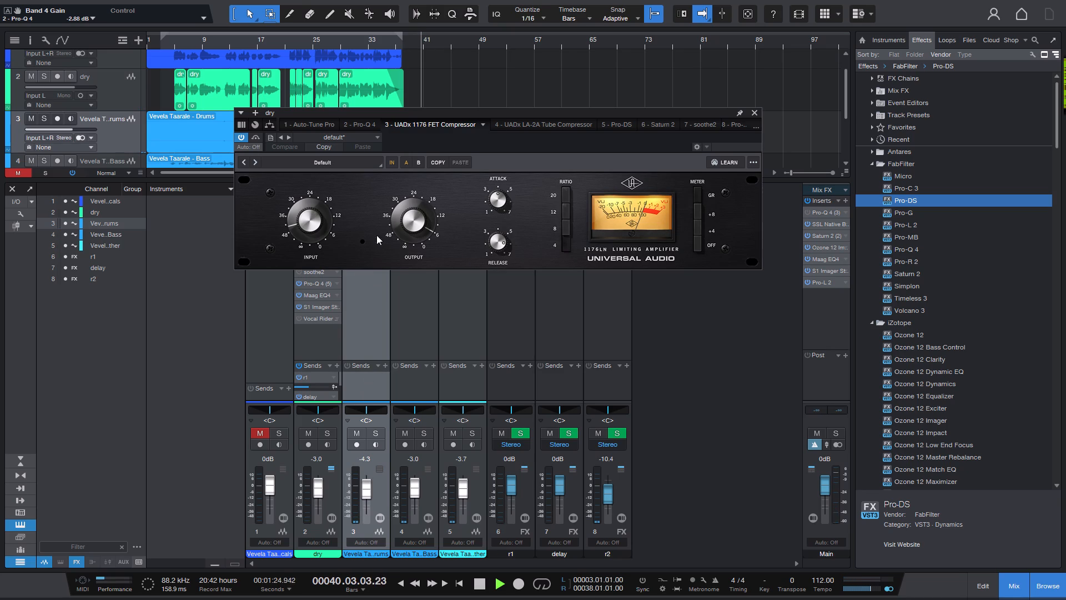
{"action": "left_click_drag", "start_coordinate": [415, 218], "coordinate": [415, 226]}
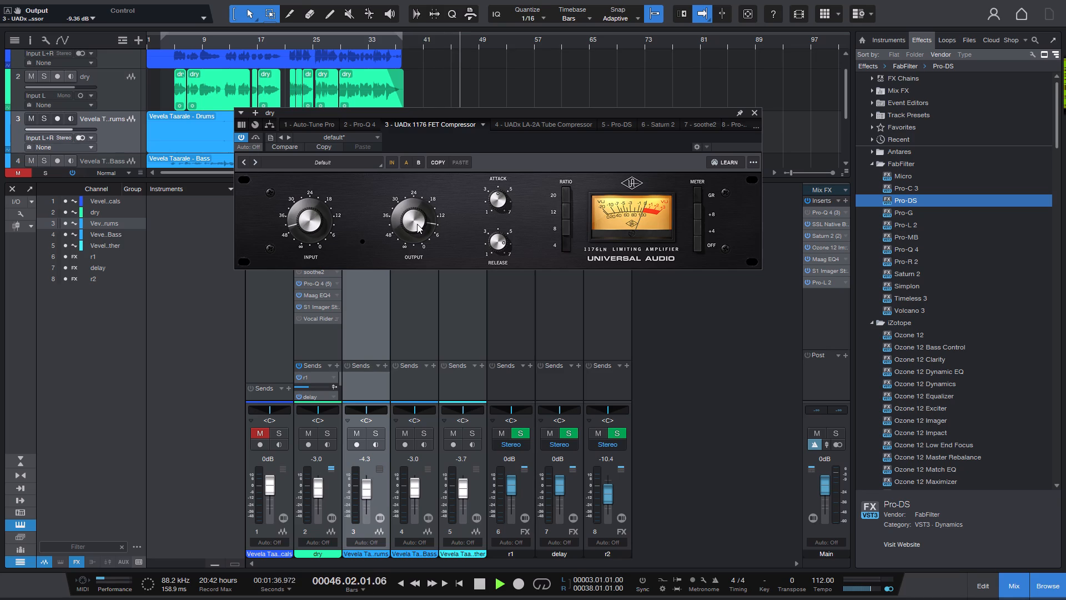
{"action": "left_click_drag", "start_coordinate": [417, 223], "coordinate": [419, 224]}
{"action": "left_click_drag", "start_coordinate": [419, 224], "coordinate": [420, 218]}
Set the UADx 1176's Attack to 3.67.
{"action": "left_click_drag", "start_coordinate": [496, 199], "coordinate": [496, 206]}
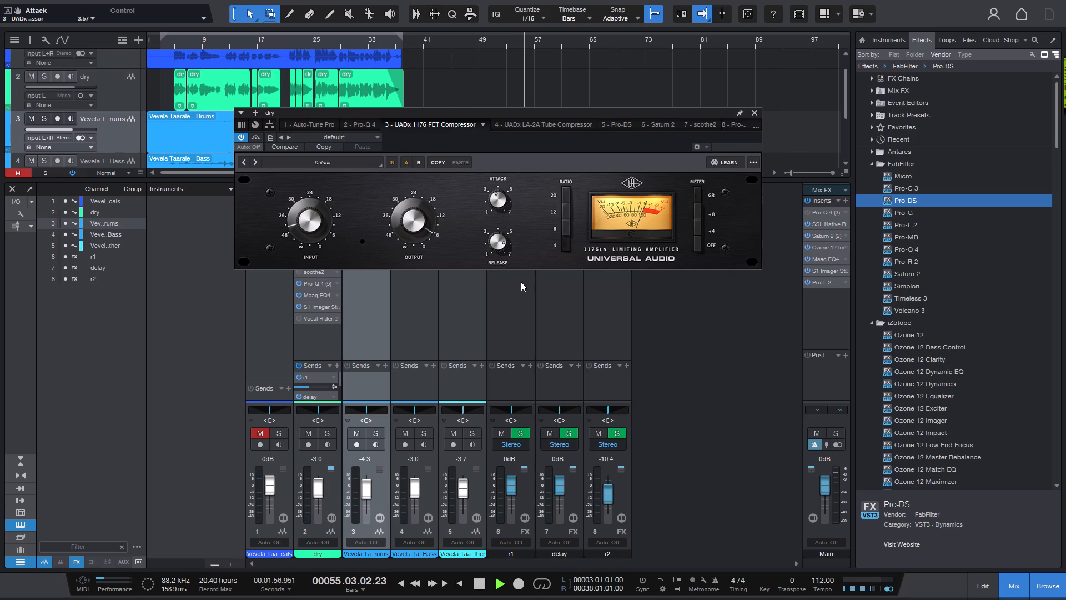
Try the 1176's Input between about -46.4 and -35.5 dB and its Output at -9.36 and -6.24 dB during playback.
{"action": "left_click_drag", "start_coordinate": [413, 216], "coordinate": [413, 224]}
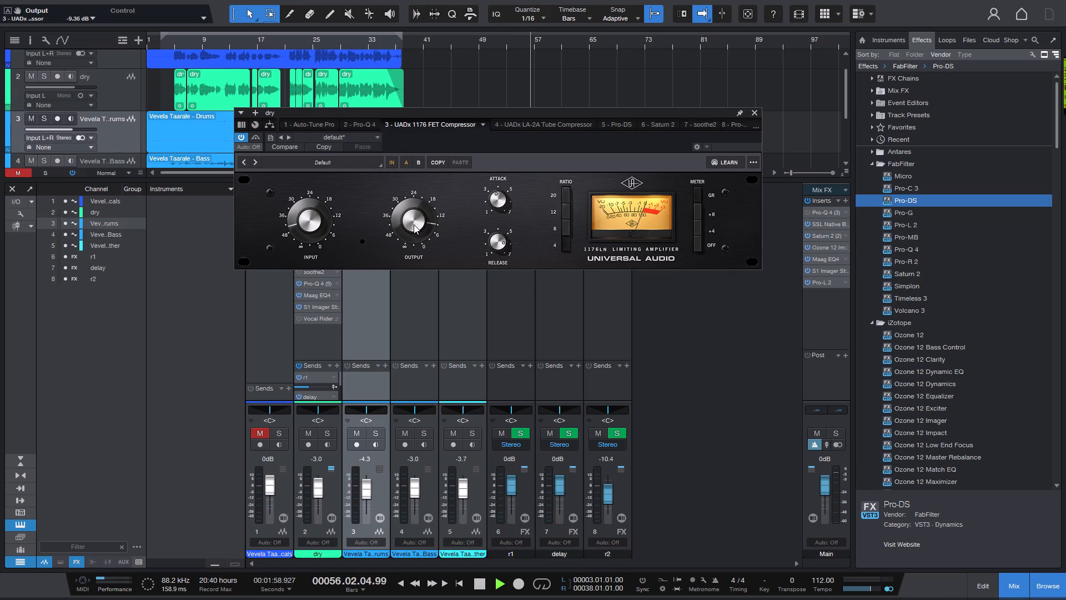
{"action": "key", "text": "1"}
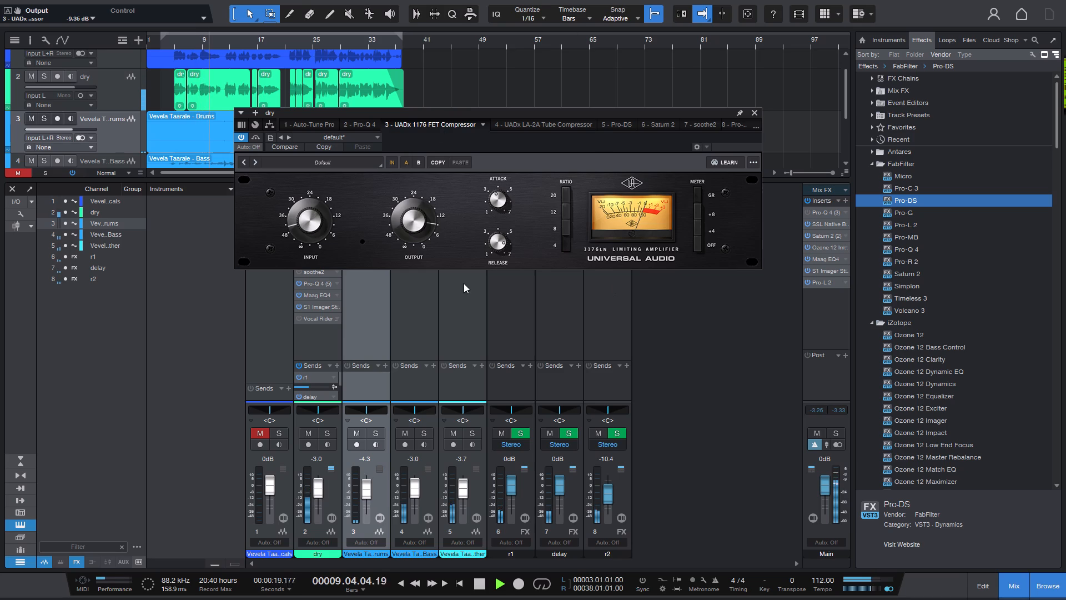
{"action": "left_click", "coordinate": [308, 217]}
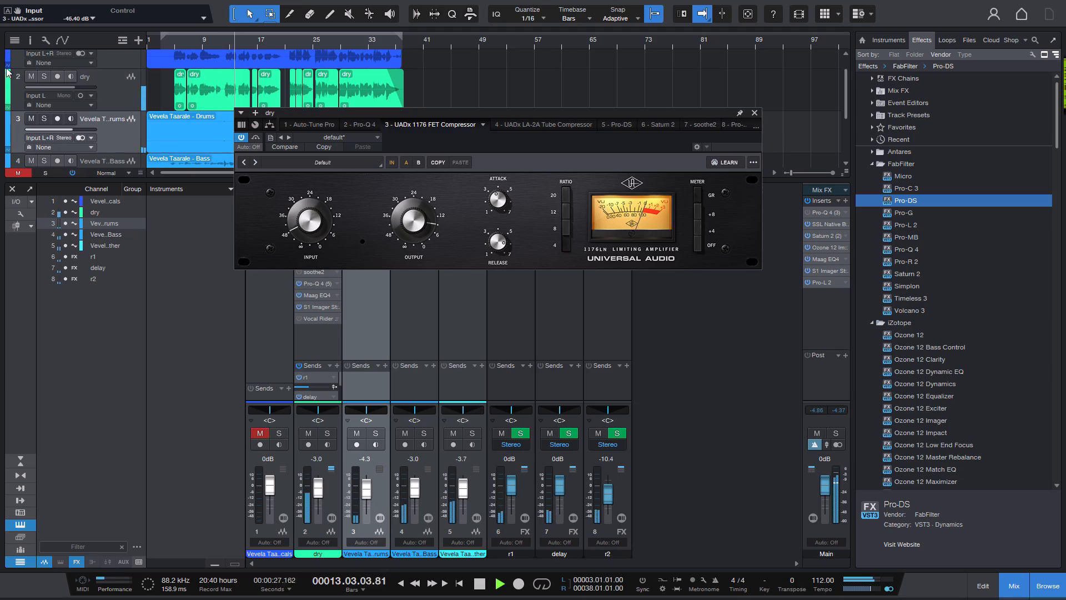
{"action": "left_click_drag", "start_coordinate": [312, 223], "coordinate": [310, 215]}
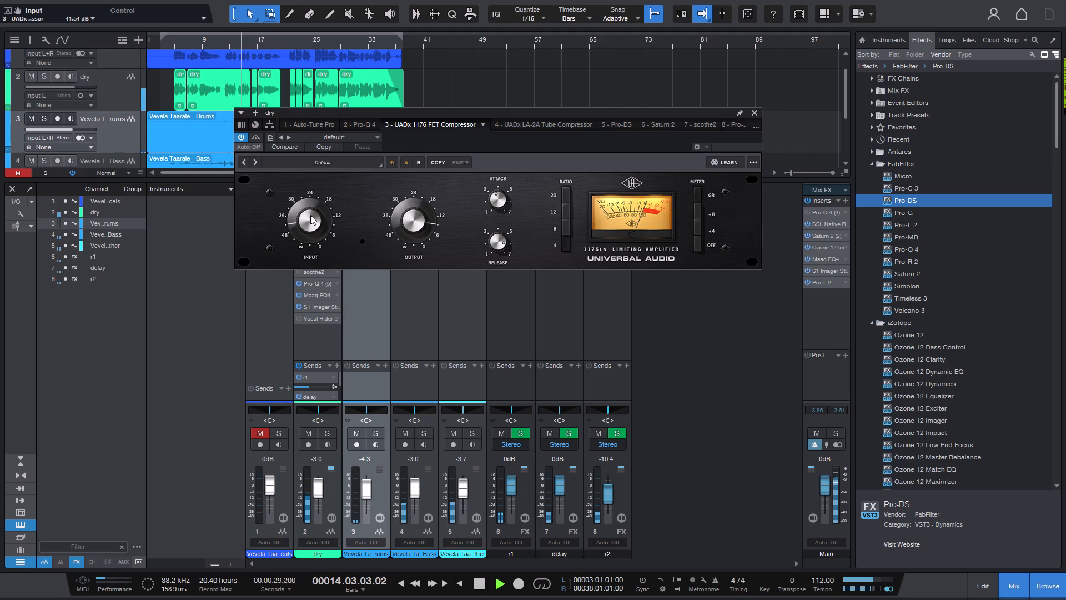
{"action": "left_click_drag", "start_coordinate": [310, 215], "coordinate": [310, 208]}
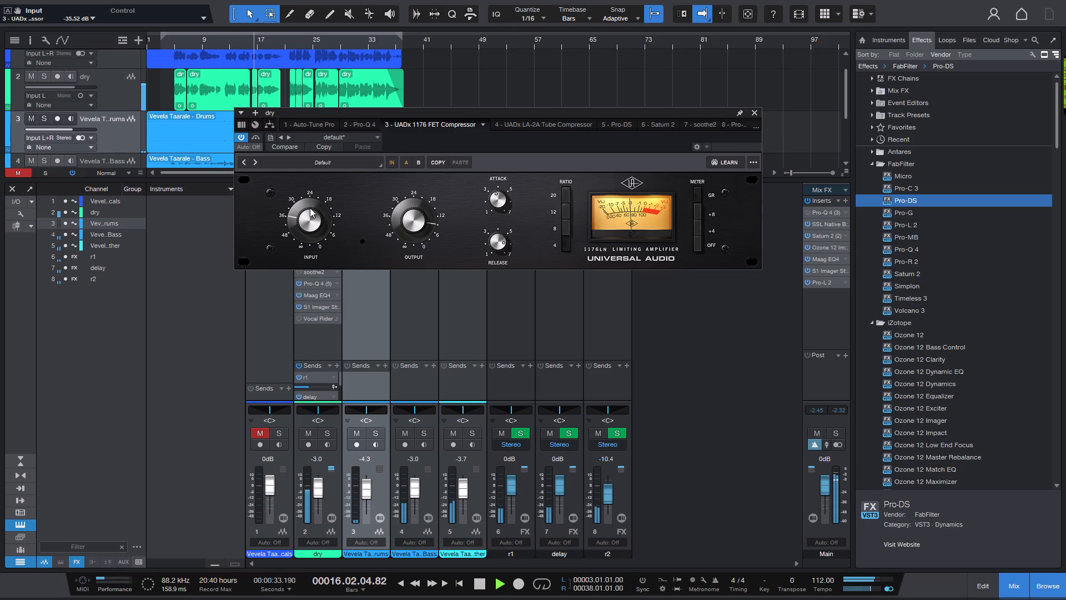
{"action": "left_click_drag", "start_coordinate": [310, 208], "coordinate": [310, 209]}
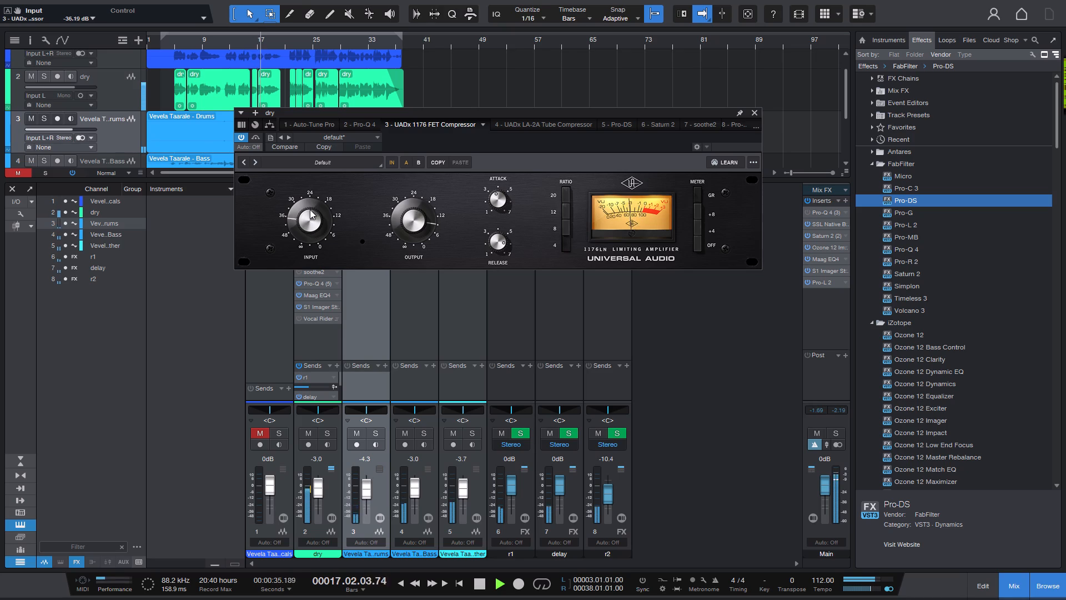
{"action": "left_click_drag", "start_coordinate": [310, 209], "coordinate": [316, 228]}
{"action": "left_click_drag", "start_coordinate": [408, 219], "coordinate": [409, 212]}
Replay the song from the loop start, raise the 1176's Attack to 5.18 and turn up its Release.
{"action": "key", "text": "1"}
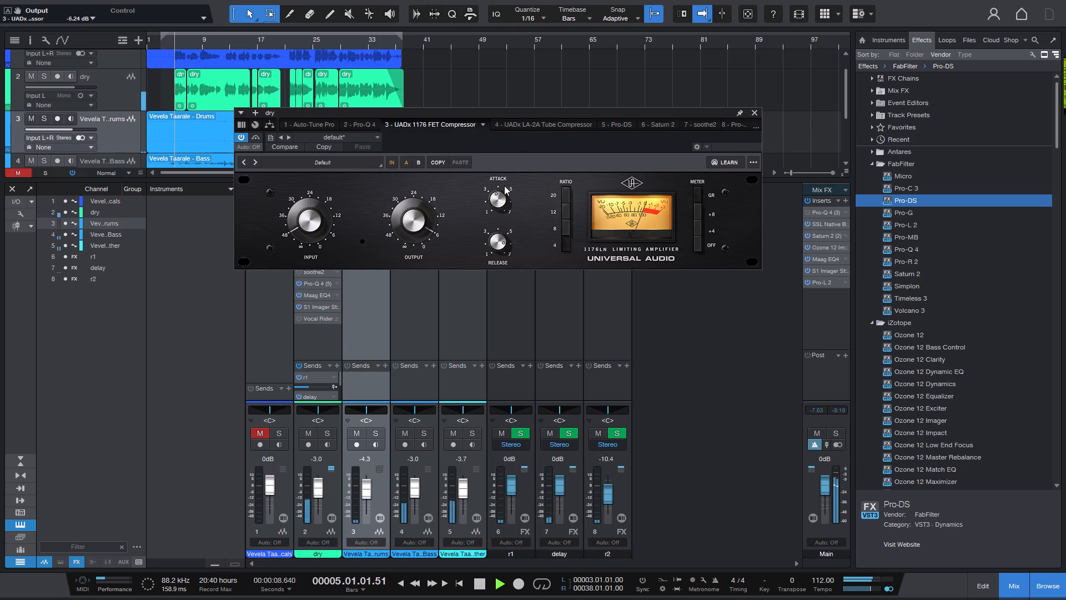
{"action": "left_click_drag", "start_coordinate": [497, 198], "coordinate": [480, 155]}
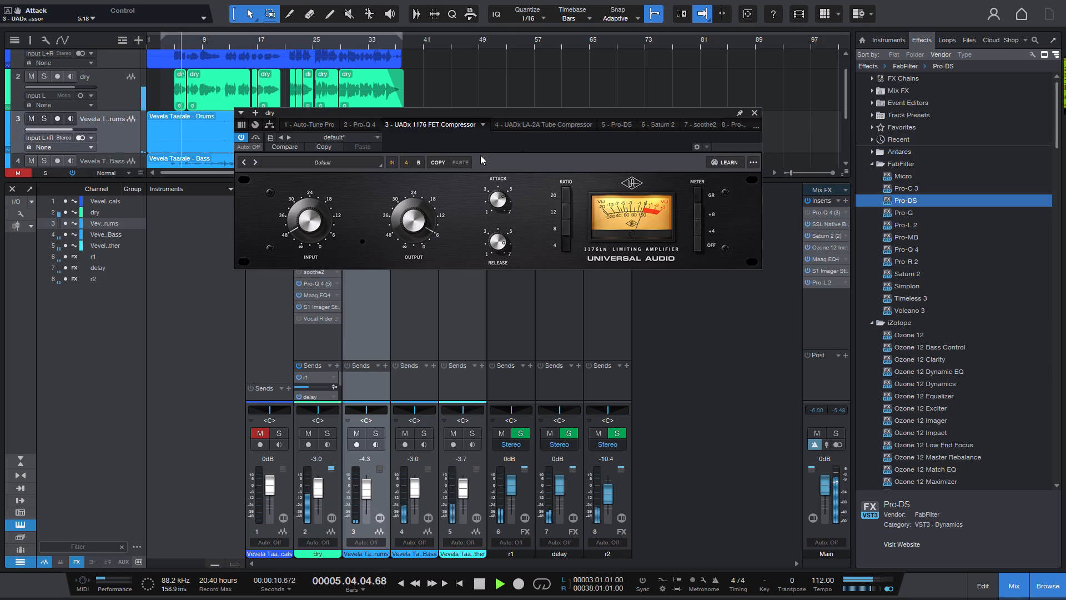
{"action": "left_click_drag", "start_coordinate": [480, 155], "coordinate": [480, 156]}
{"action": "left_click_drag", "start_coordinate": [497, 237], "coordinate": [481, 191]}
Try the 1176's Ratio at 8:1, and settle on 4:1.
{"action": "left_click", "coordinate": [564, 229]}
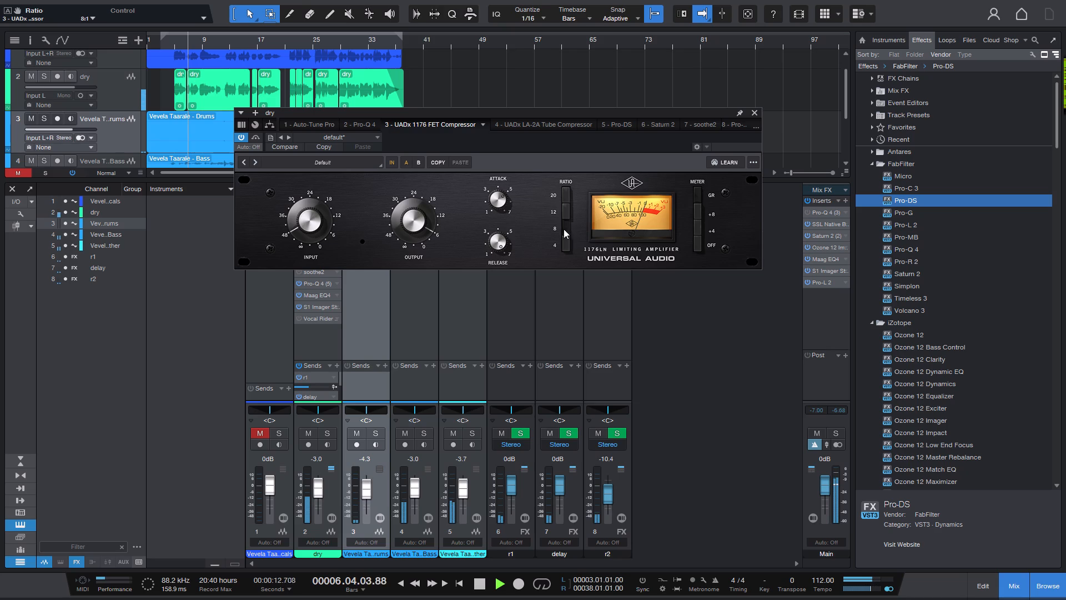
{"action": "left_click", "coordinate": [566, 238]}
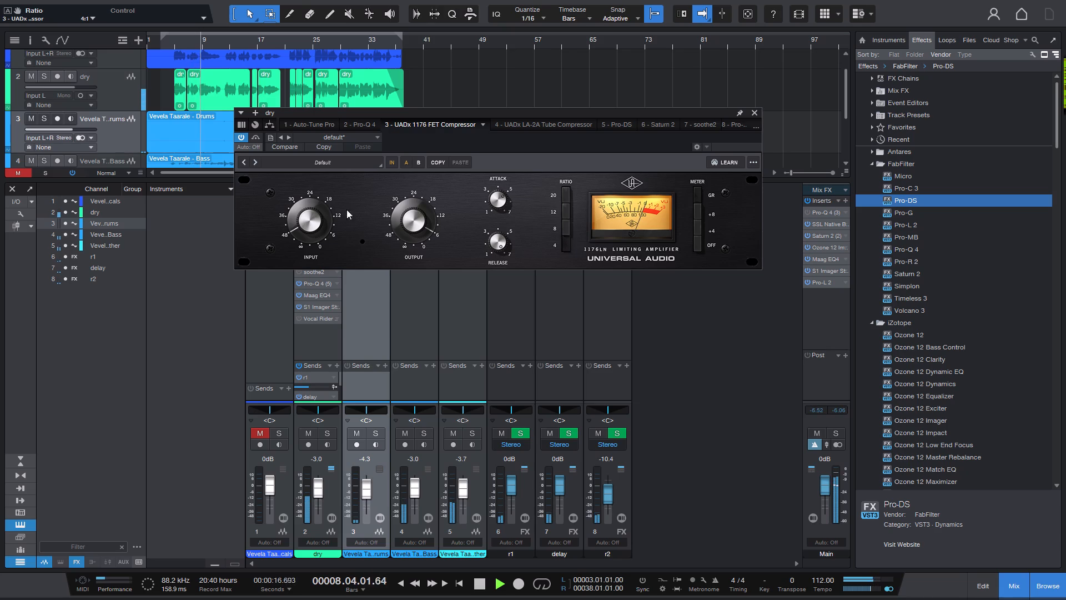
Rebalance the 1176's levels by setting Input to -34.56 dB and Output to -4.80 dB.
{"action": "left_click_drag", "start_coordinate": [305, 221], "coordinate": [303, 218]}
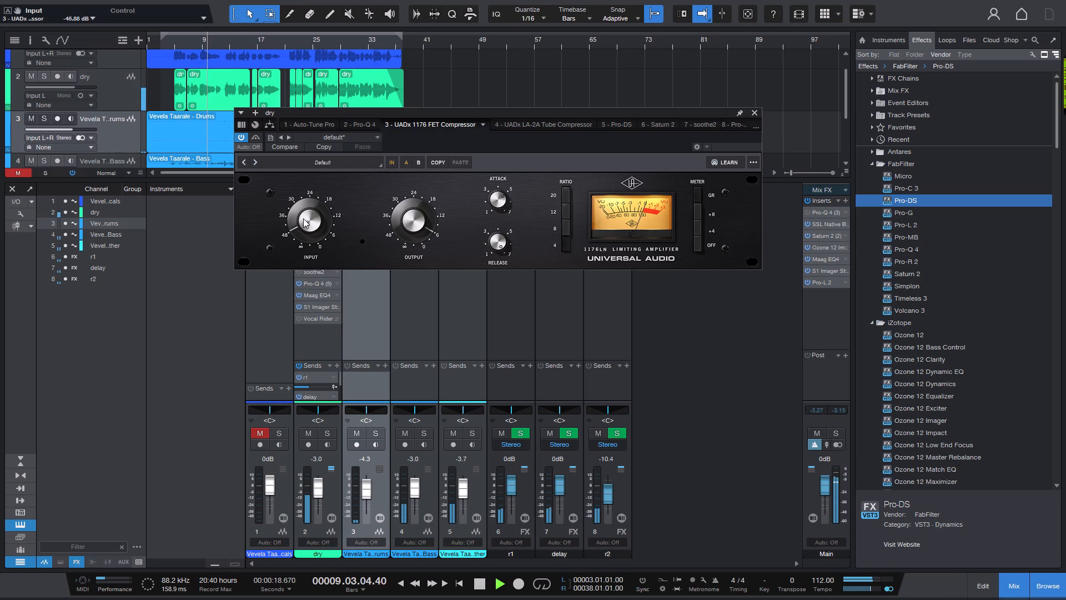
{"action": "left_click_drag", "start_coordinate": [303, 218], "coordinate": [301, 191]}
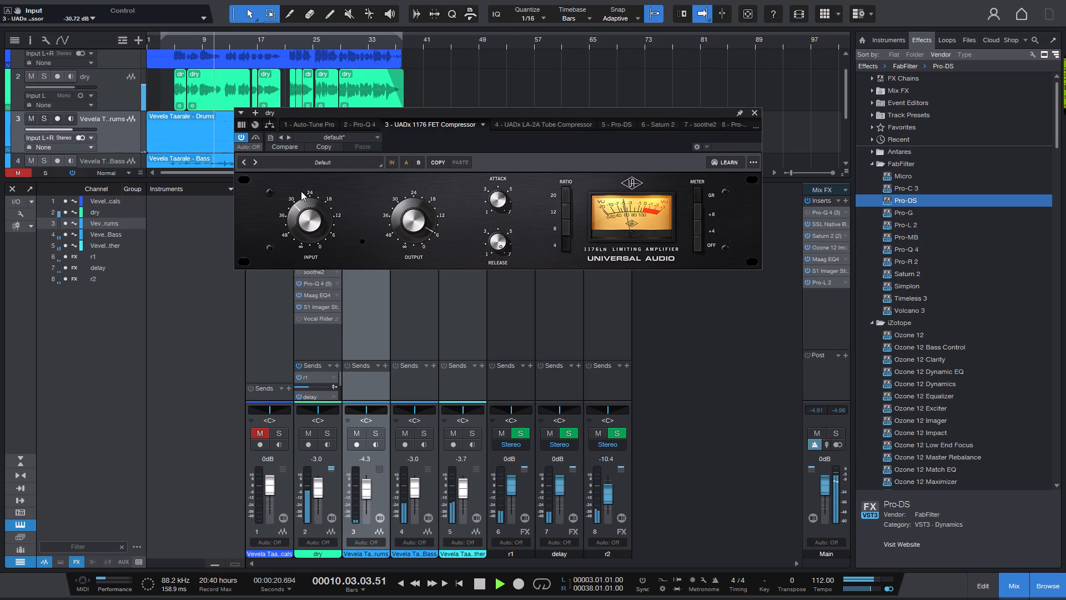
{"action": "left_click_drag", "start_coordinate": [301, 191], "coordinate": [298, 199]}
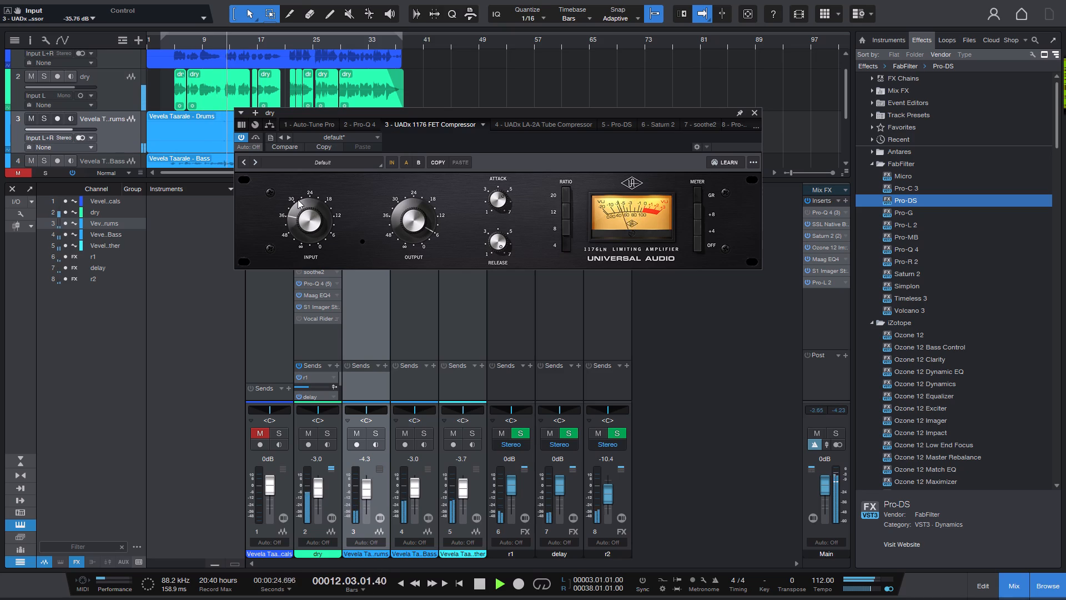
{"action": "left_click_drag", "start_coordinate": [298, 199], "coordinate": [298, 198]}
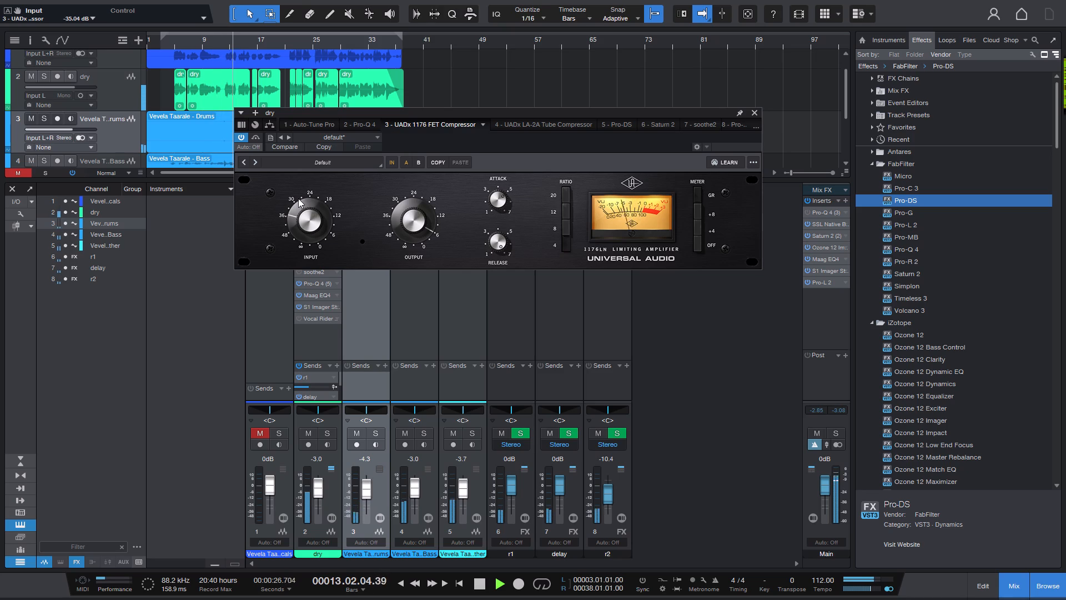
{"action": "left_click_drag", "start_coordinate": [298, 198], "coordinate": [299, 198]}
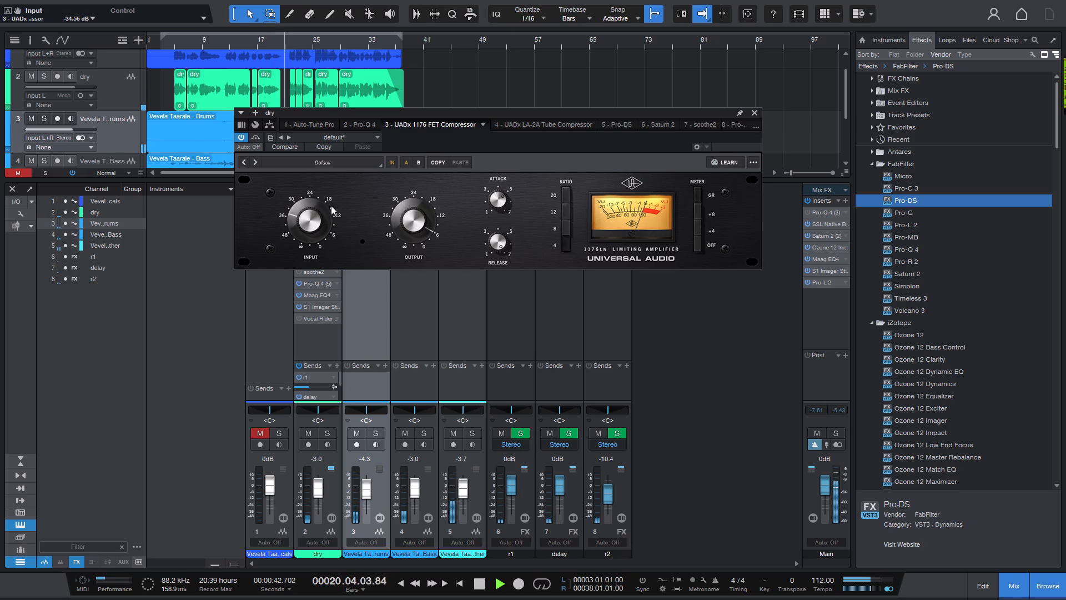
{"action": "left_click", "coordinate": [414, 214]}
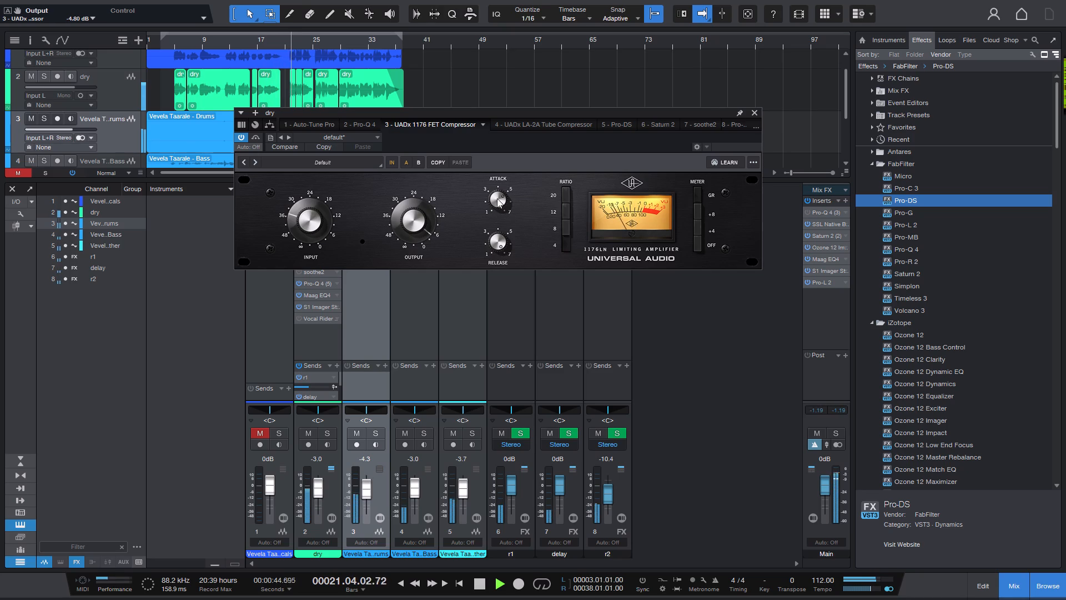
Lower the 1176's Attack slightly, set its Release to 7.00 and close the compressor.
{"action": "left_click_drag", "start_coordinate": [497, 198], "coordinate": [496, 205]}
{"action": "left_click_drag", "start_coordinate": [499, 238], "coordinate": [497, 229]}
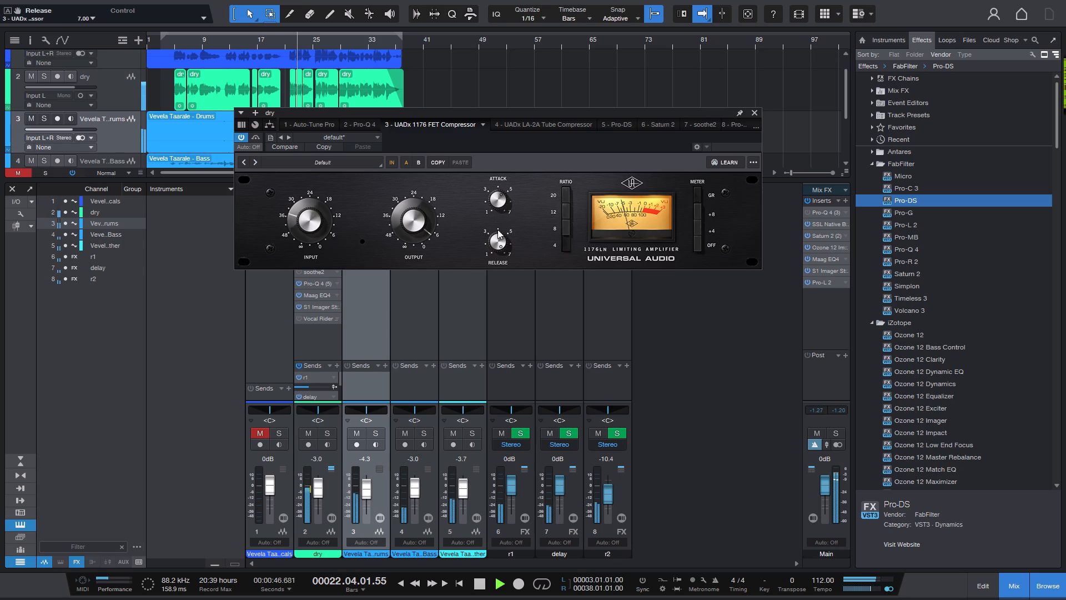
{"action": "left_click_drag", "start_coordinate": [497, 229], "coordinate": [492, 211]}
{"action": "left_click", "coordinate": [756, 116]}
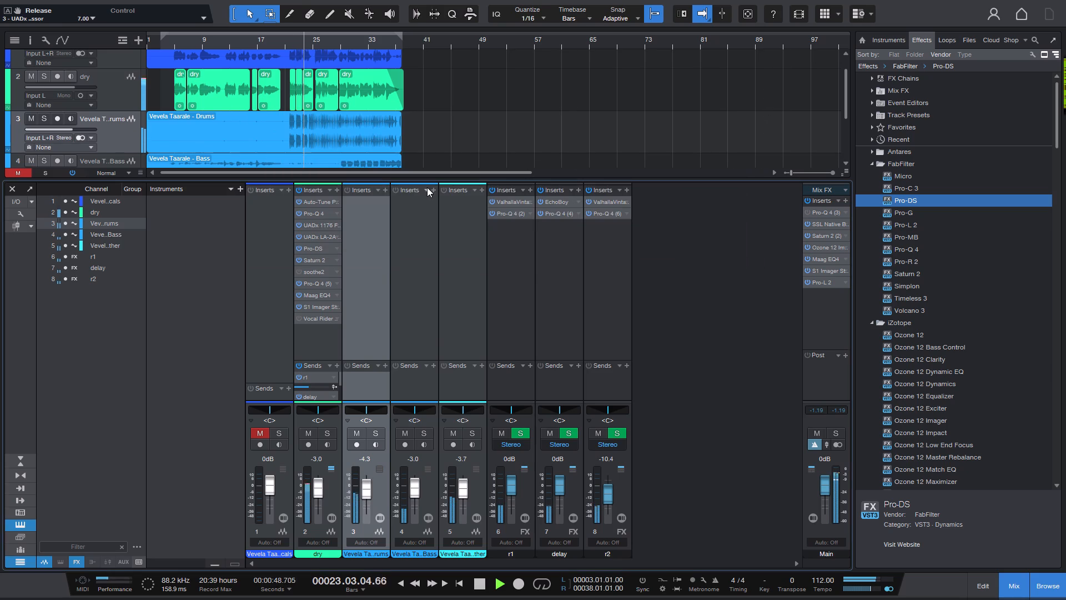
Open the dry vocal's UADx LA-2A Tube Compressor and fine-tune Peak Reduction during playback, trying 37, minimum, 7, 10, 21, 17 and 16.
{"action": "left_click", "coordinate": [338, 237]}
{"action": "left_click", "coordinate": [347, 253]}
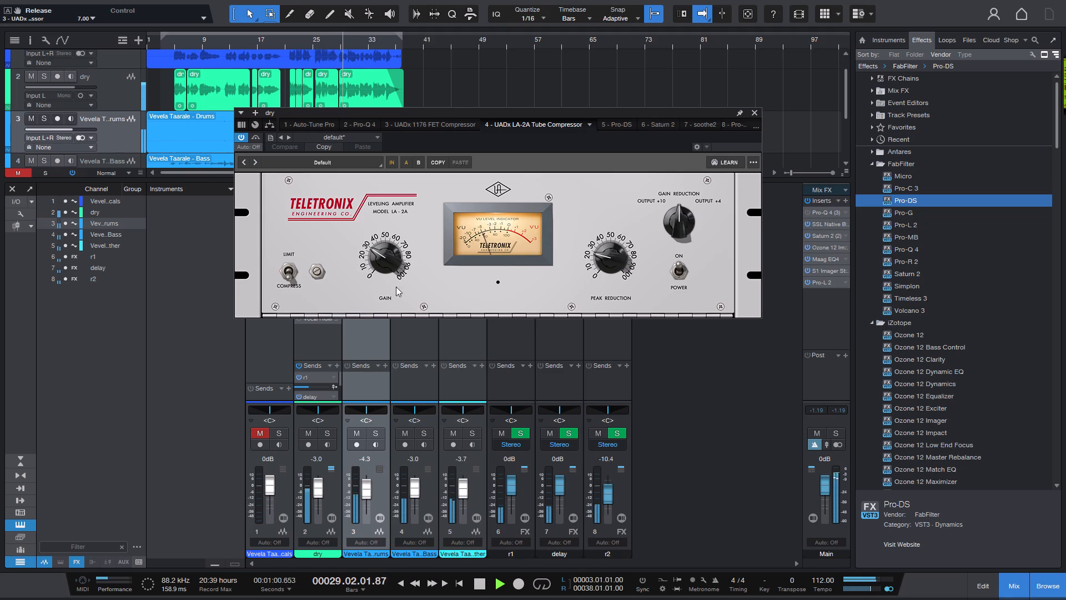
{"action": "left_click_drag", "start_coordinate": [597, 257], "coordinate": [598, 244]}
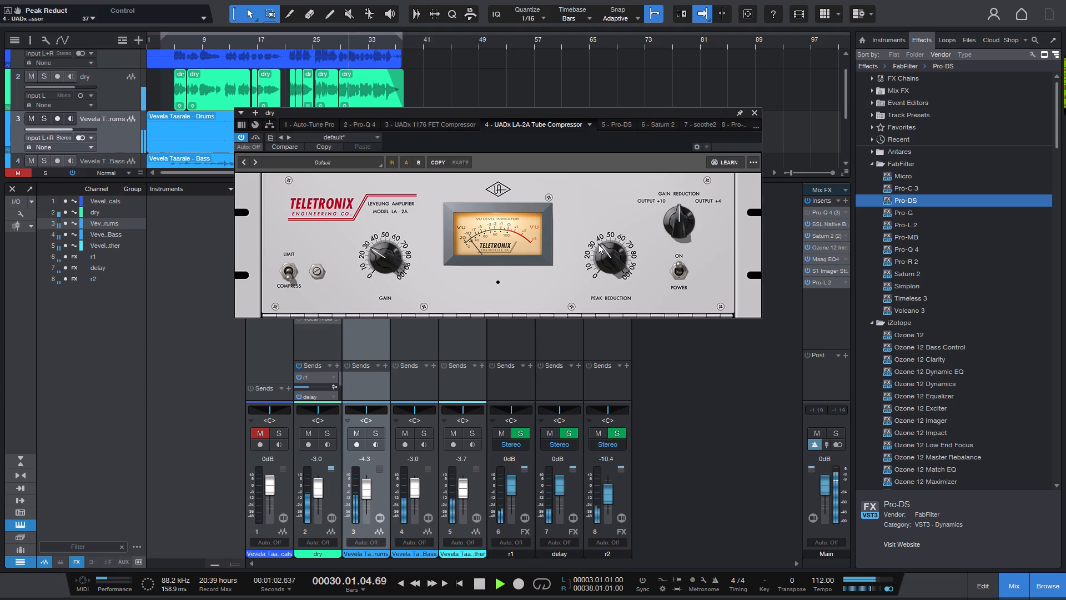
{"action": "left_click_drag", "start_coordinate": [598, 244], "coordinate": [601, 287]}
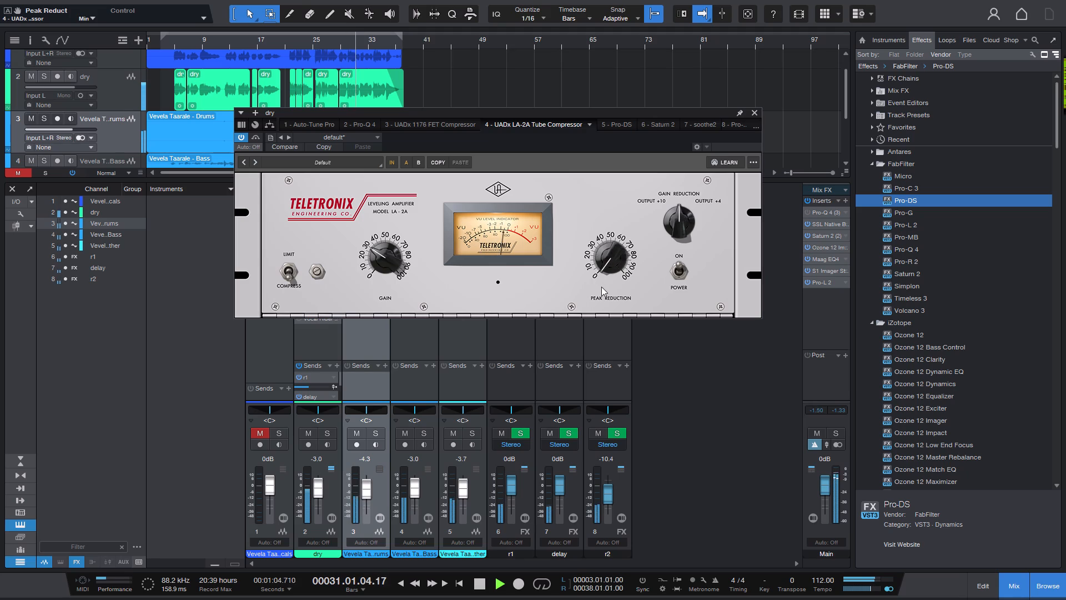
{"action": "left_click_drag", "start_coordinate": [601, 287], "coordinate": [597, 273]}
{"action": "right_click", "coordinate": [597, 273]}
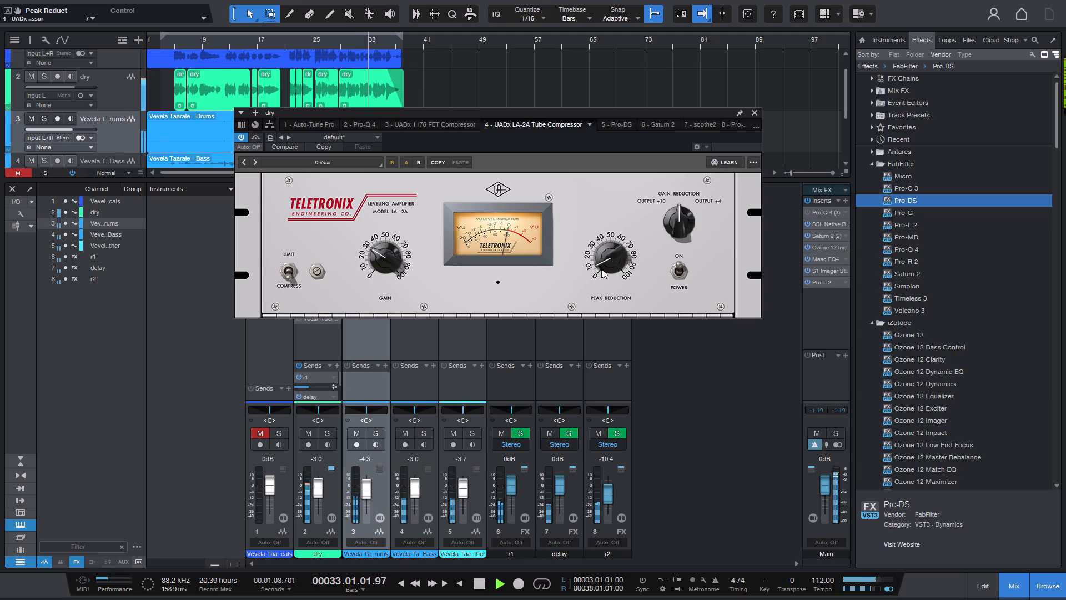
{"action": "key", "text": "1"}
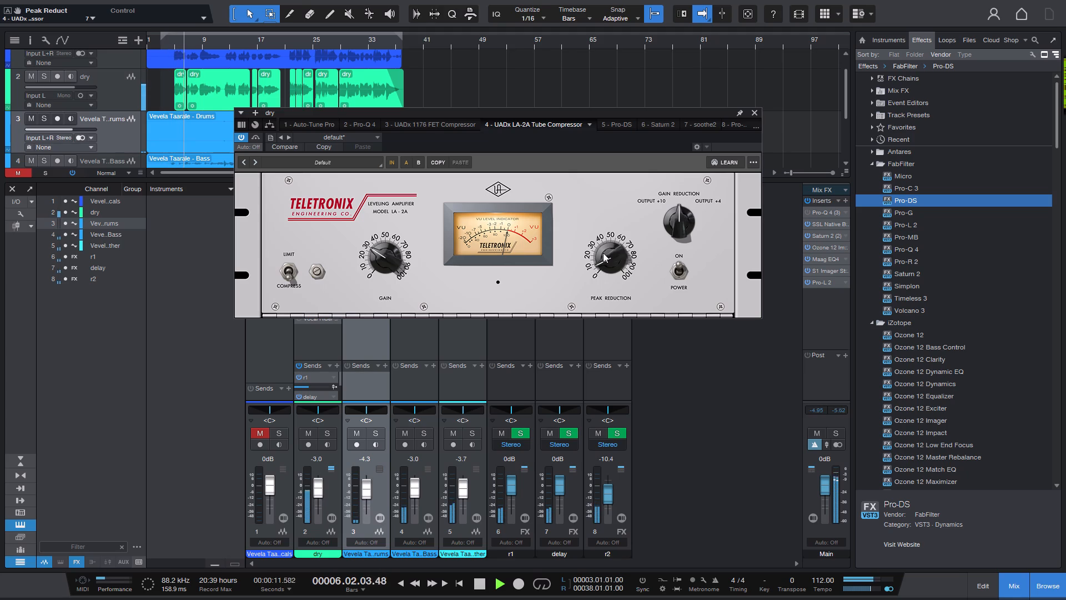
{"action": "left_click", "coordinate": [605, 249]}
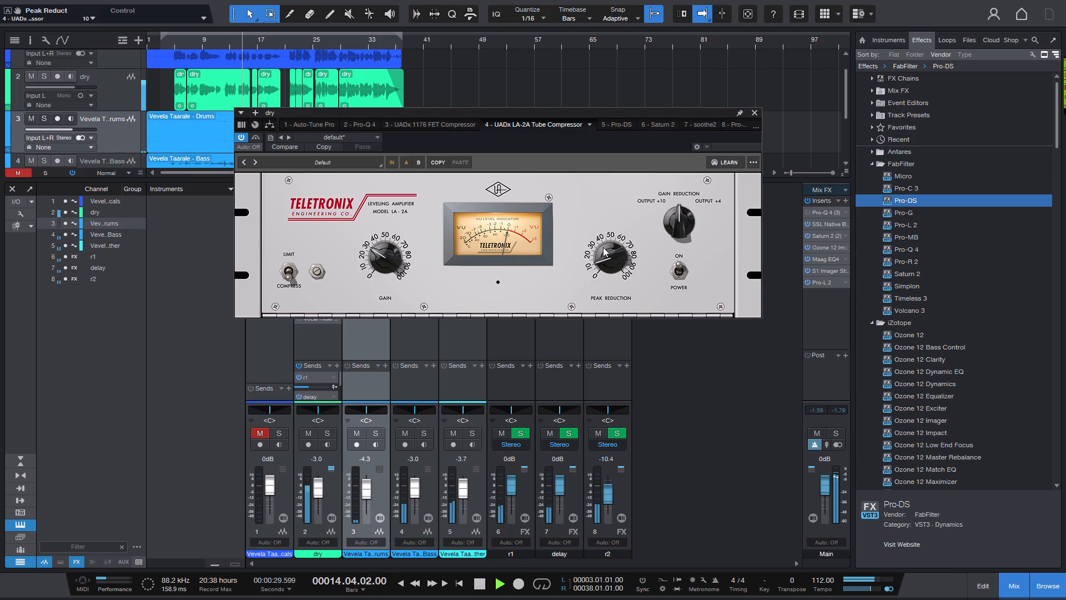
{"action": "left_click_drag", "start_coordinate": [601, 257], "coordinate": [600, 245]}
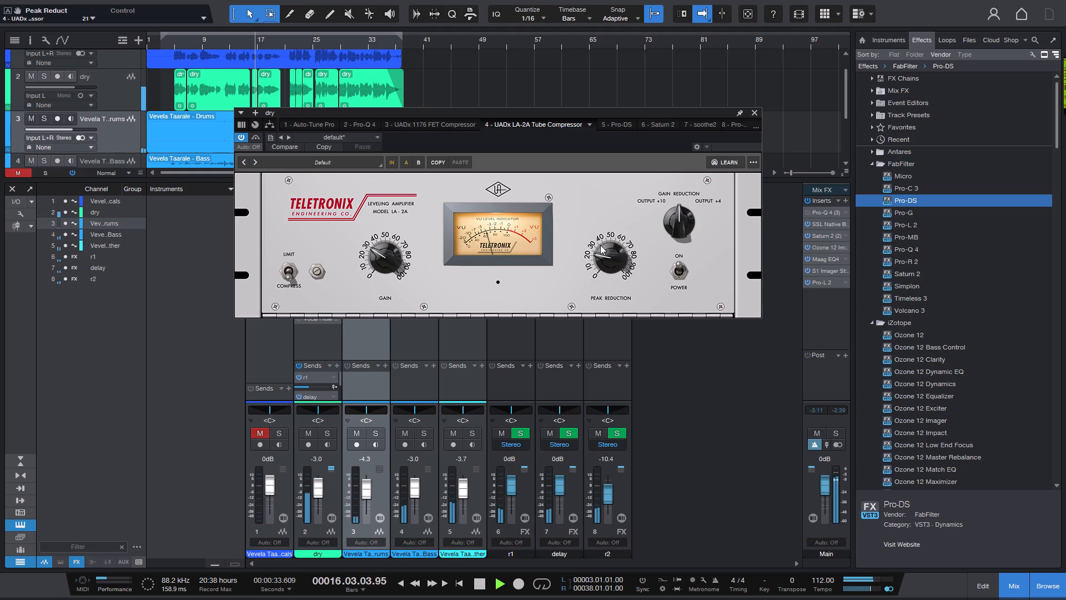
{"action": "left_click_drag", "start_coordinate": [600, 253], "coordinate": [600, 258]}
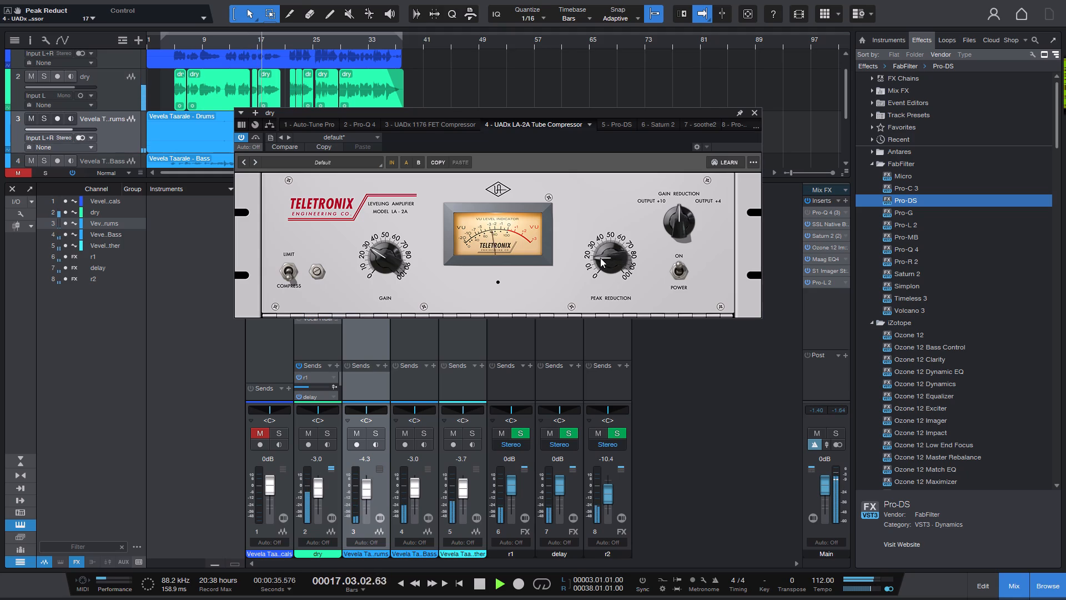
{"action": "left_click_drag", "start_coordinate": [600, 258], "coordinate": [600, 259]}
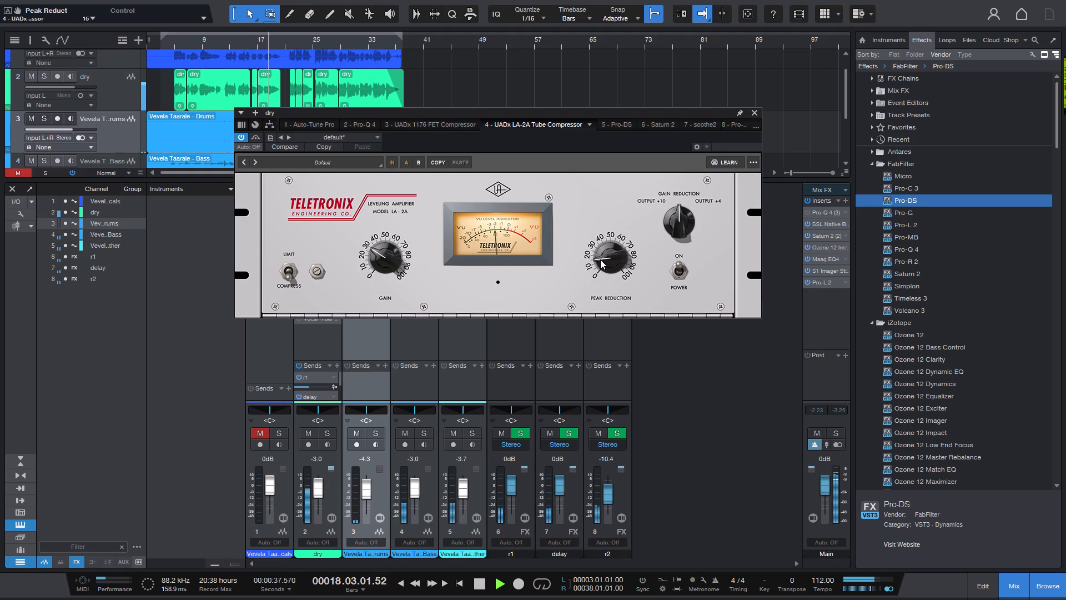
{"action": "left_click_drag", "start_coordinate": [600, 259], "coordinate": [596, 258]}
Set the LA-2A's Gain to 25 and close the compressor.
{"action": "left_click", "coordinate": [376, 254]}
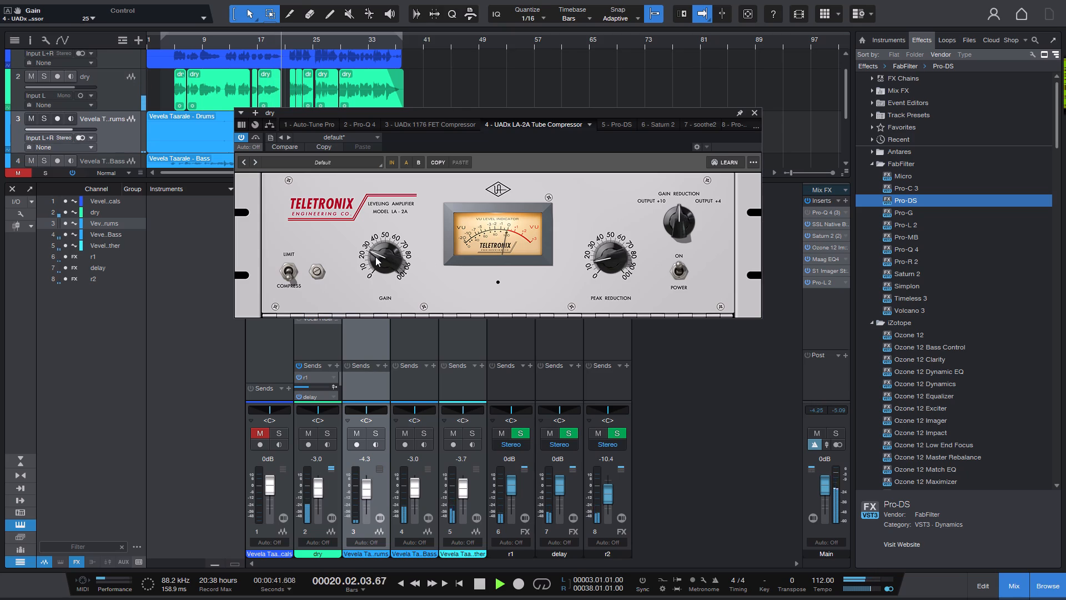
{"action": "left_click", "coordinate": [753, 115]}
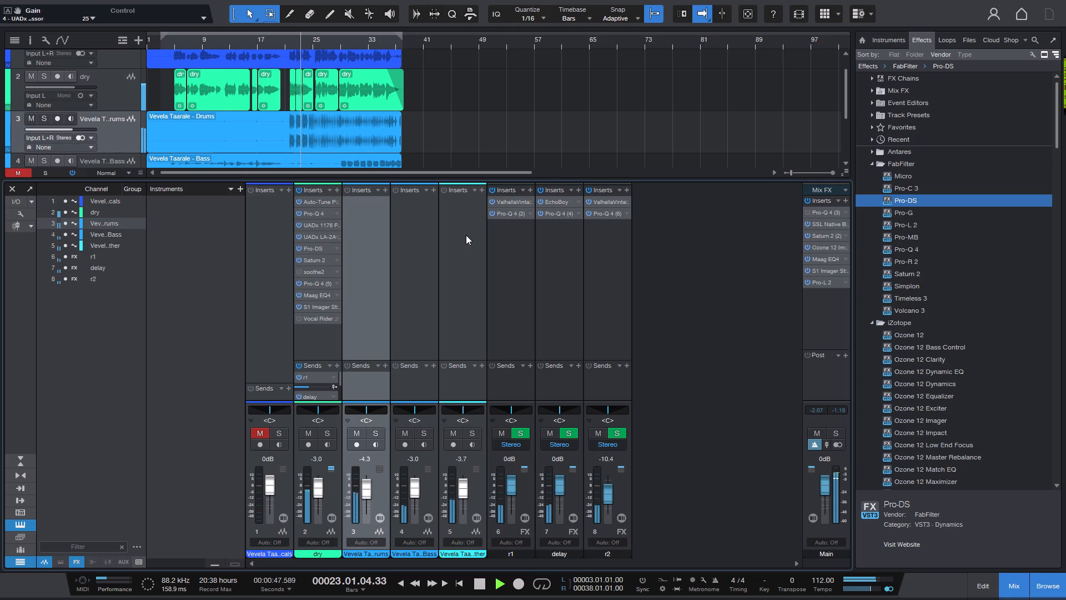
Open the dry vocal's Pro-DS and set its Range to 9.59 dB, trying 7.58 dB first during playback.
{"action": "left_click", "coordinate": [339, 247]}
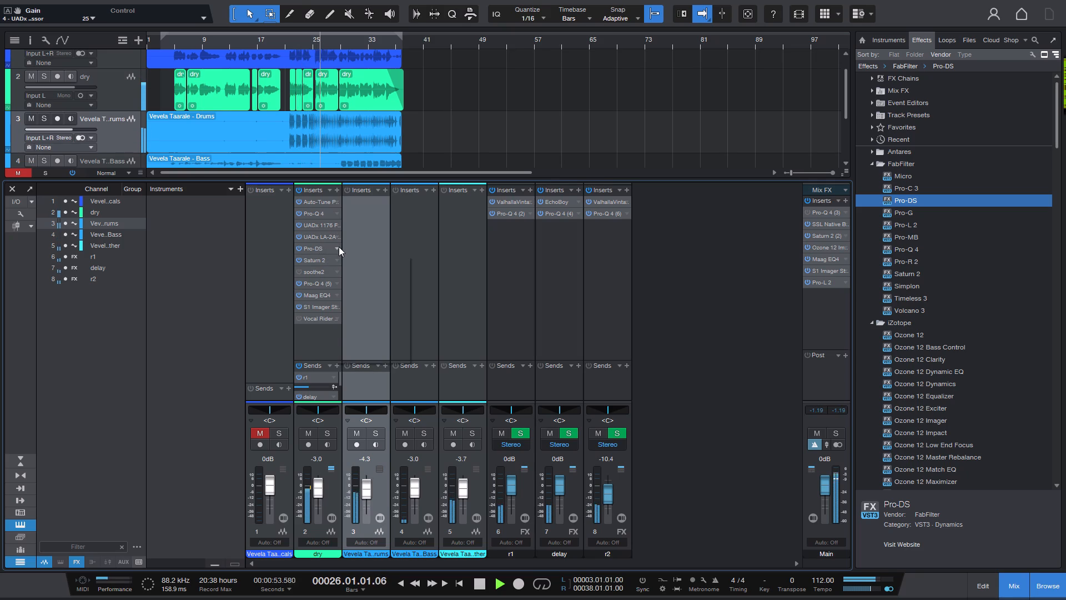
{"action": "left_click", "coordinate": [348, 260]}
{"action": "right_click", "coordinate": [348, 260]}
{"action": "left_click", "coordinate": [497, 238]}
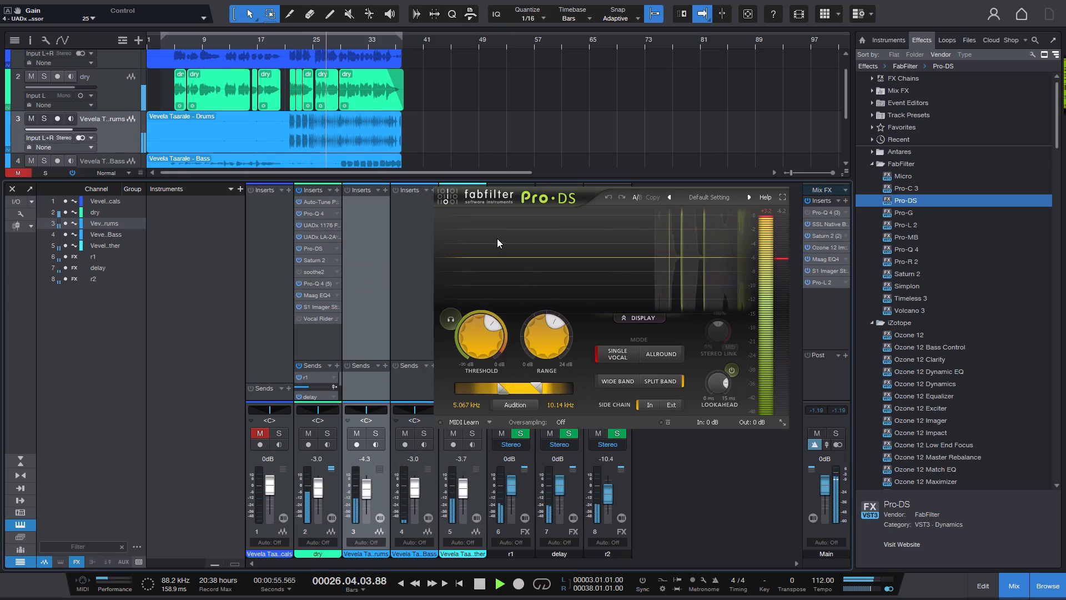
{"action": "left_click_drag", "start_coordinate": [545, 332], "coordinate": [545, 314]}
{"action": "right_click", "coordinate": [545, 314]}
{"action": "left_click", "coordinate": [534, 290]}
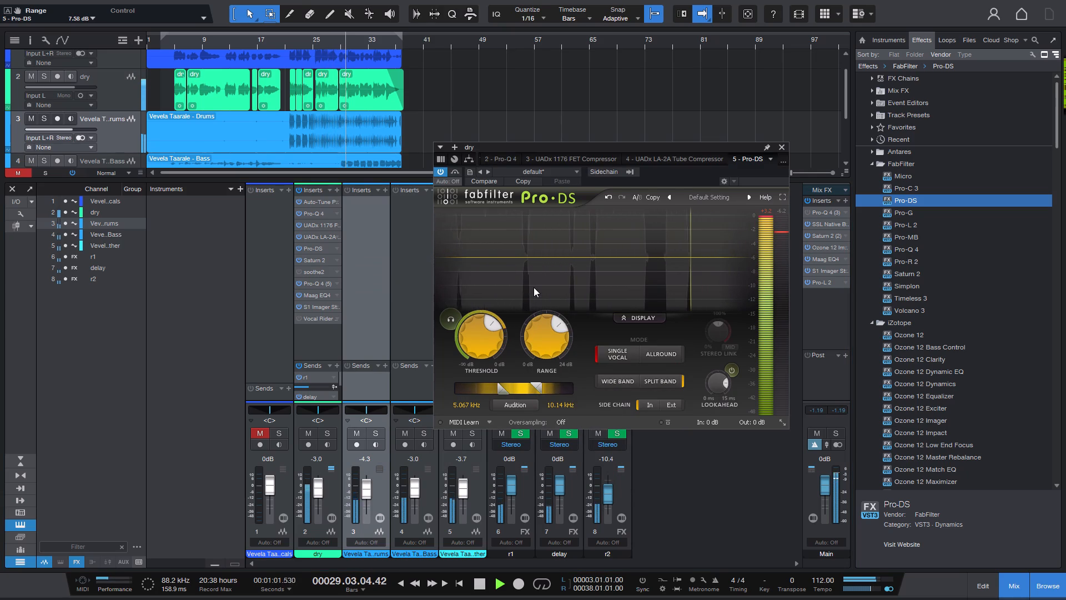
{"action": "key", "text": "1"}
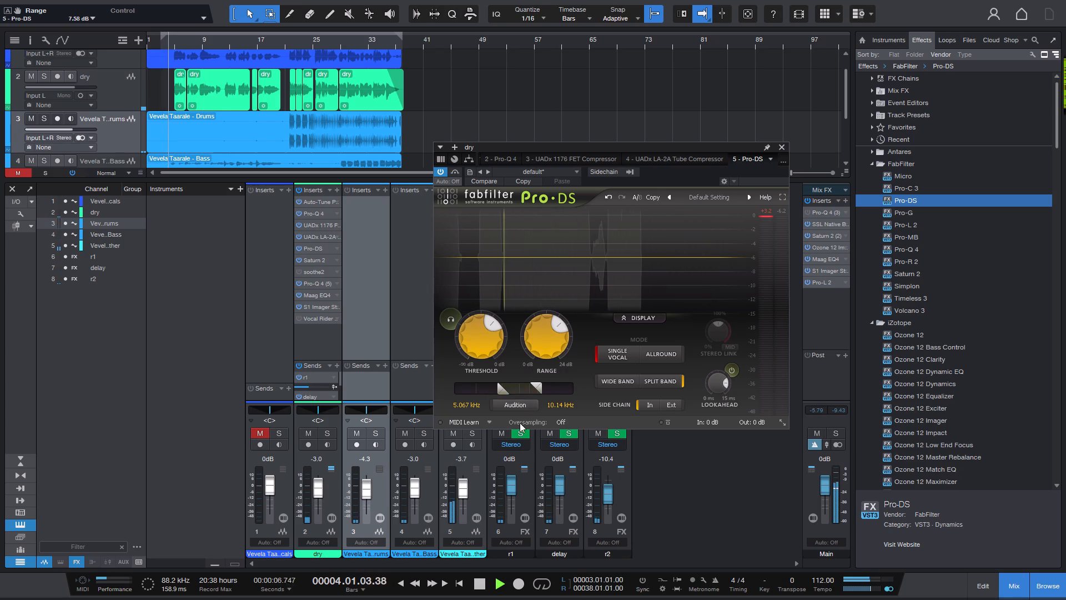
{"action": "left_click_drag", "start_coordinate": [540, 338], "coordinate": [536, 324]}
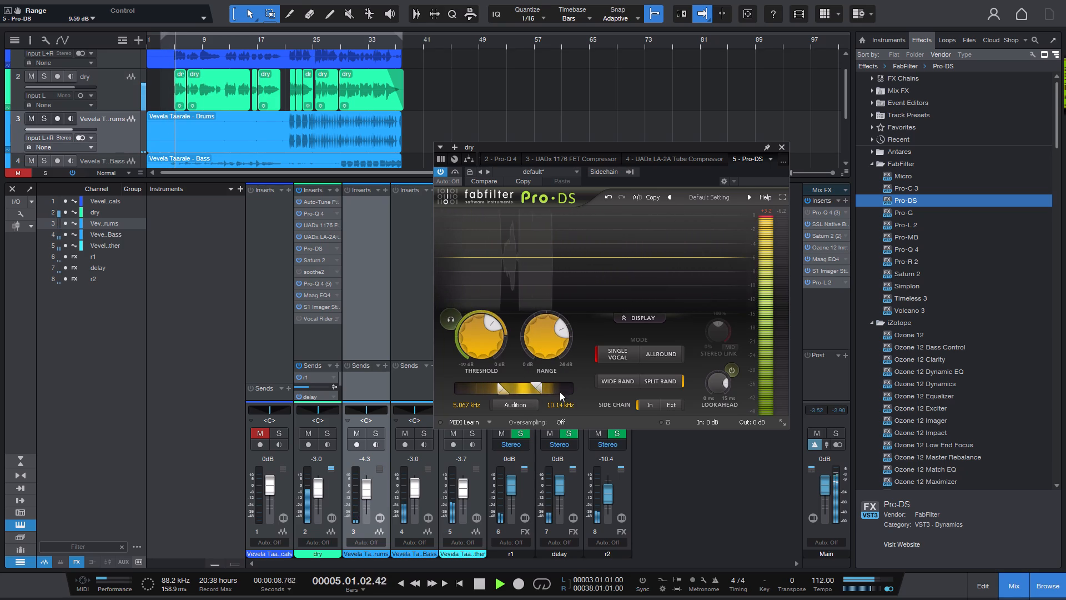
Set Pro-DS's detection frequency band to 4.716 kHz through 9.432 kHz.
{"action": "left_click", "coordinate": [542, 387]}
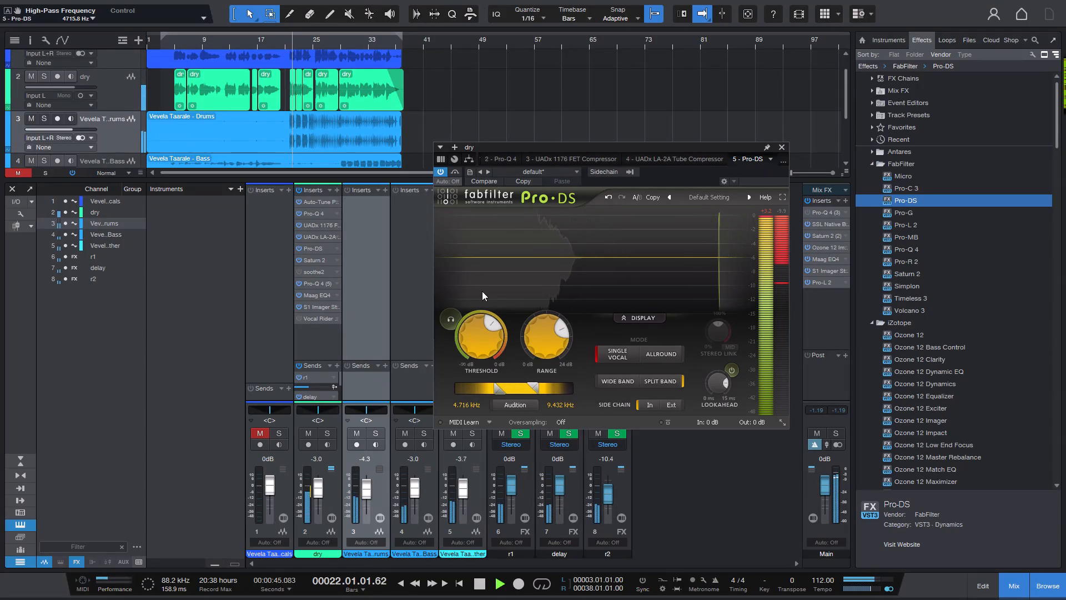
Close the dry vocal's Pro-DS.
{"action": "left_click", "coordinate": [782, 147]}
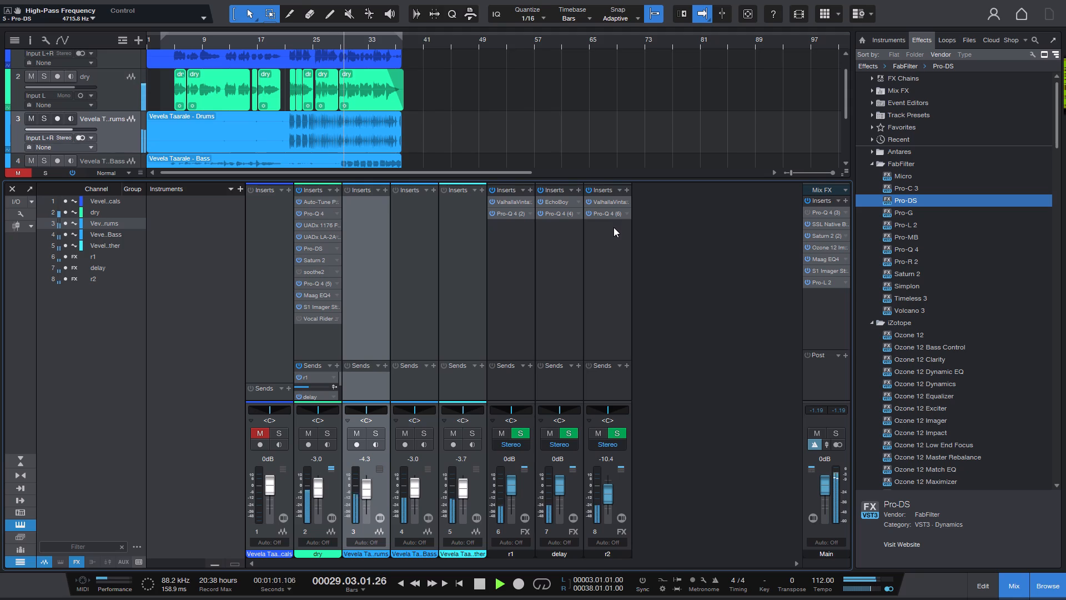
Open the dry vocal's Saturn 2, set Band 1 Drive to 18.4% after trying 22.3% and 22.7%, replay the song and close the plug-in.
{"action": "left_click", "coordinate": [335, 247]}
{"action": "left_click", "coordinate": [394, 245]}
{"action": "left_click", "coordinate": [337, 260]}
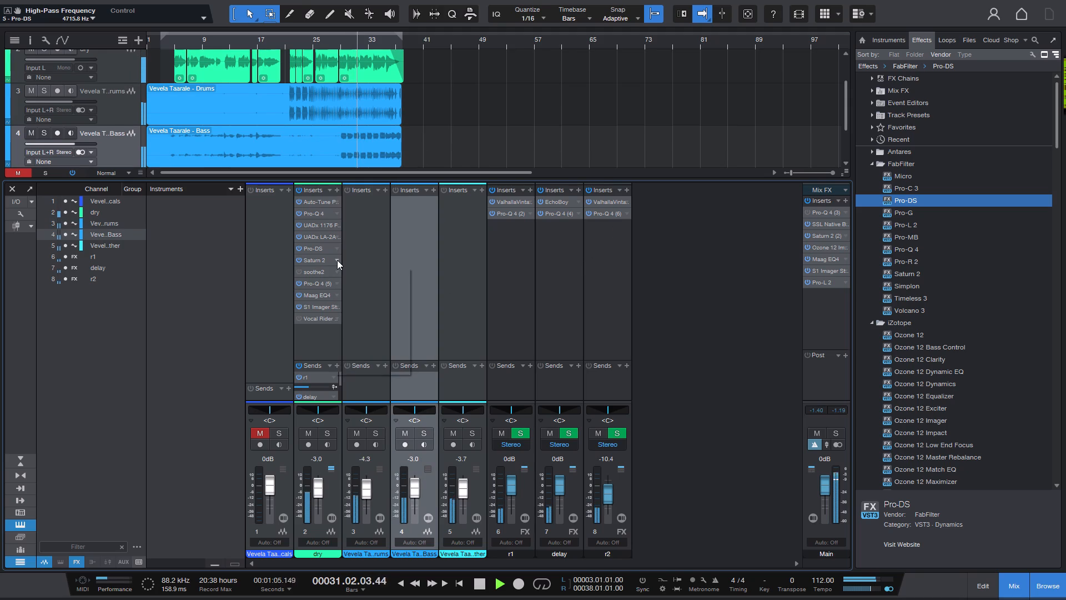
{"action": "left_click", "coordinate": [349, 273]}
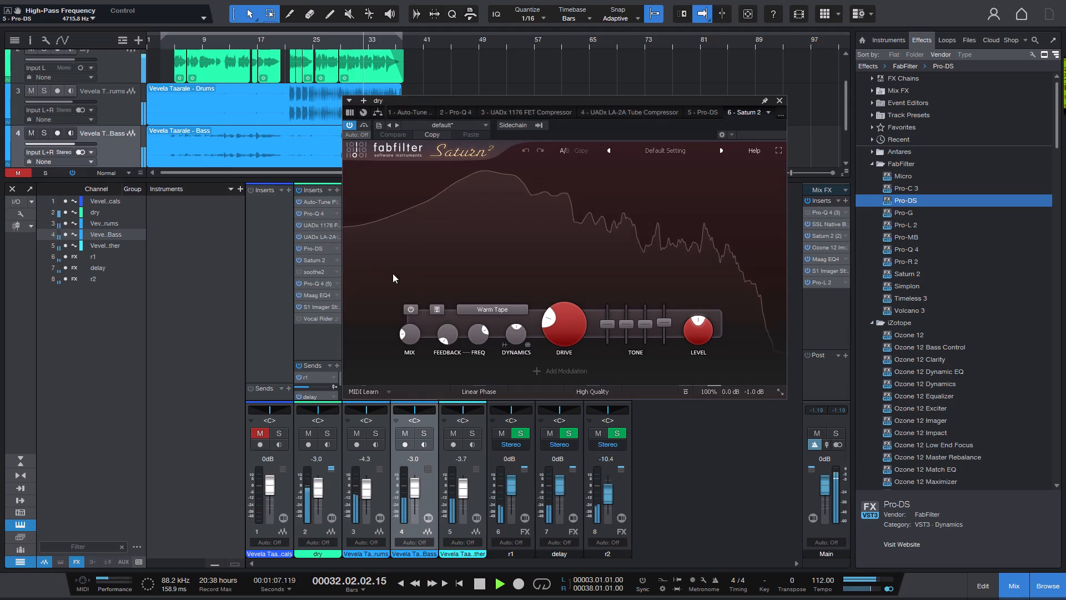
{"action": "left_click_drag", "start_coordinate": [567, 328], "coordinate": [565, 339]}
{"action": "left_click", "coordinate": [565, 339]}
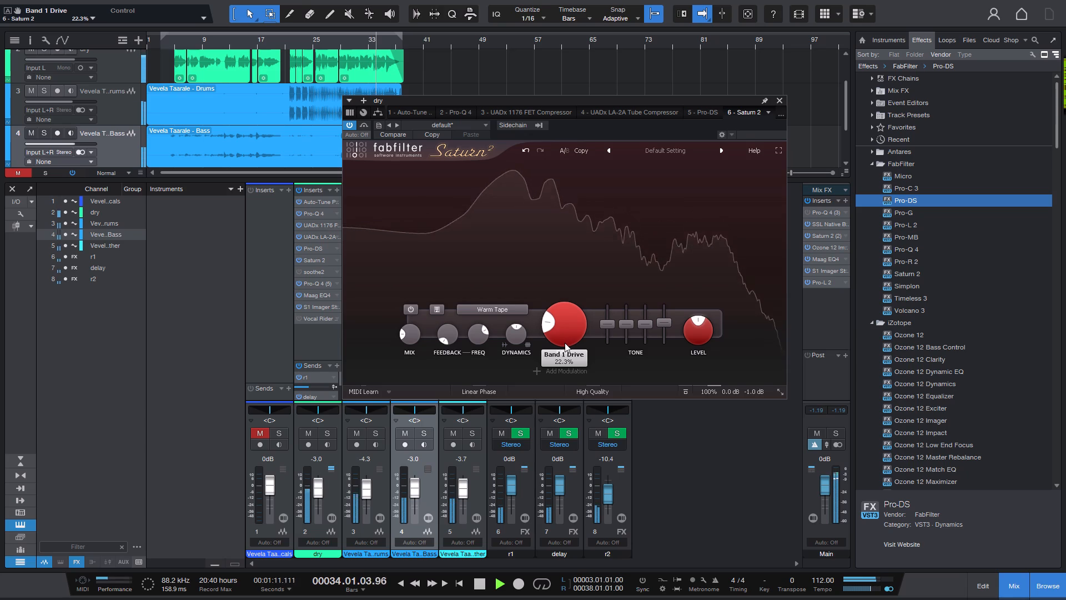
{"action": "left_click", "coordinate": [409, 338]}
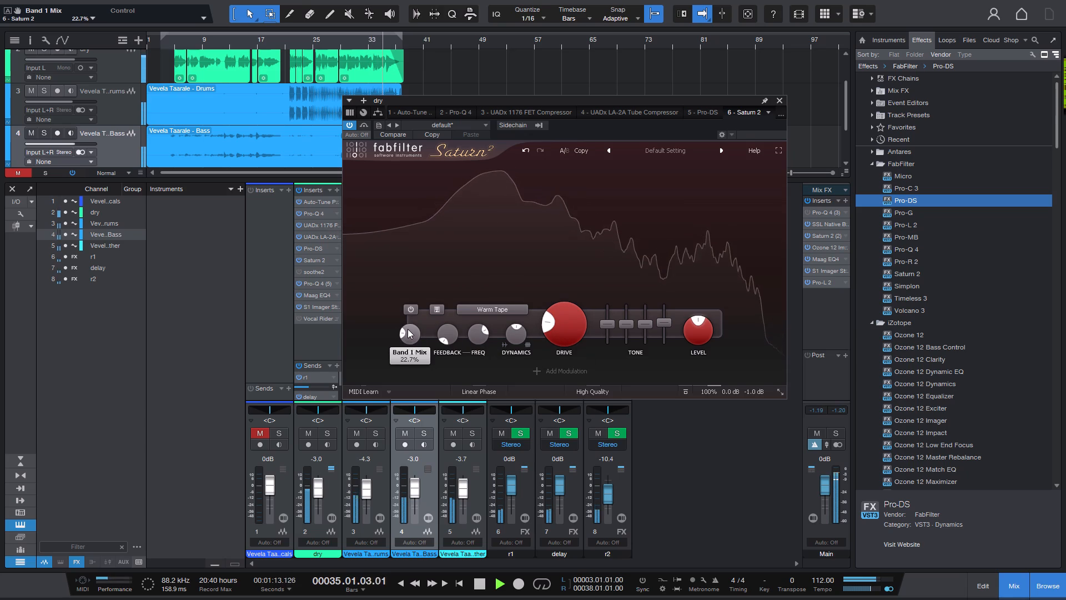
{"action": "left_click", "coordinate": [554, 321]}
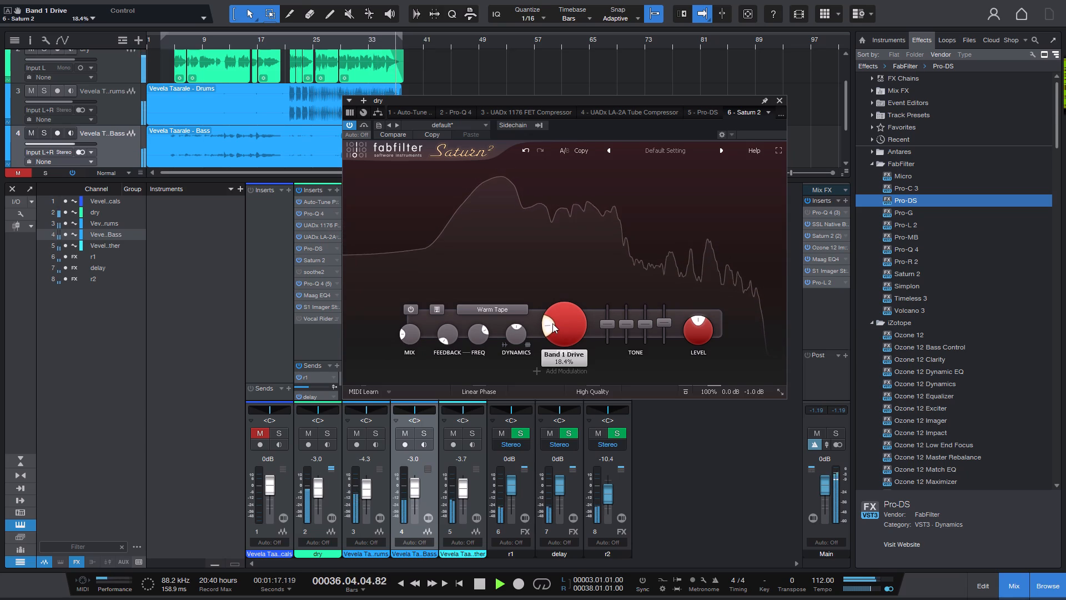
{"action": "key", "text": "1"}
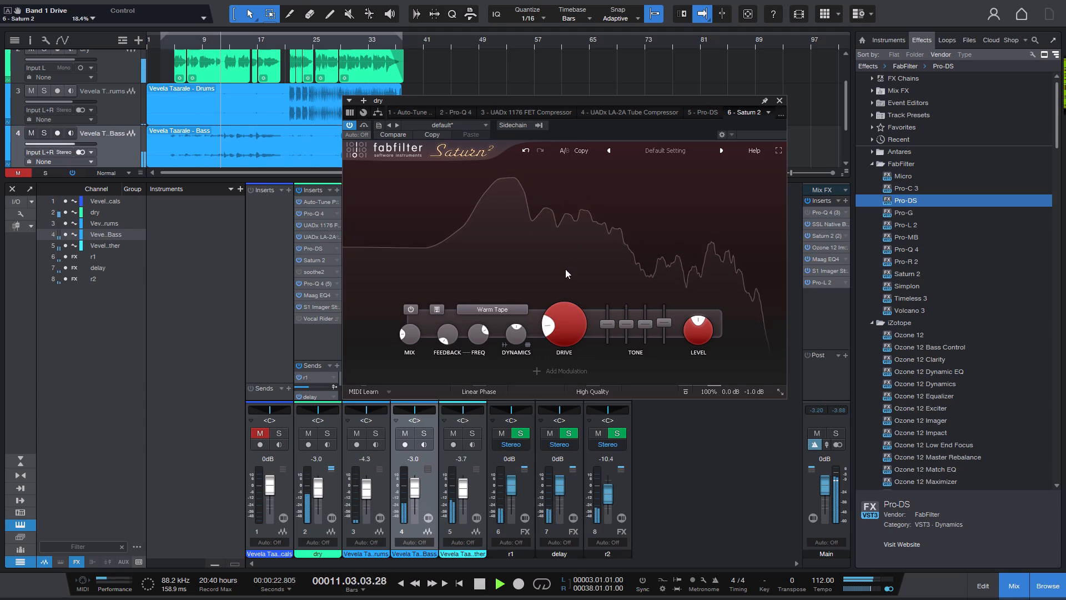
{"action": "left_click", "coordinate": [780, 103]}
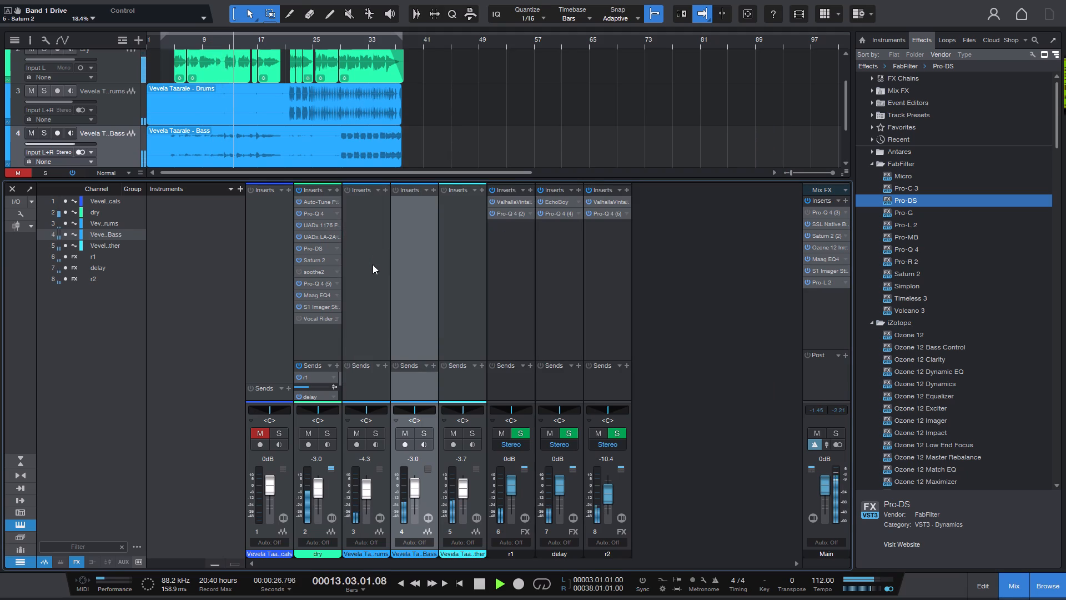
Activate soothe2 in the dry vocal's insert chain.
{"action": "right_click", "coordinate": [335, 247]}
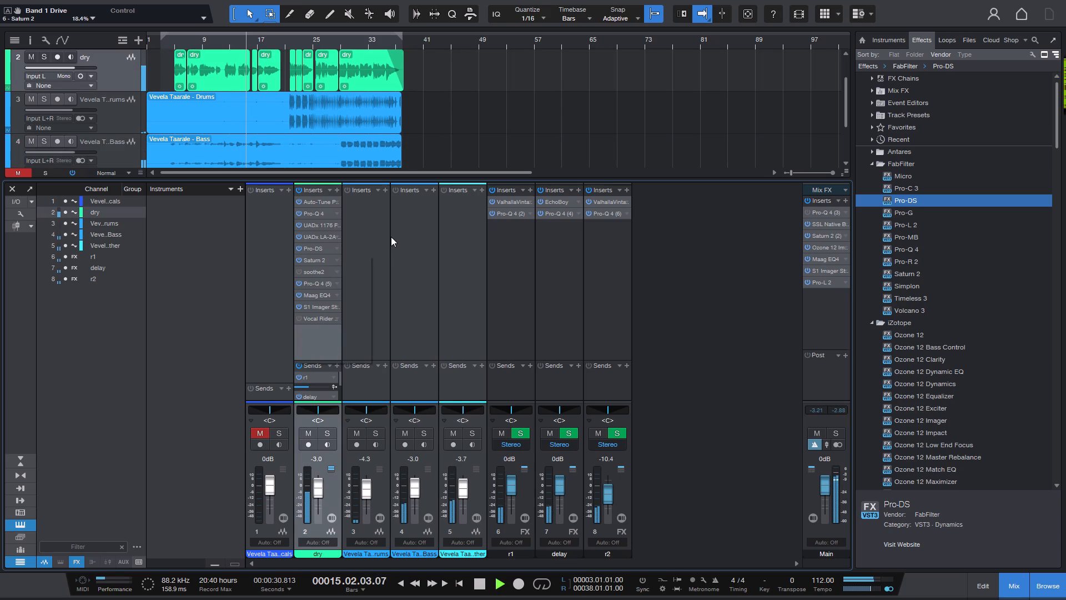
{"action": "left_click", "coordinate": [360, 243]}
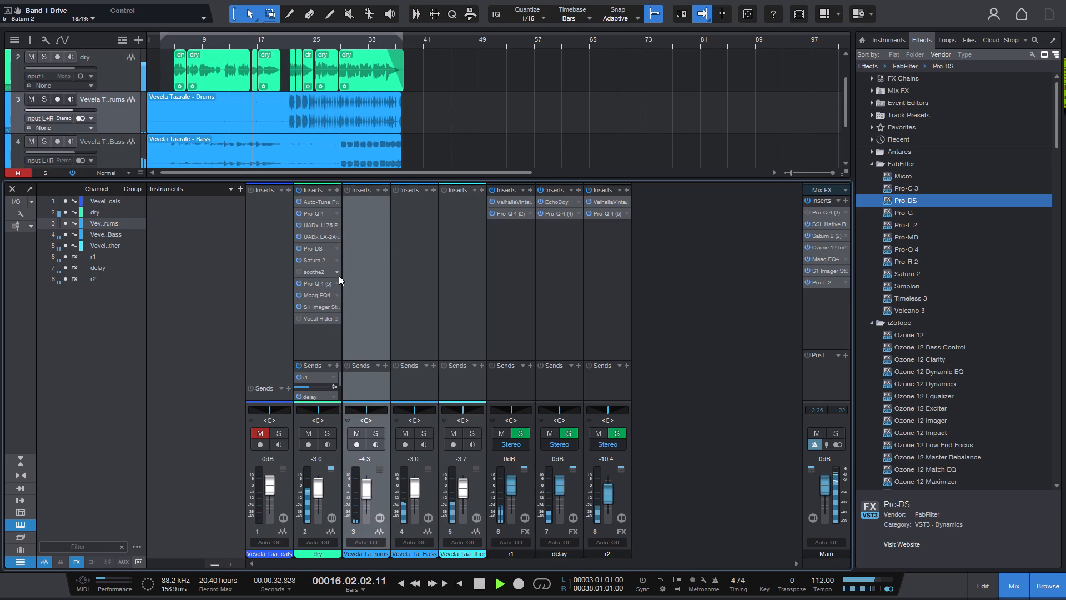
{"action": "left_click", "coordinate": [299, 274]}
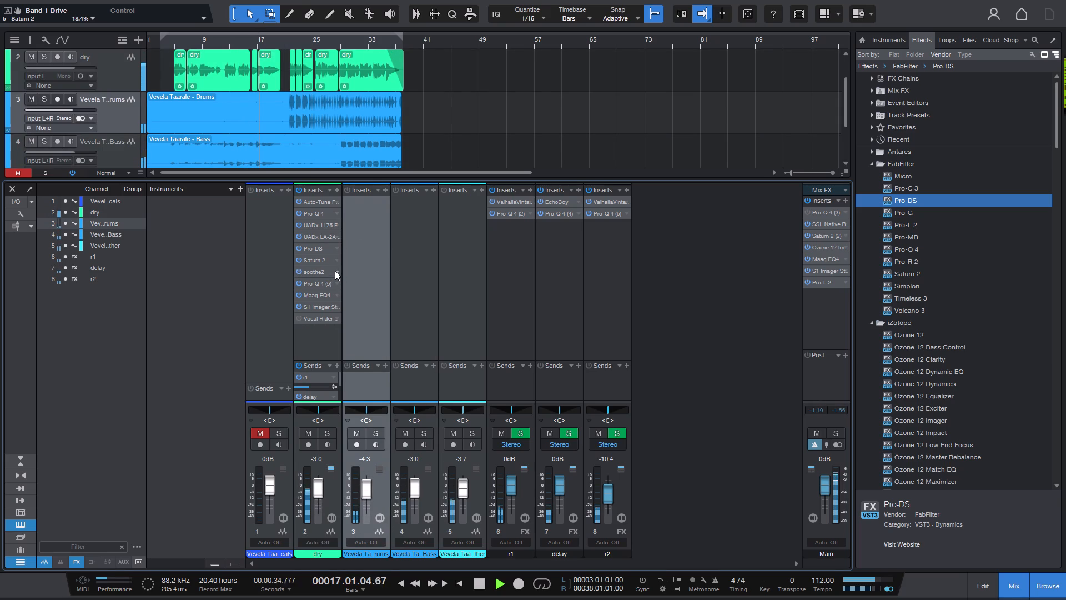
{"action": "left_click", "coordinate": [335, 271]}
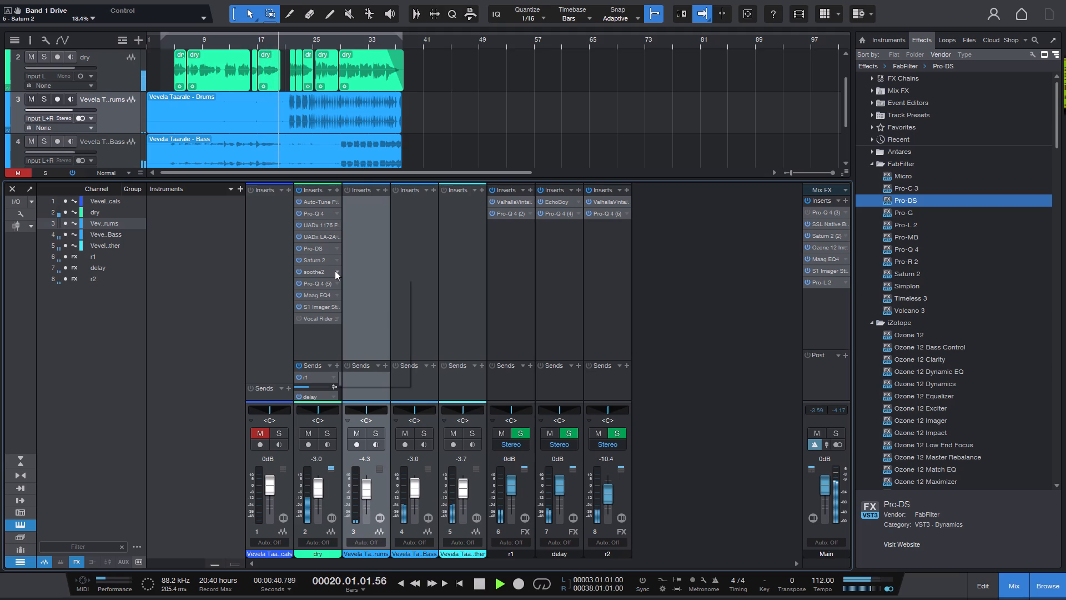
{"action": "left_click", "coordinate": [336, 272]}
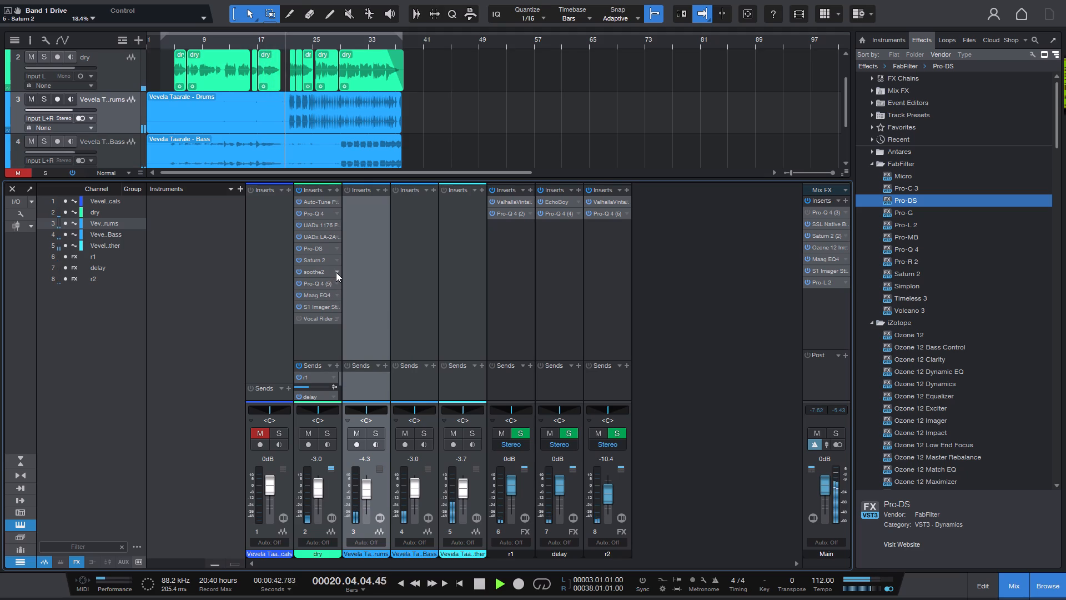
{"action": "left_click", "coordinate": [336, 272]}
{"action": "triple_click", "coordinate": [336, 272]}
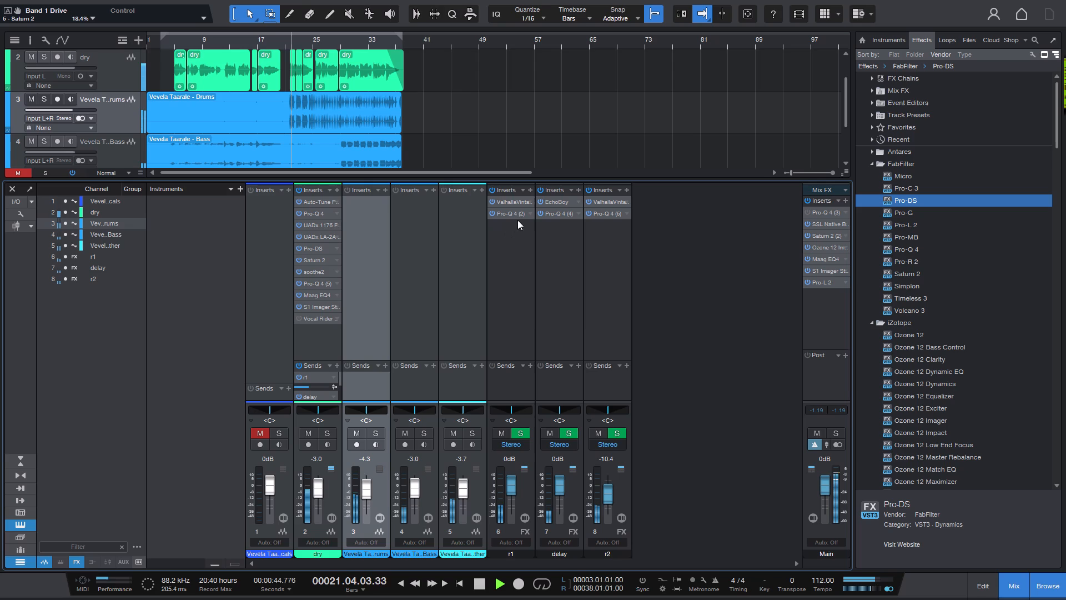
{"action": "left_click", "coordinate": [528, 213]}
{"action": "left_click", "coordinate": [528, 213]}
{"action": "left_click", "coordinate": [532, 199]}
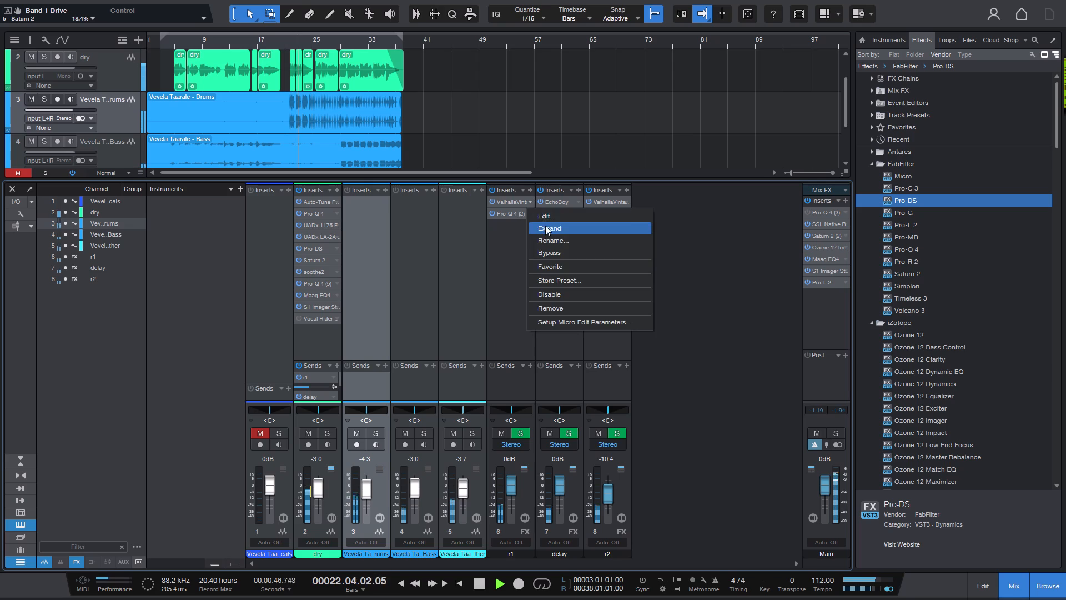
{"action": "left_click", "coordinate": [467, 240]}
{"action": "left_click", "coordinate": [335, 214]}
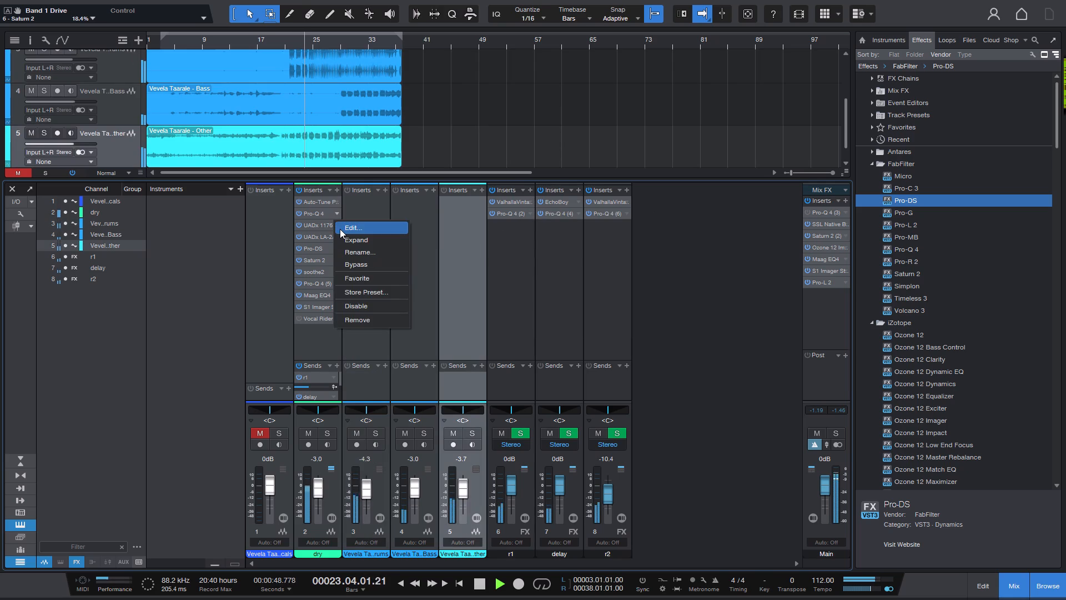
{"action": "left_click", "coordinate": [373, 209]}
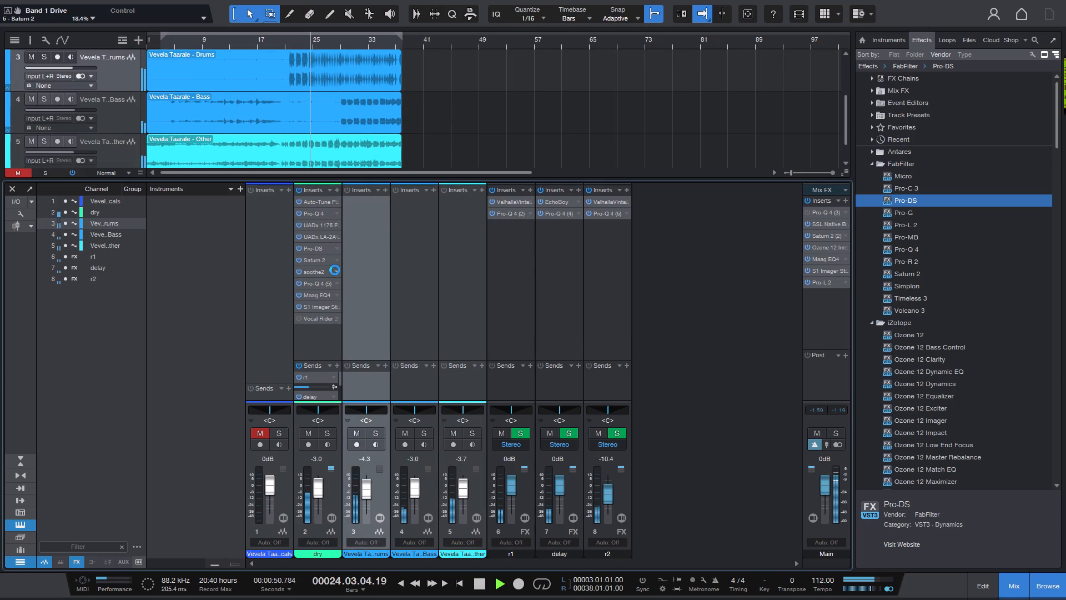
Open the dry vocal's soothe2 and set its depth to 4.0, trying -0.7 first while replaying the song.
{"action": "left_click", "coordinate": [335, 270]}
{"action": "left_click", "coordinate": [345, 283]}
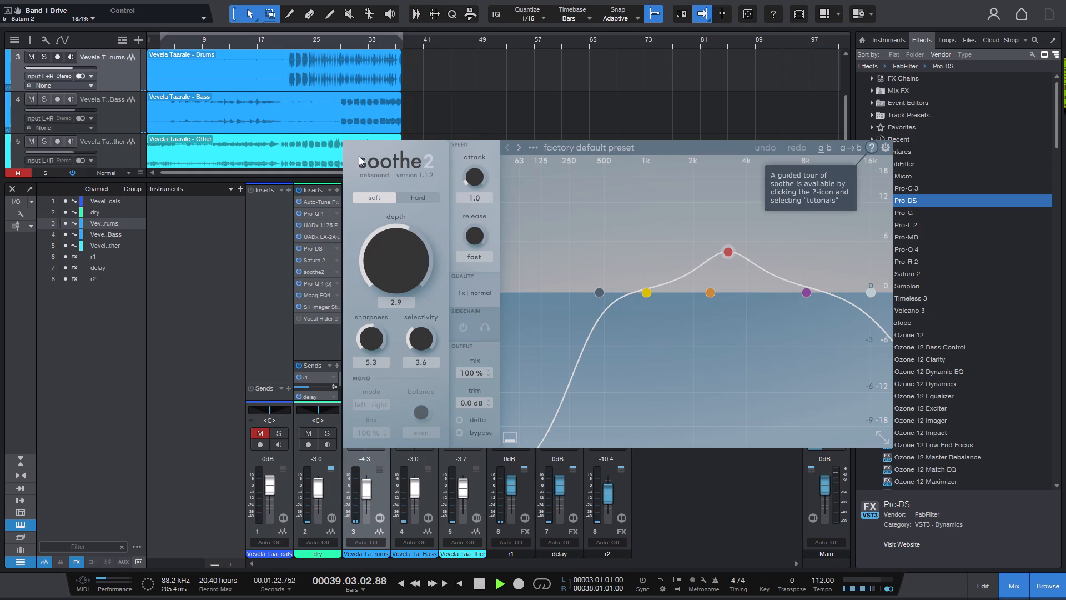
{"action": "key", "text": "1"}
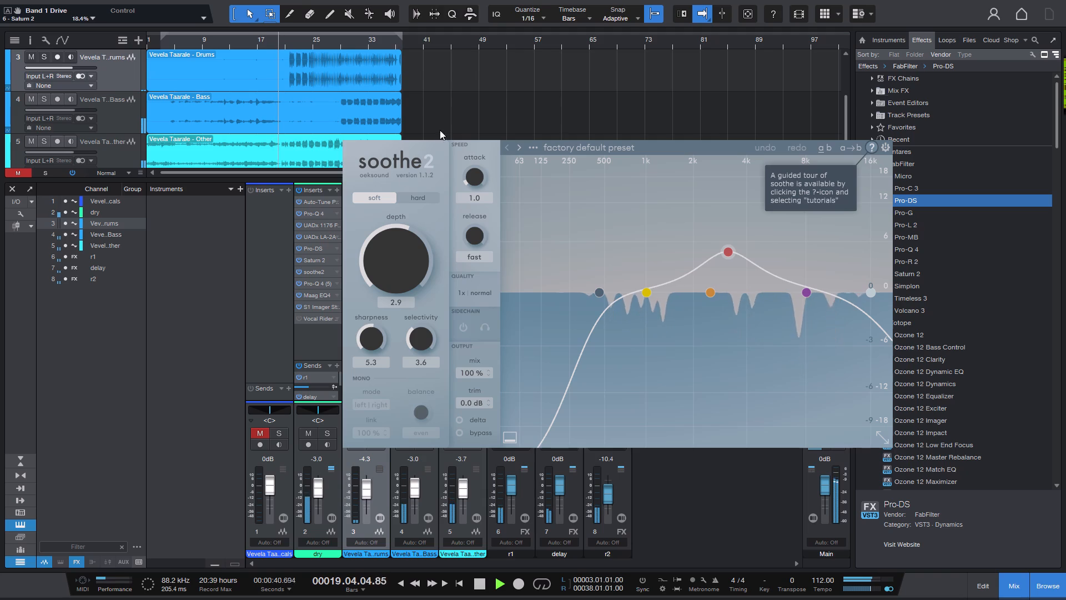
{"action": "left_click_drag", "start_coordinate": [406, 244], "coordinate": [403, 258]}
{"action": "key", "text": "1"}
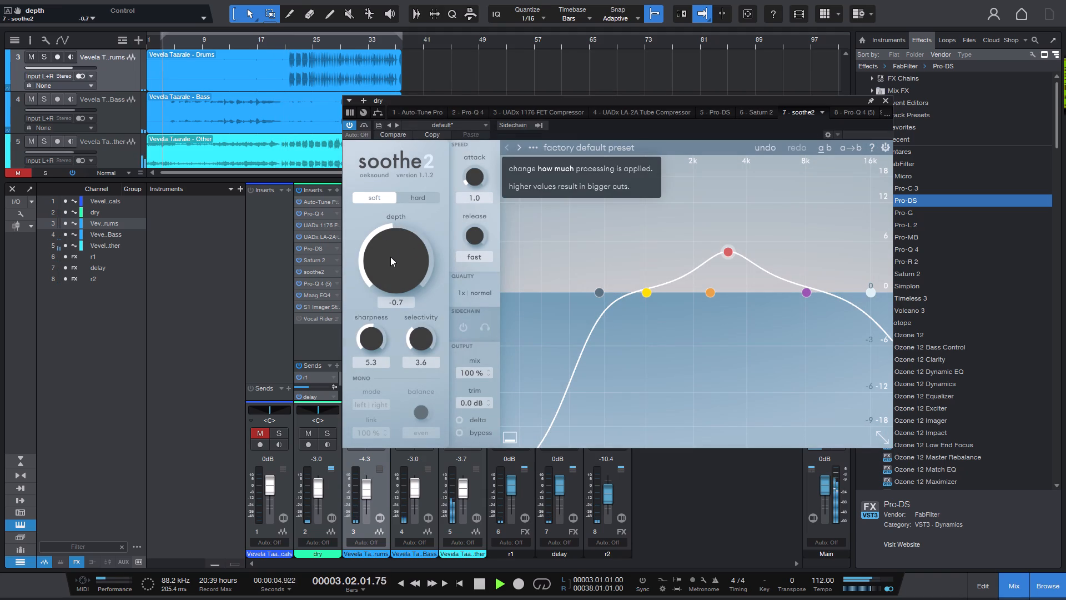
{"action": "left_click_drag", "start_coordinate": [390, 257], "coordinate": [380, 238]}
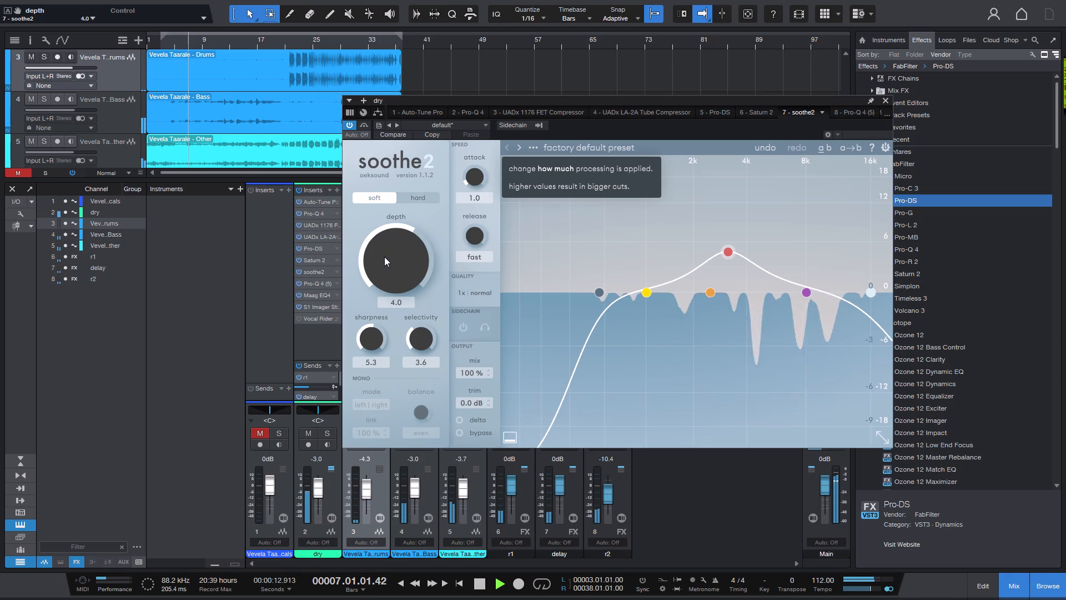
Set soothe2's selectivity to 4.0 and sharpness to 5.0.
{"action": "left_click_drag", "start_coordinate": [423, 333], "coordinate": [422, 328]}
{"action": "left_click", "coordinate": [366, 331]}
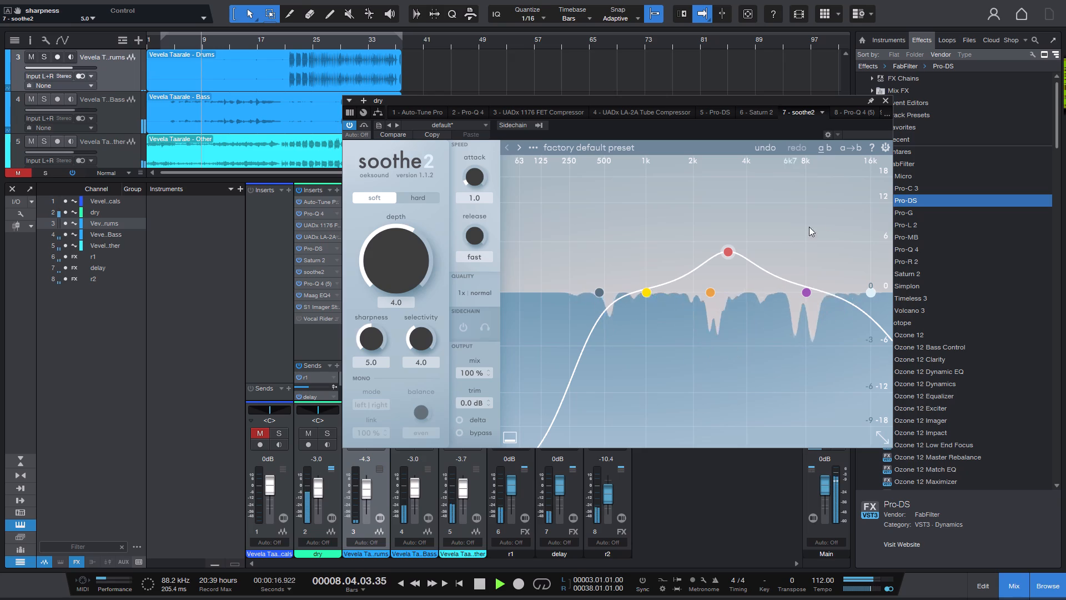
Set soothe2's band 3 sensitivity to 6.8 dB and its frequency to 2k8 Hz, then close the plug-in.
{"action": "left_click_drag", "start_coordinate": [721, 252], "coordinate": [720, 236]}
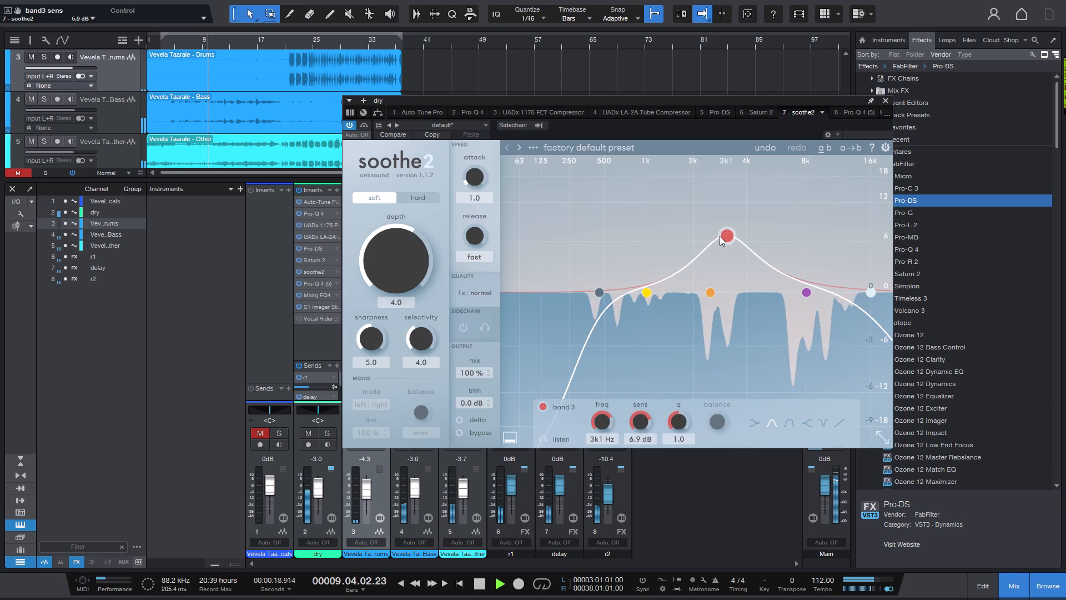
{"action": "left_click_drag", "start_coordinate": [720, 236], "coordinate": [716, 237]}
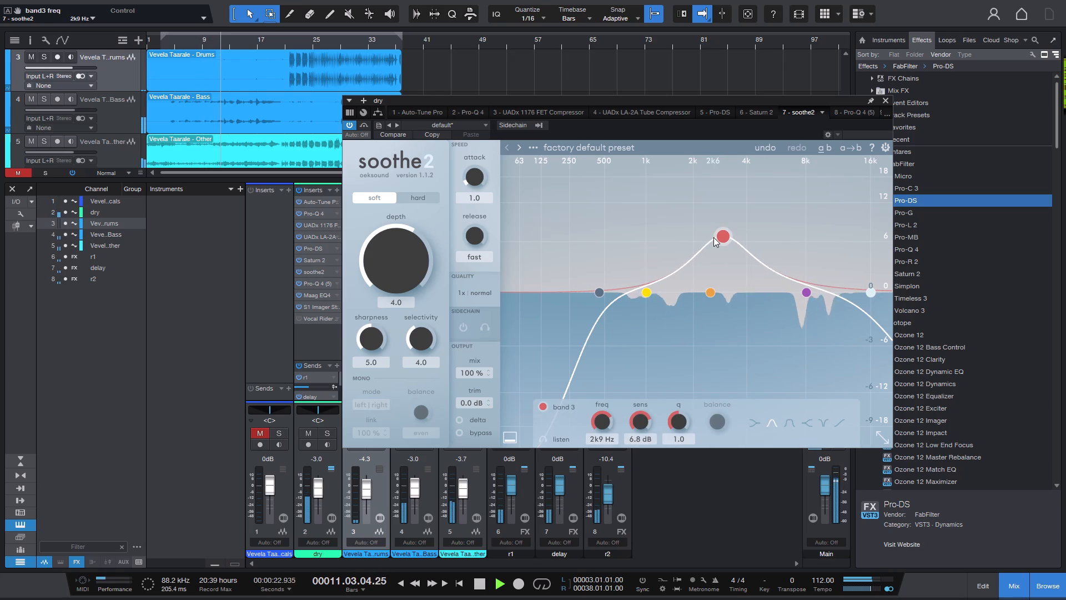
{"action": "left_click", "coordinate": [718, 237]}
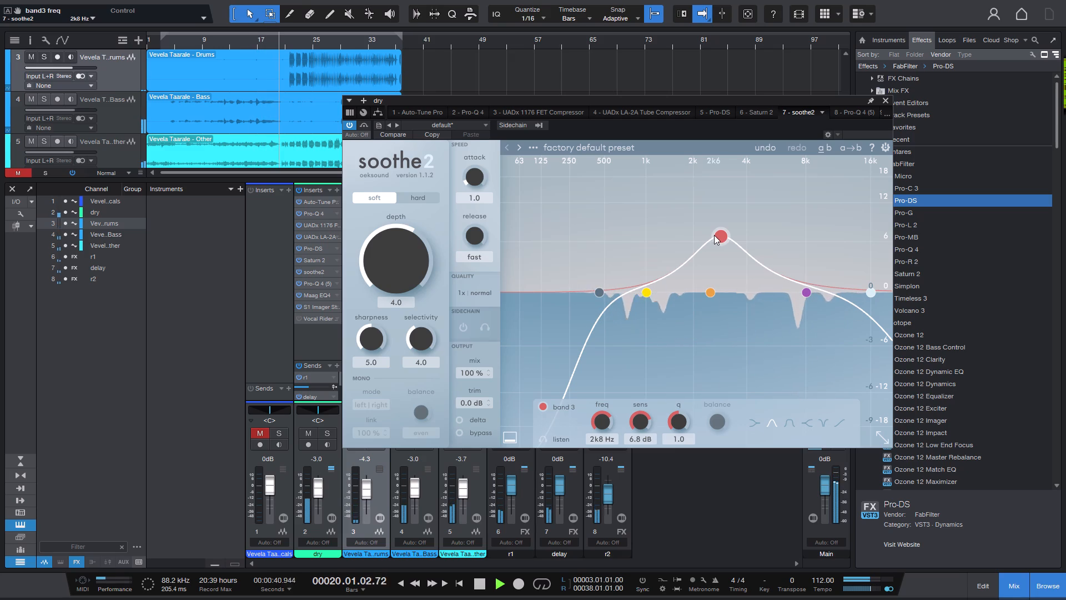
{"action": "left_click", "coordinate": [888, 99]}
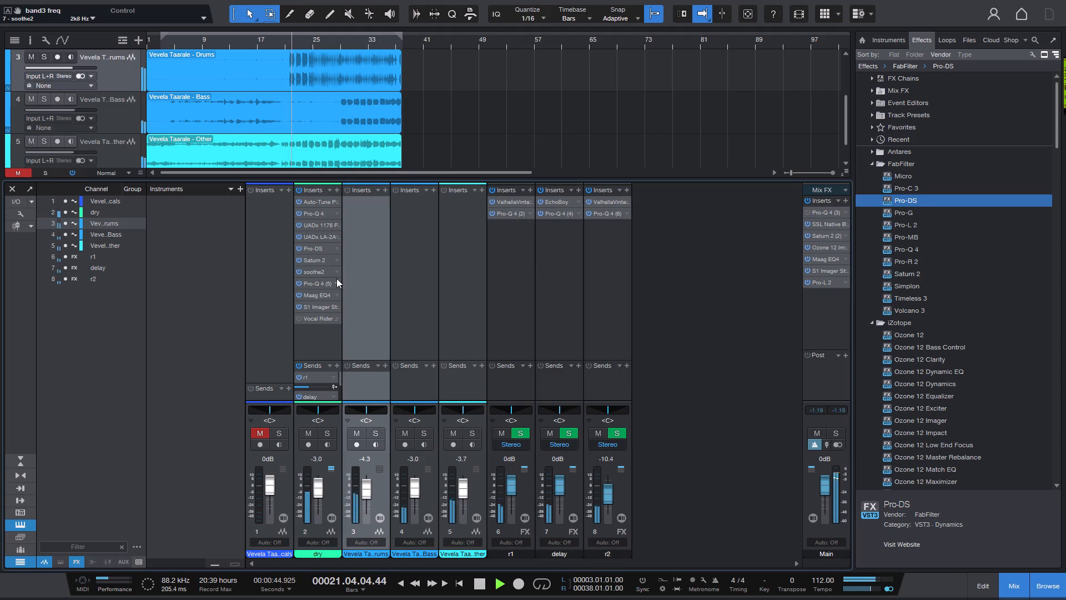
Open the dry vocal's Pro-Q 4 (5) and set the low-shelf band's gain to -1.45 dB, trying -0.85 dB first.
{"action": "left_click", "coordinate": [337, 283]}
{"action": "left_click", "coordinate": [344, 294]}
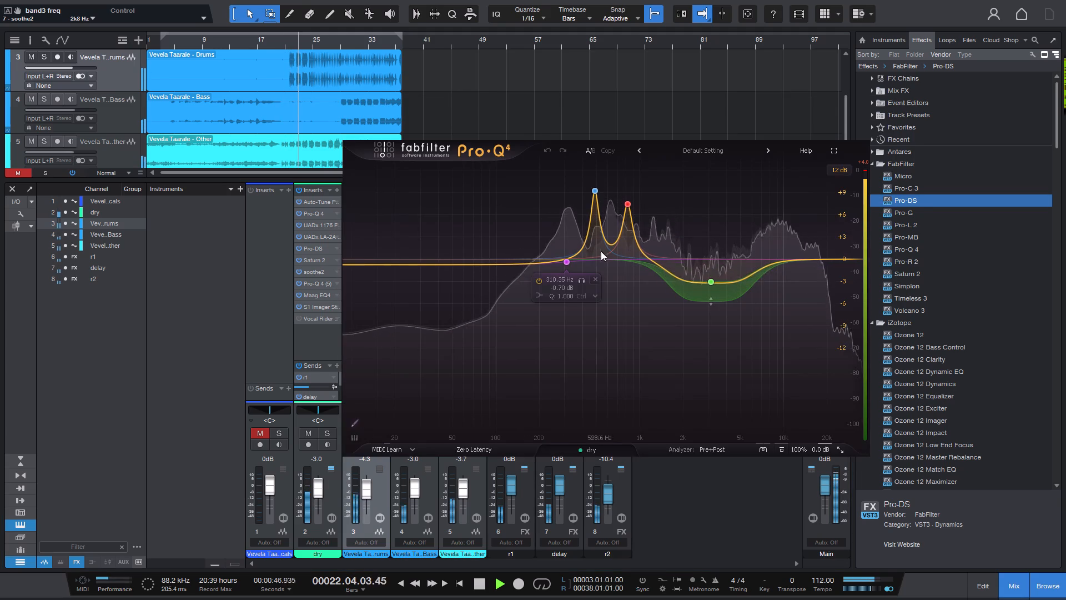
{"action": "left_click", "coordinate": [568, 261]}
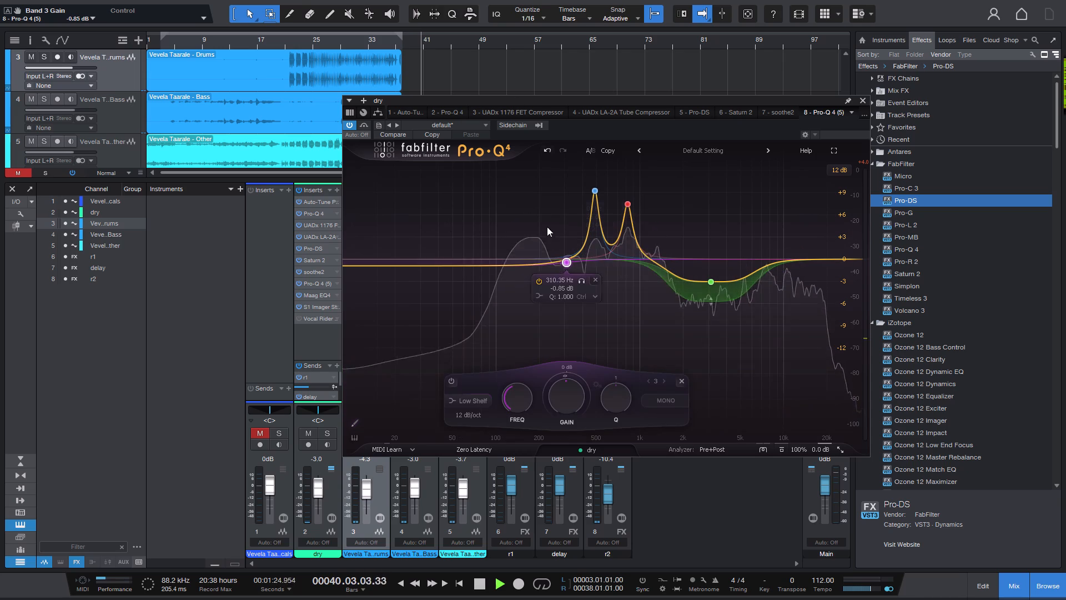
{"action": "left_click", "coordinate": [566, 262]}
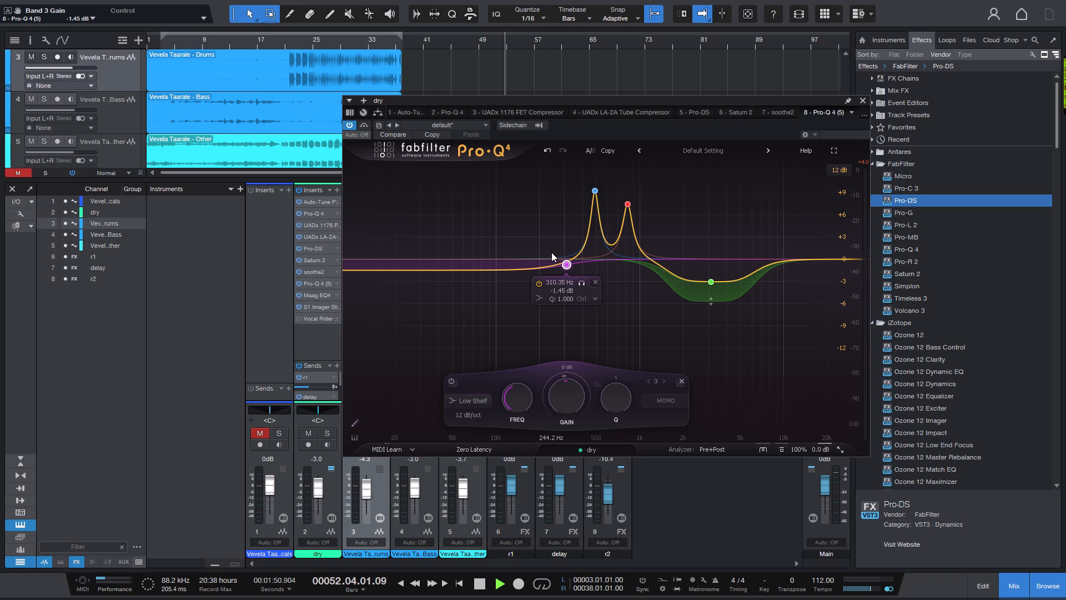
Set the gain of Pro-Q 4 (5)'s dynamic bell near 3 kHz to -2.03 dB, trying -2.40 dB first, and replay the song.
{"action": "left_click_drag", "start_coordinate": [709, 279], "coordinate": [708, 274]}
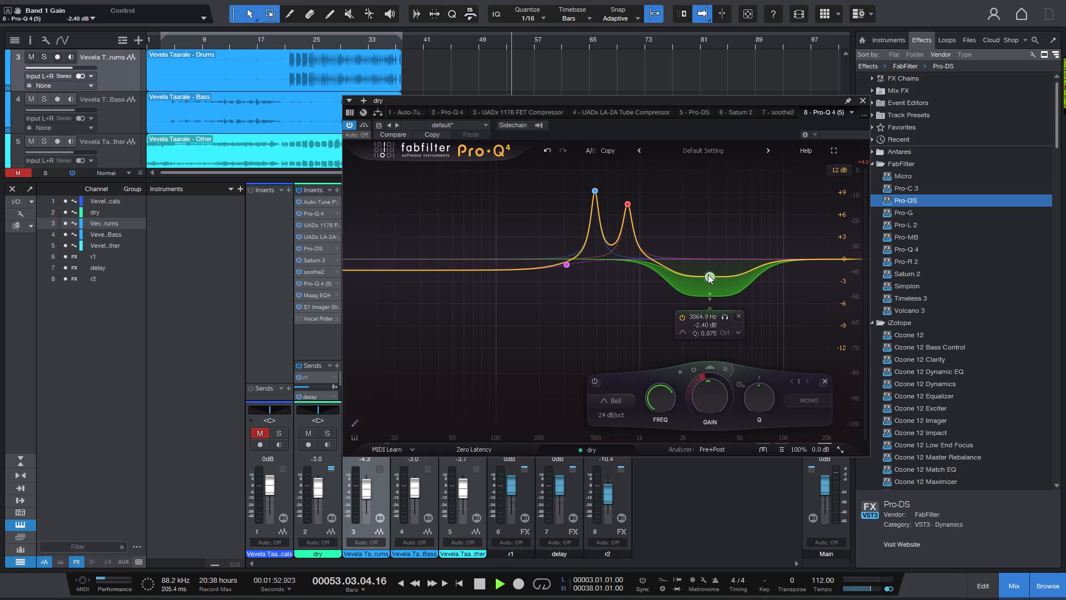
{"action": "left_click_drag", "start_coordinate": [708, 274], "coordinate": [708, 272]}
{"action": "key", "text": "1"}
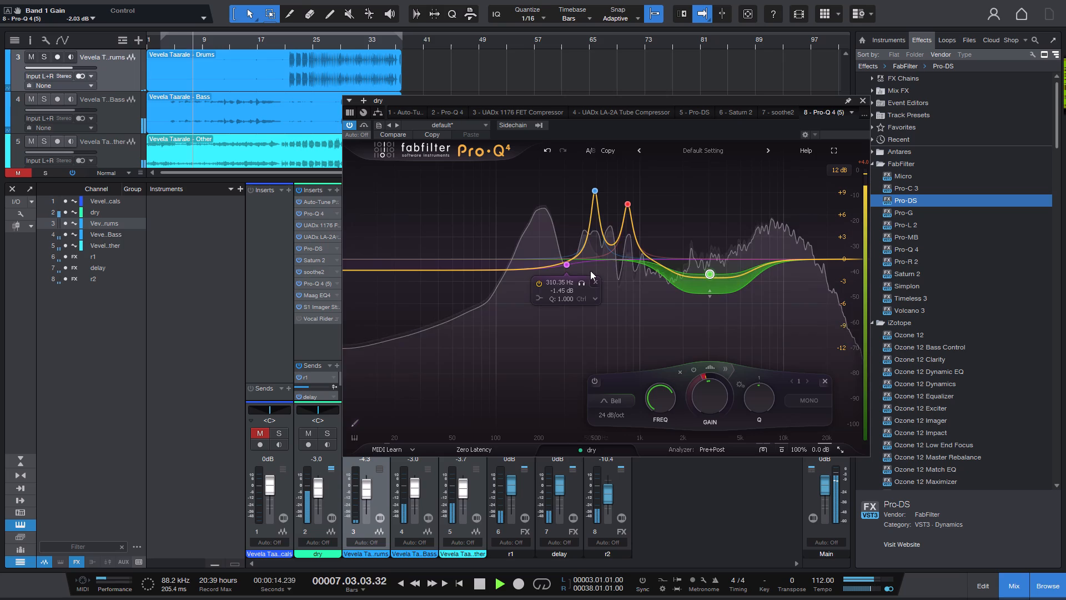
Move the Pro-Q 4 (5) low shelf to 233.61 Hz with -1.23 dB gain and close the equalizer.
{"action": "left_click_drag", "start_coordinate": [563, 263], "coordinate": [545, 263]}
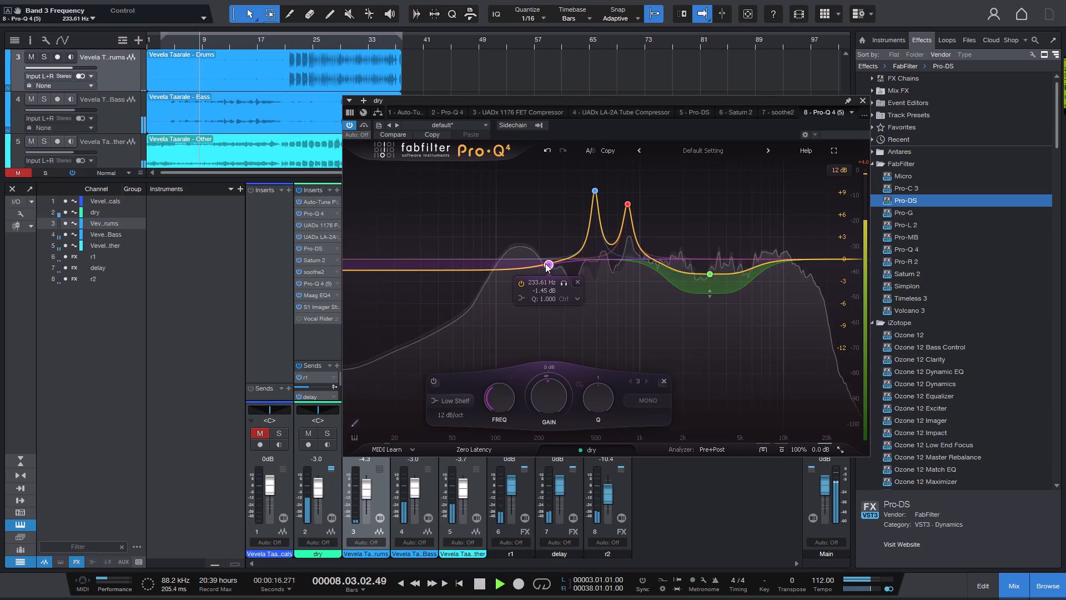
{"action": "left_click_drag", "start_coordinate": [545, 263], "coordinate": [545, 262]}
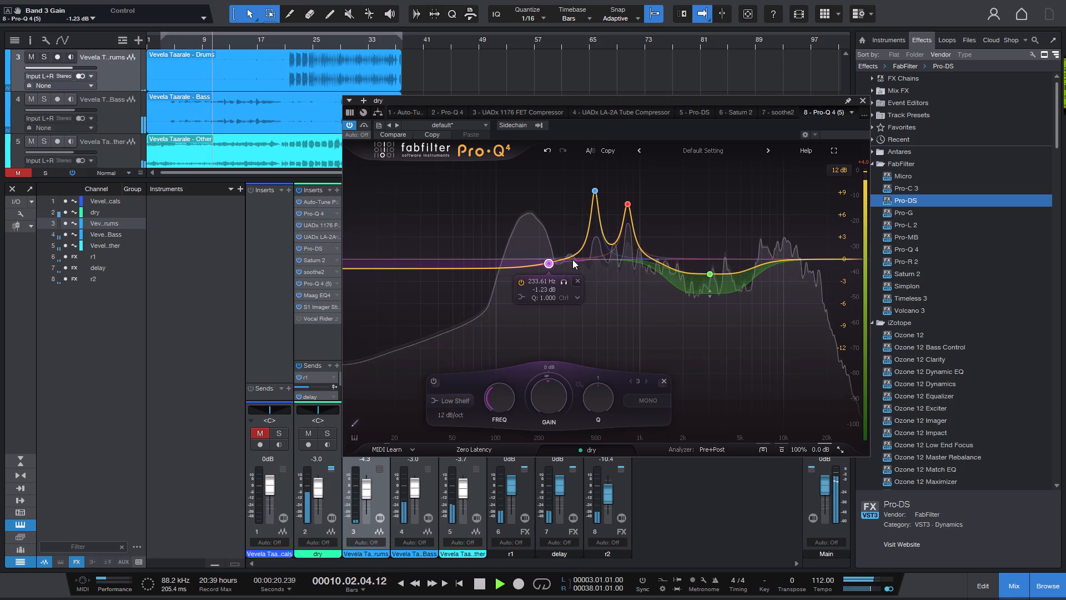
{"action": "left_click", "coordinate": [865, 101]}
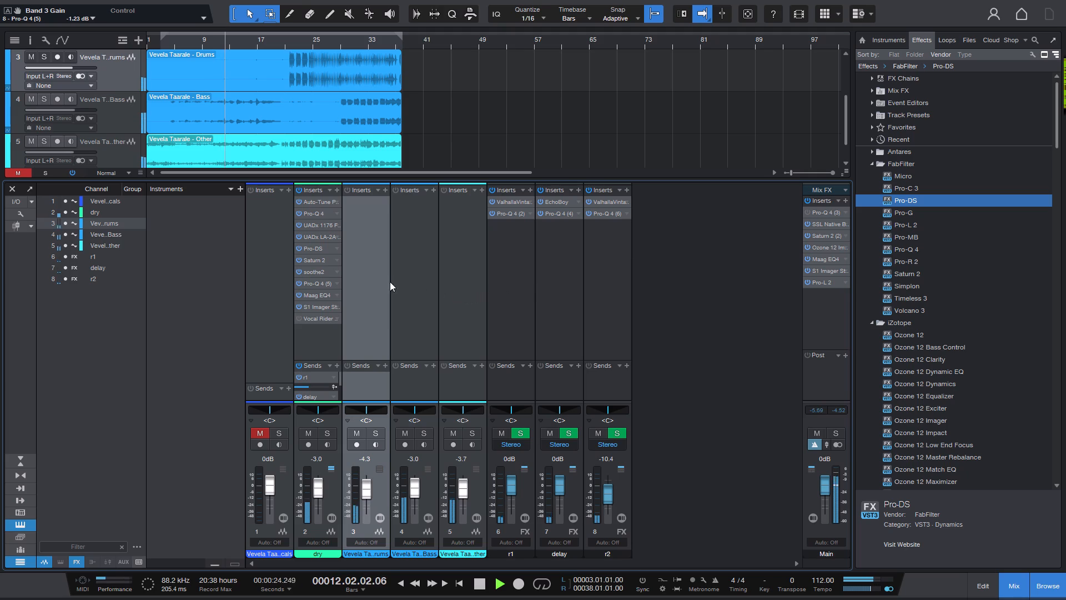
Open the dry vocal's Maag EQ4, set its Sub gain to -3.5, and replay the song from the beginning.
{"action": "left_click", "coordinate": [336, 295]}
{"action": "left_click", "coordinate": [345, 308]}
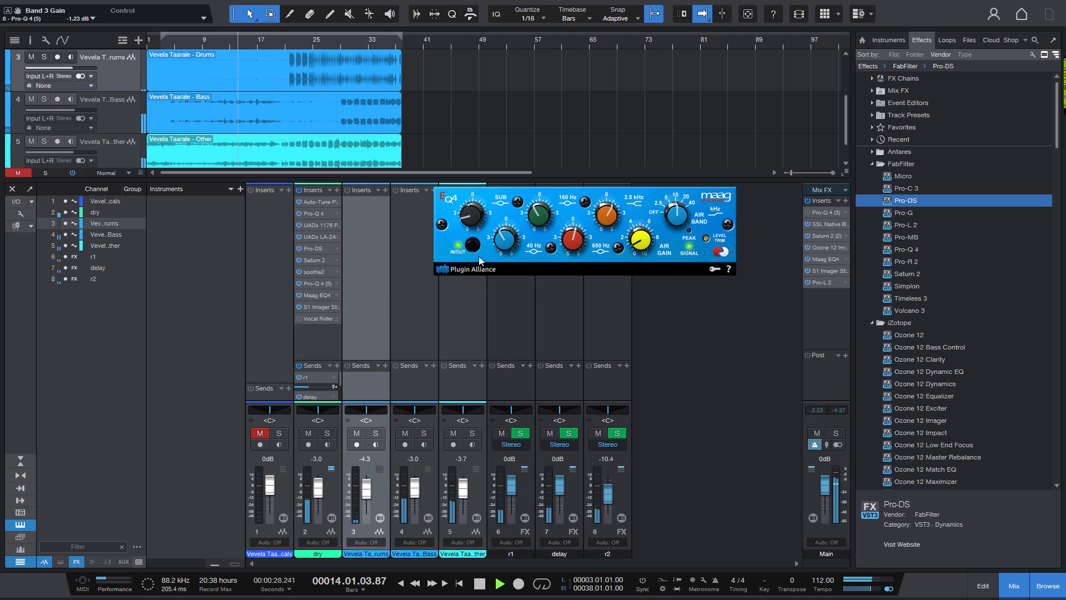
{"action": "left_click", "coordinate": [471, 216]}
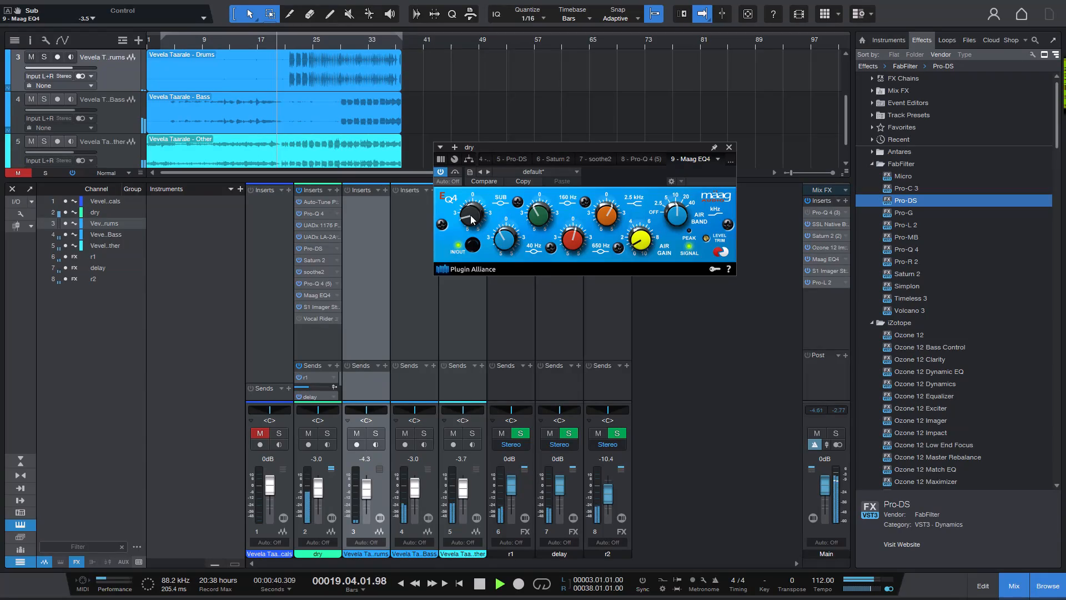
{"action": "left_click", "coordinate": [469, 217]}
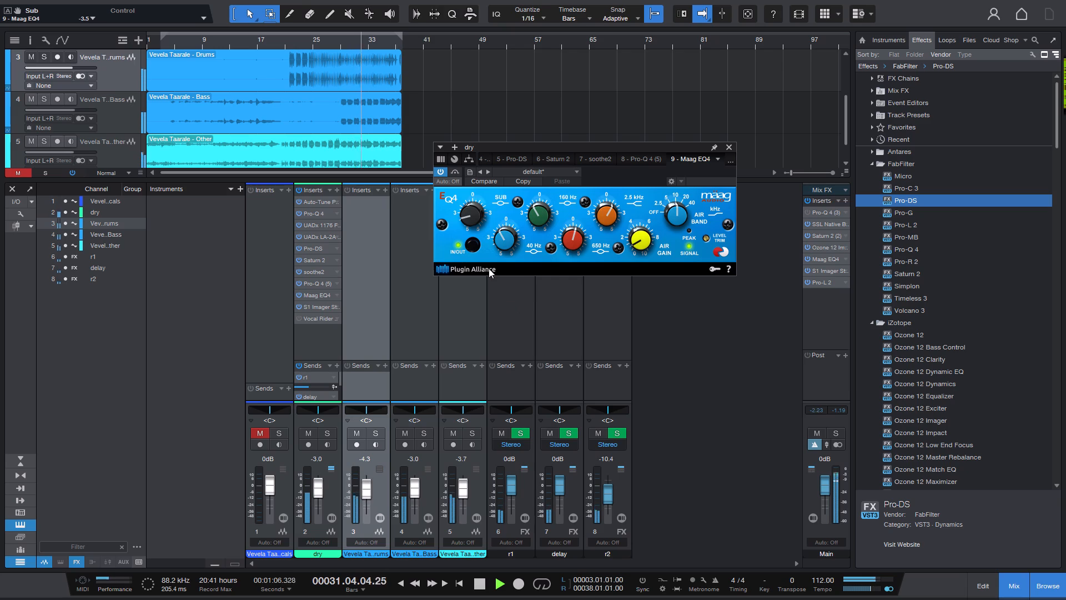
{"action": "key", "text": "1"}
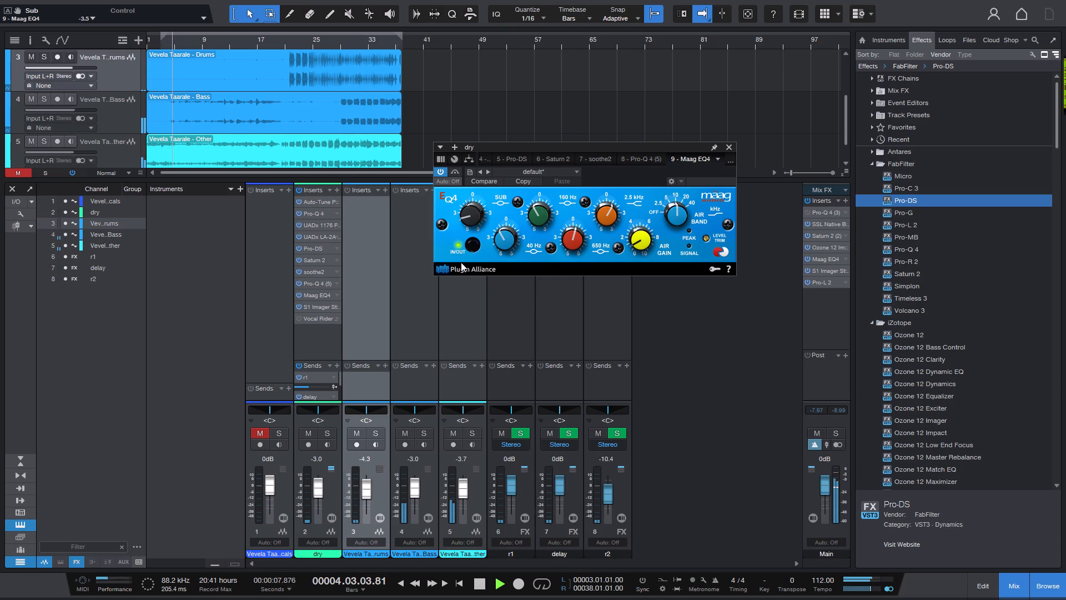
Set Maag EQ4's gains to -0.5 at 40 Hz, -1.5 at 160 Hz and +1.0 at 2.5 kHz, nudging 650 Hz upward.
{"action": "left_click_drag", "start_coordinate": [503, 243], "coordinate": [504, 236]}
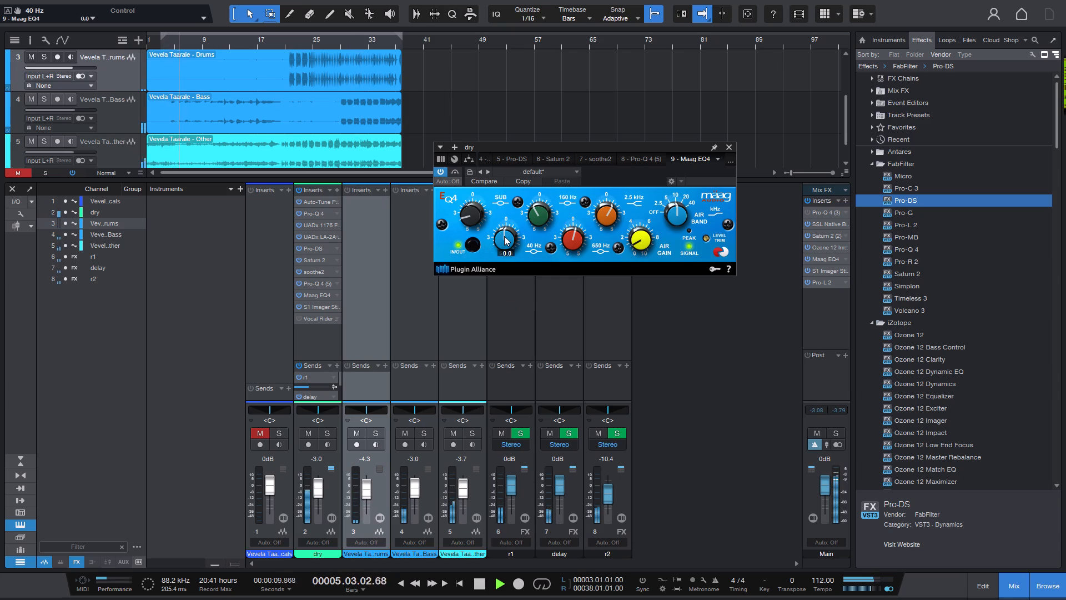
{"action": "left_click_drag", "start_coordinate": [504, 236], "coordinate": [503, 237]}
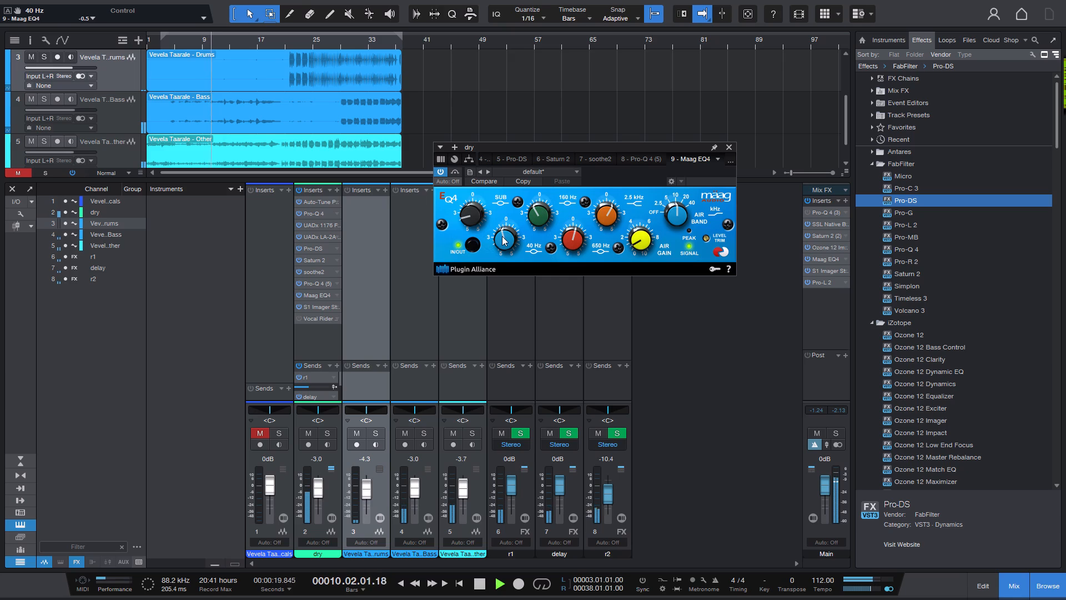
{"action": "left_click", "coordinate": [542, 217]}
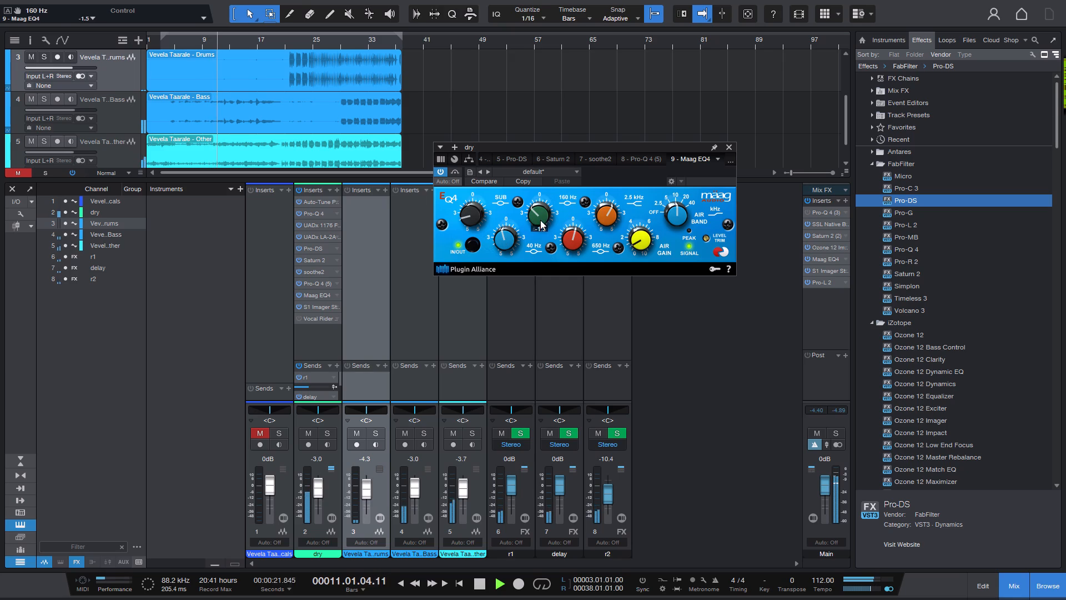
{"action": "left_click_drag", "start_coordinate": [572, 238], "coordinate": [572, 232]}
{"action": "left_click", "coordinate": [596, 213]}
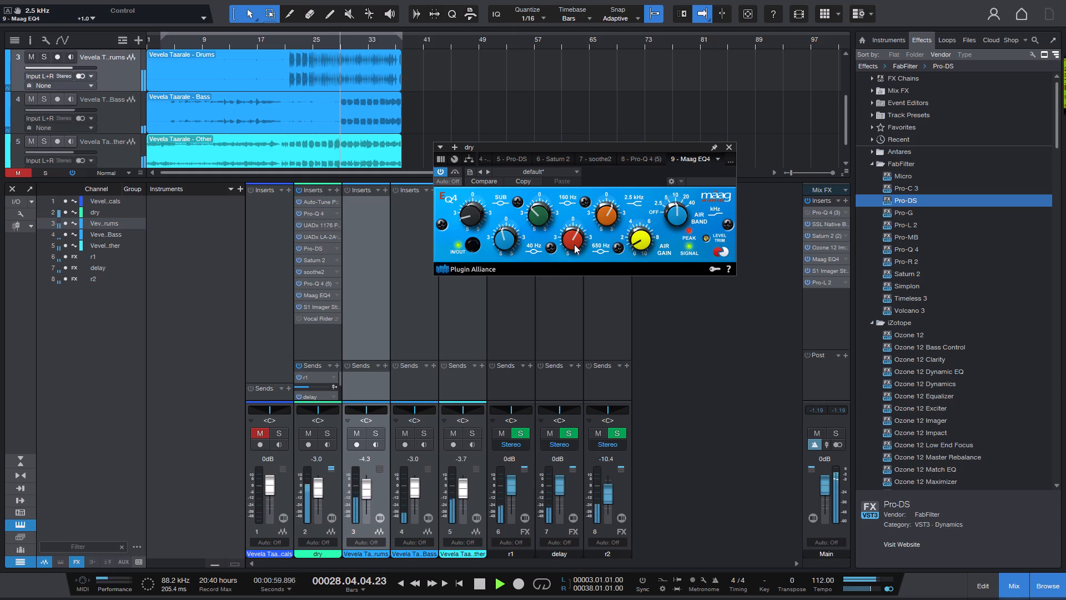
Set Maag EQ4's Air Gain to 2.0 and its Air Band to 5 kHz, and replay the song.
{"action": "left_click_drag", "start_coordinate": [633, 235], "coordinate": [633, 226]}
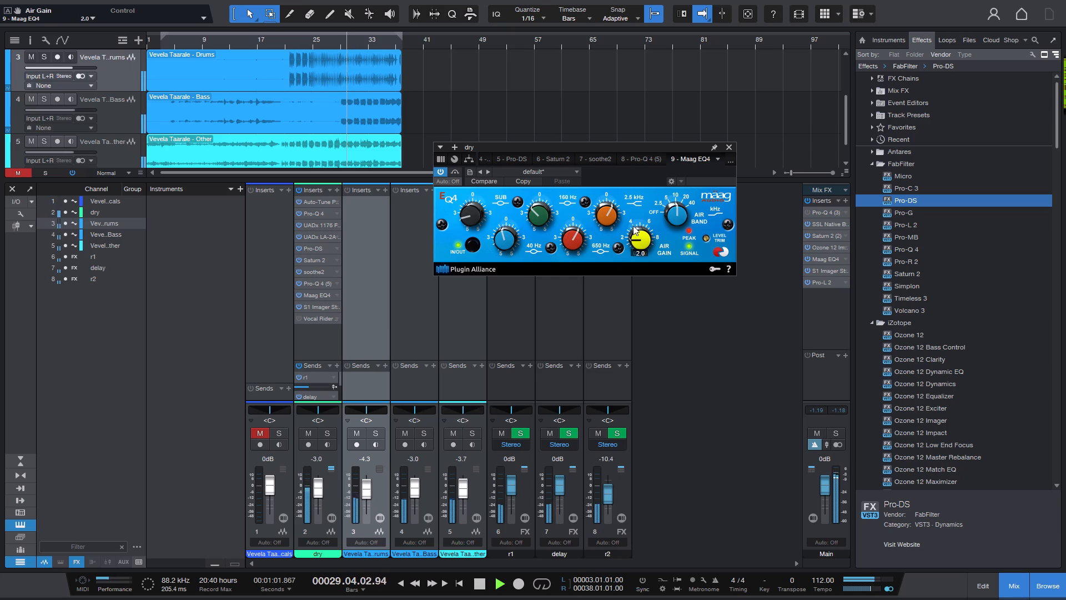
{"action": "left_click_drag", "start_coordinate": [633, 226], "coordinate": [633, 224]}
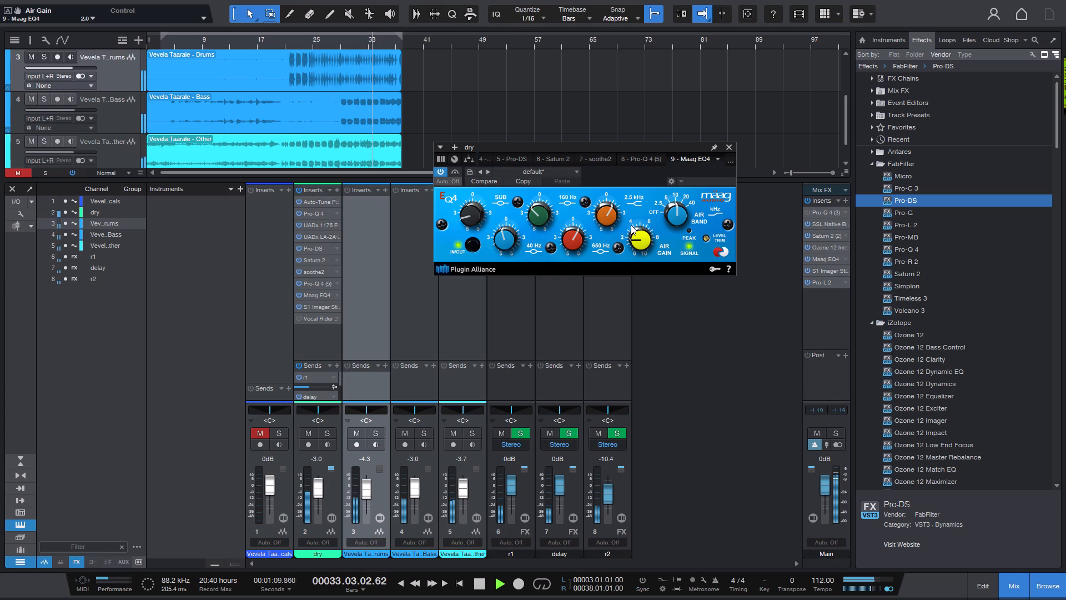
{"action": "left_click_drag", "start_coordinate": [676, 219], "coordinate": [676, 223]}
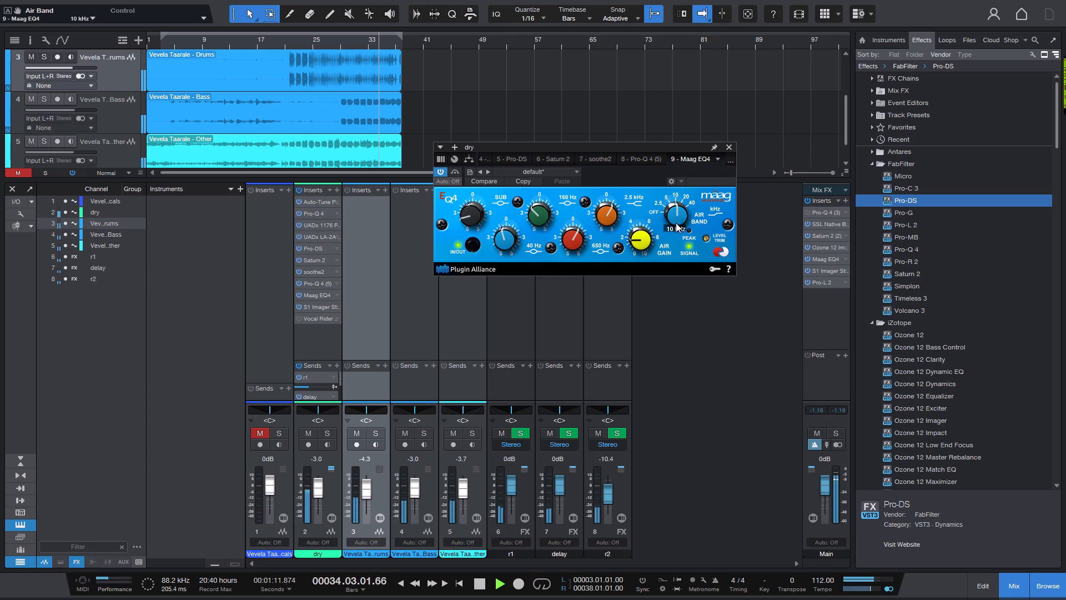
{"action": "left_click_drag", "start_coordinate": [676, 223], "coordinate": [675, 227]}
{"action": "key", "text": "1"}
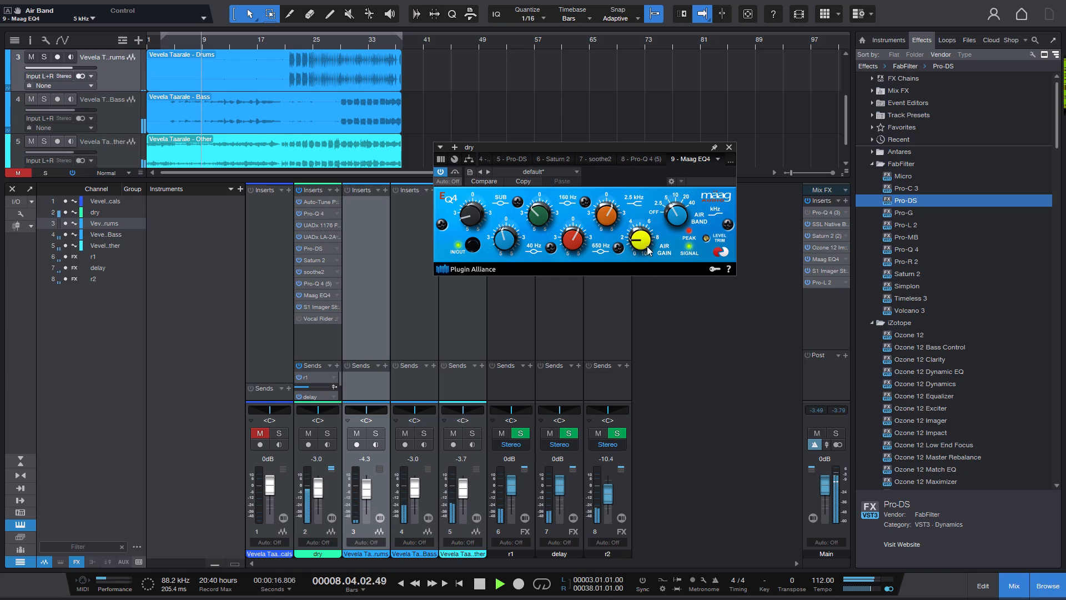
Set Maag EQ4's Air Band to 40 kHz and its 650 Hz gain to +0.5.
{"action": "left_click", "coordinate": [616, 216]}
{"action": "left_click_drag", "start_coordinate": [671, 214], "coordinate": [670, 187]}
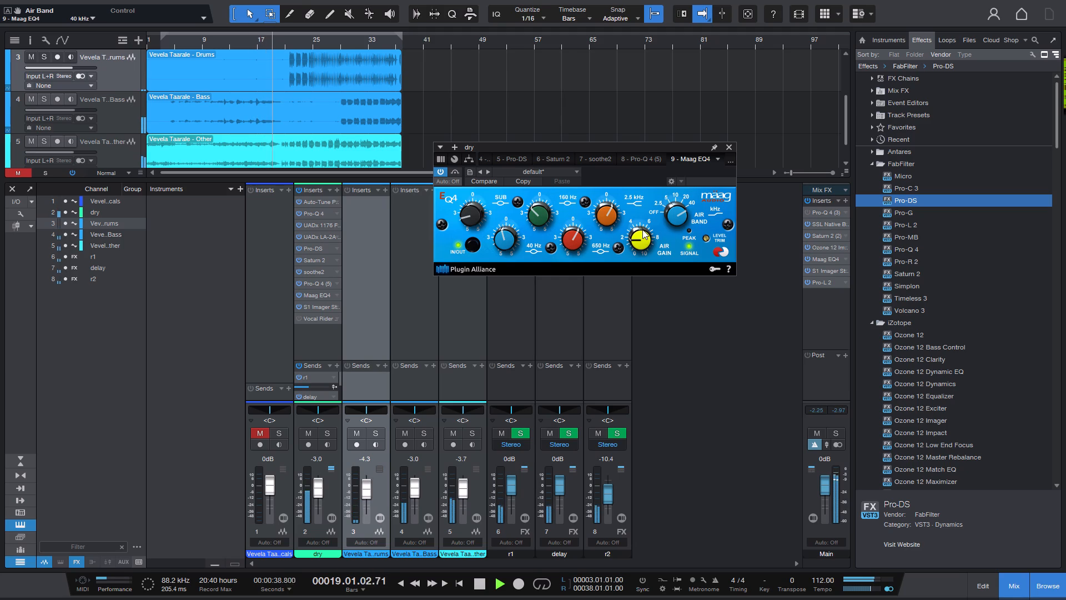
{"action": "left_click_drag", "start_coordinate": [578, 238], "coordinate": [577, 246]}
{"action": "left_click_drag", "start_coordinate": [565, 232], "coordinate": [564, 225]}
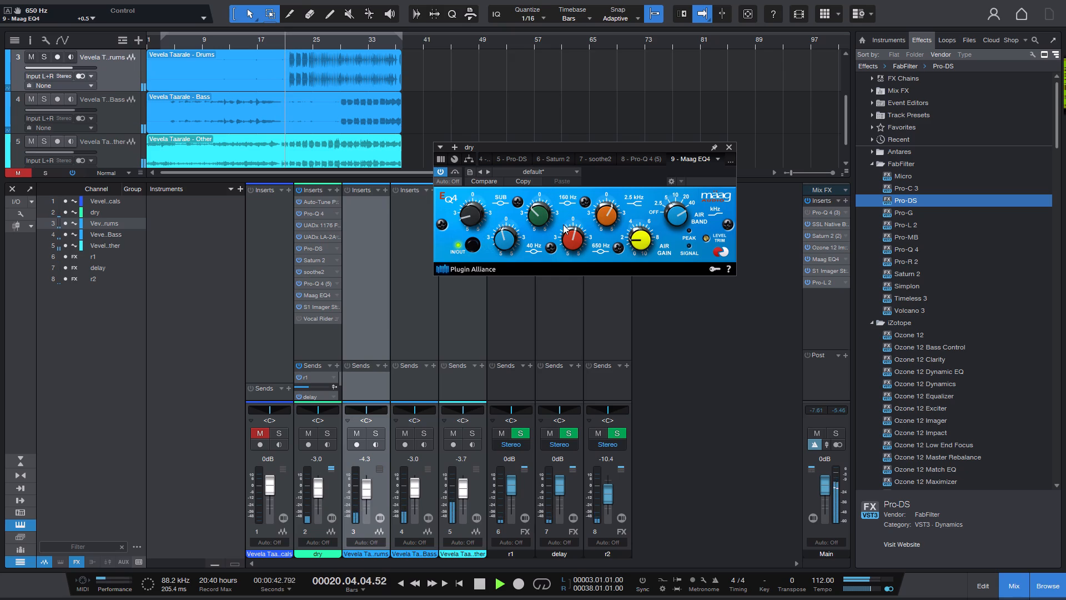
Connect Maag EQ4's 650 Hz parameter to Channel Control Knob 1.
{"action": "right_click", "coordinate": [562, 224]}
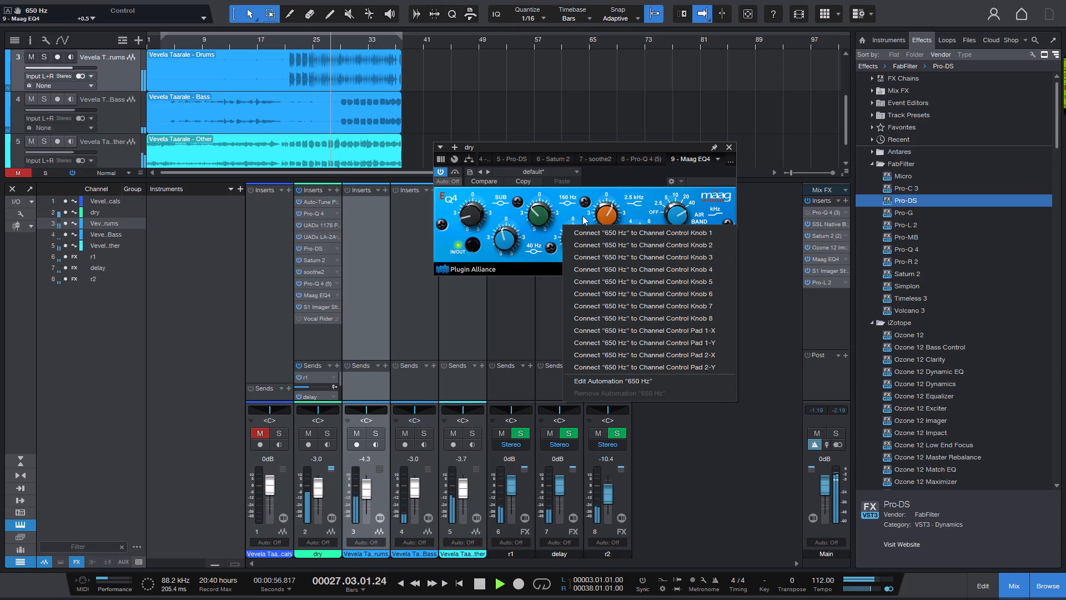
{"action": "left_click", "coordinate": [607, 231]}
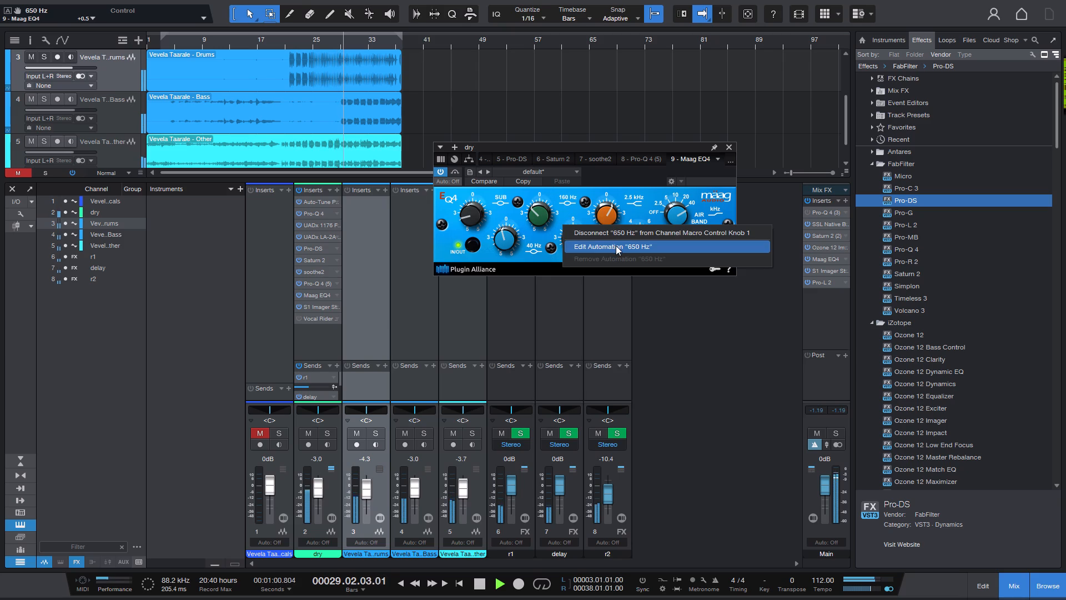
{"action": "left_click", "coordinate": [551, 198]}
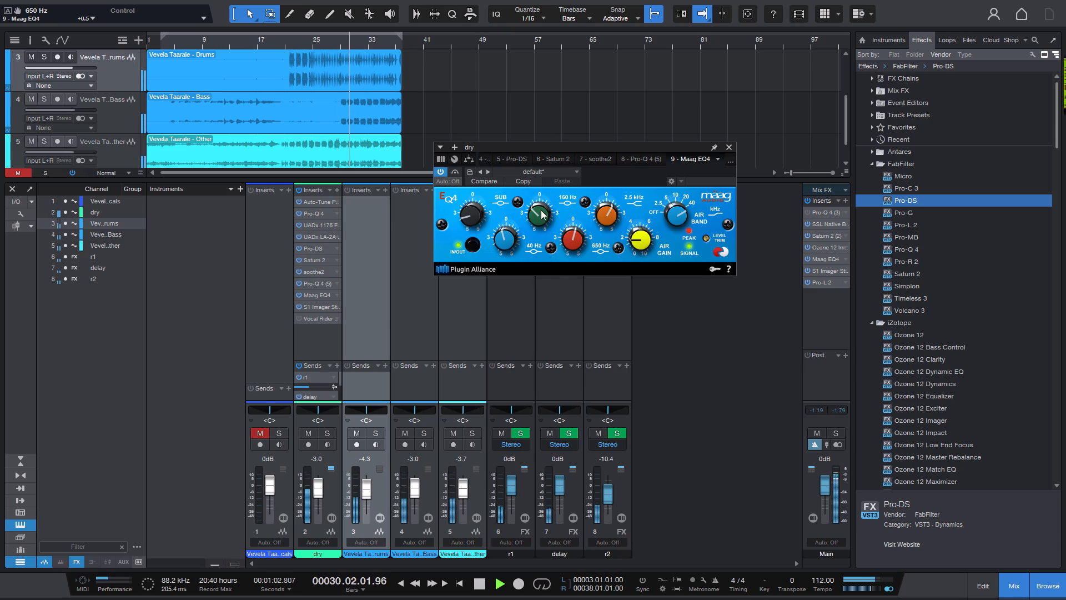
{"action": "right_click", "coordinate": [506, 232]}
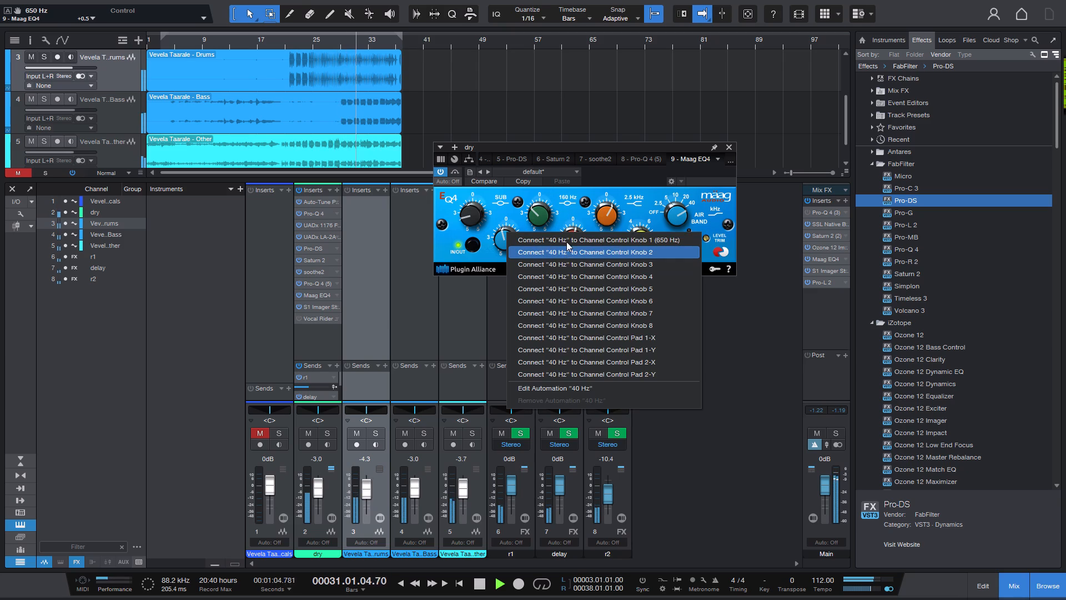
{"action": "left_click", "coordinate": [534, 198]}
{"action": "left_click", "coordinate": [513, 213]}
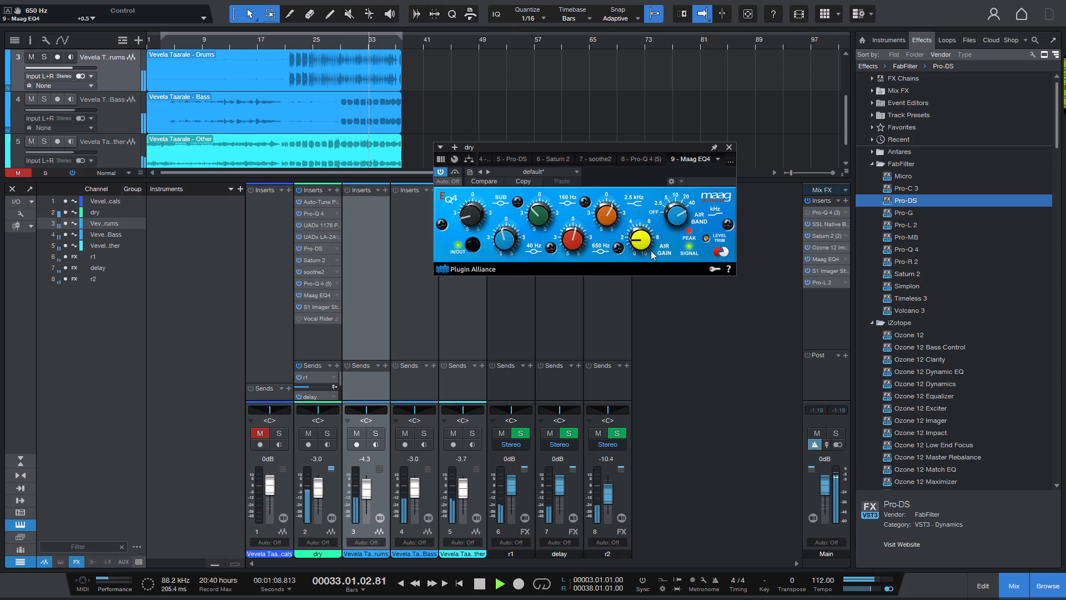
Connect Maag EQ4's Air Band parameter to Channel Control Knob 1 as well.
{"action": "right_click", "coordinate": [680, 213]}
{"action": "left_click", "coordinate": [706, 220]}
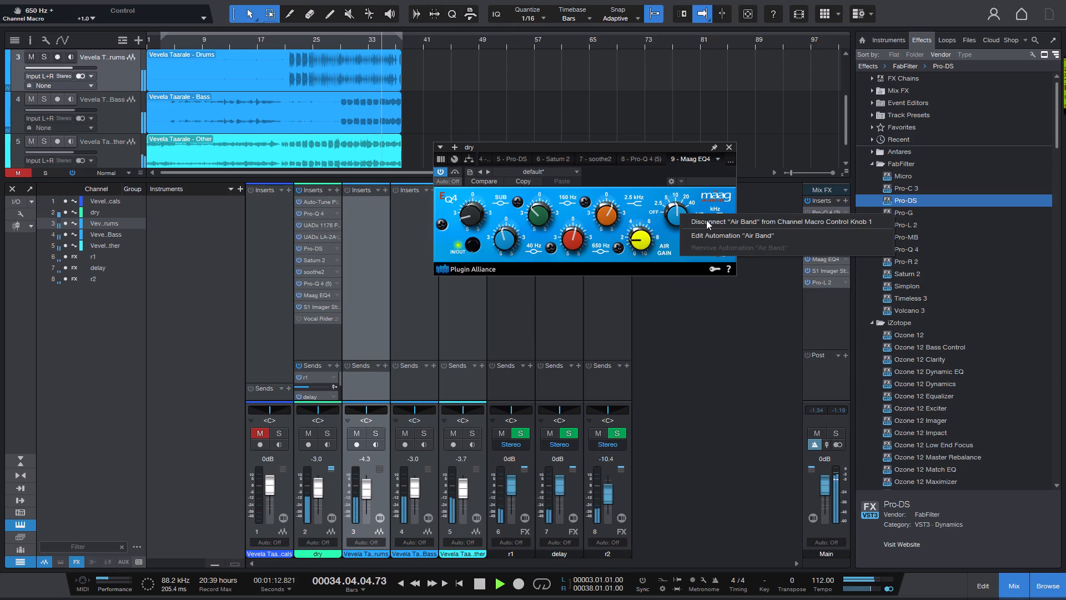
Open the Air Band automation on the dry track, replay the song, and raise the envelope to 20 kHz near bar 31.
{"action": "left_click", "coordinate": [707, 236]}
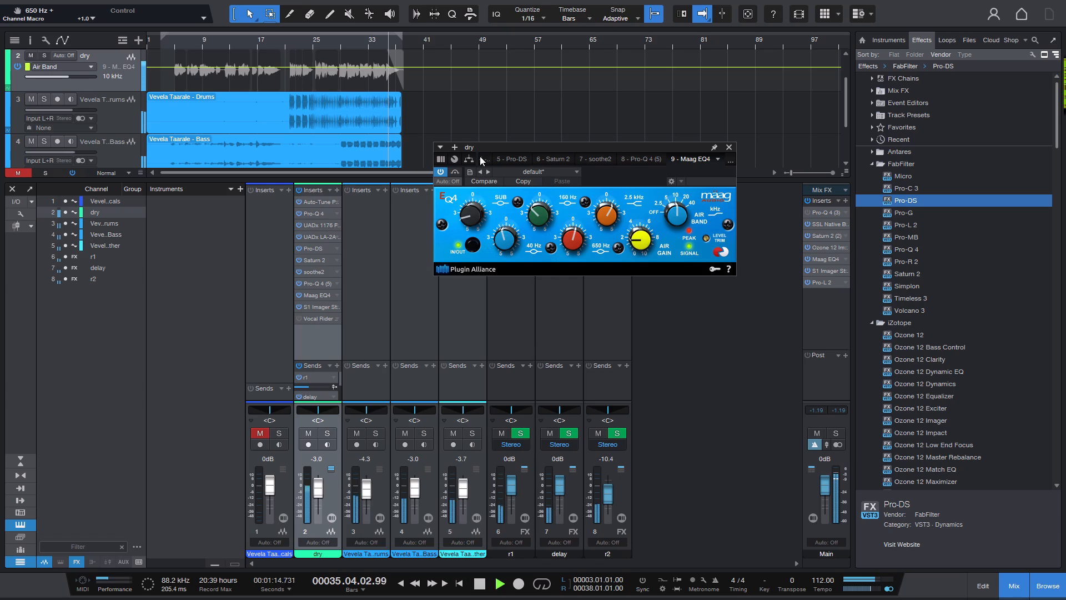
{"action": "key", "text": "1"}
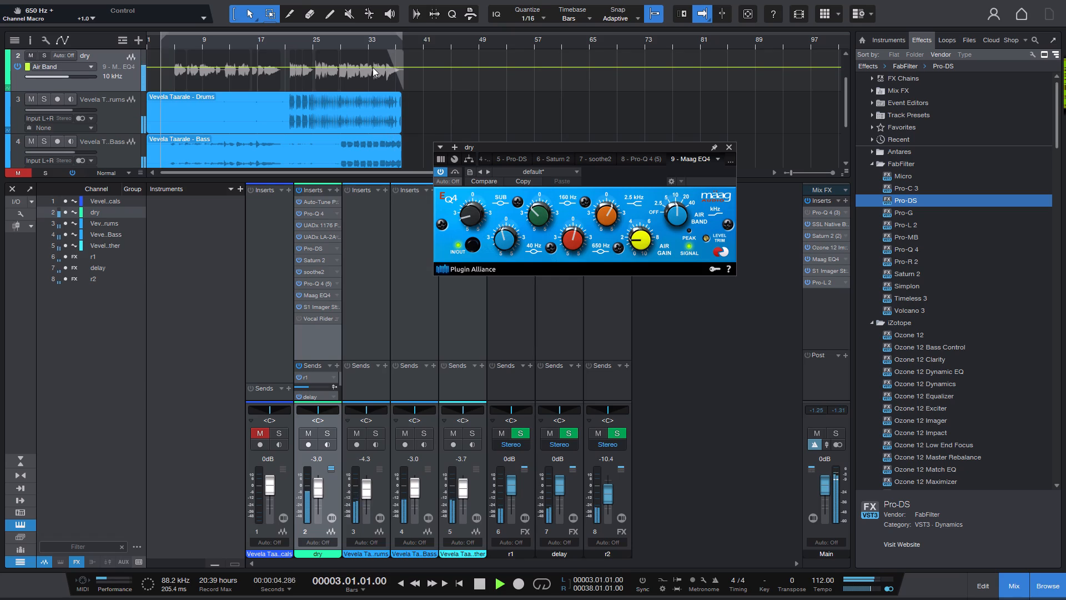
{"action": "left_click_drag", "start_coordinate": [370, 67], "coordinate": [369, 82]}
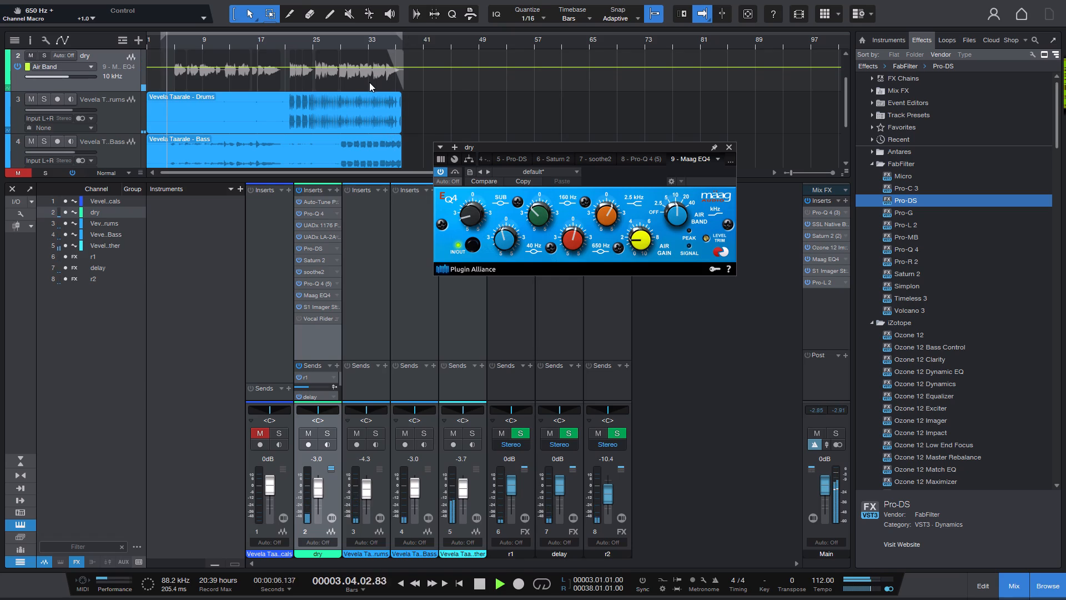
{"action": "left_click_drag", "start_coordinate": [369, 82], "coordinate": [368, 82]}
{"action": "left_click", "coordinate": [350, 67]}
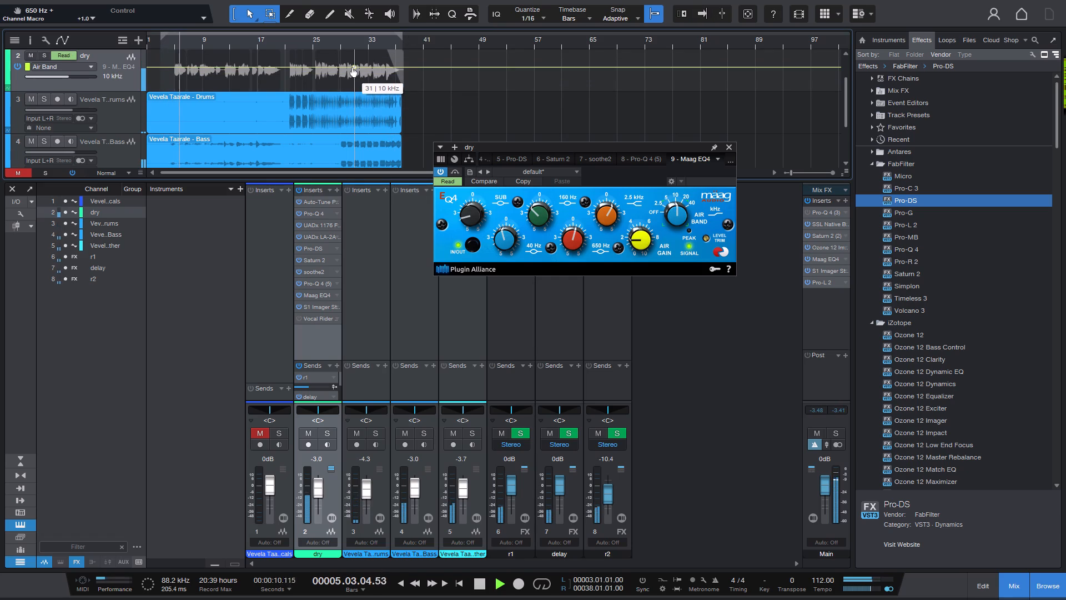
{"action": "double_click", "coordinate": [355, 58]}
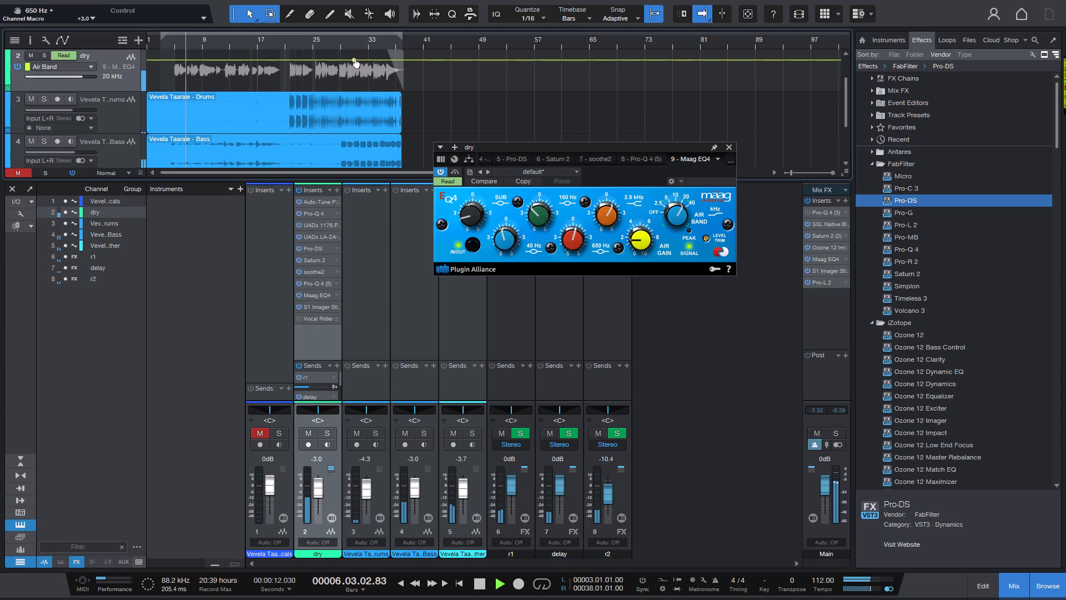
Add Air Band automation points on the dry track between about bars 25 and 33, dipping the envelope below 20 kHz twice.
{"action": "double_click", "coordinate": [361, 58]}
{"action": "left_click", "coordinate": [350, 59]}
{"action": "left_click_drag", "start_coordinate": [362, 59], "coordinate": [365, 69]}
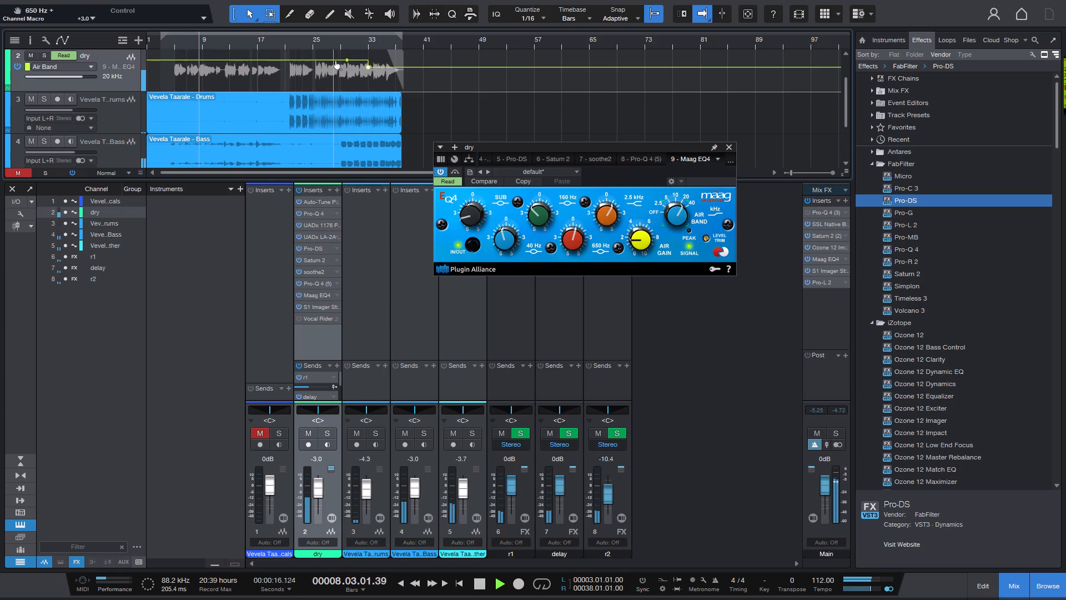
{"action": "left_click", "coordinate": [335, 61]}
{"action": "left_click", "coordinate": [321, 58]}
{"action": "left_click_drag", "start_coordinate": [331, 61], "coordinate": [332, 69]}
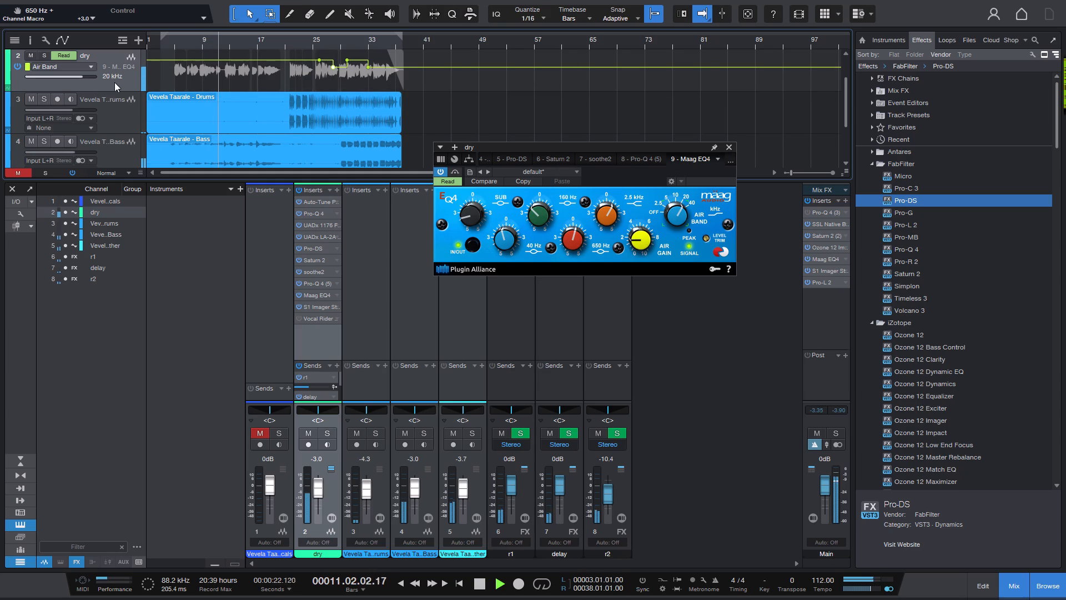
Disconnect Air Band from Channel Macro Control Knob 1 and connect it to Knob 1 again.
{"action": "right_click", "coordinate": [683, 211]}
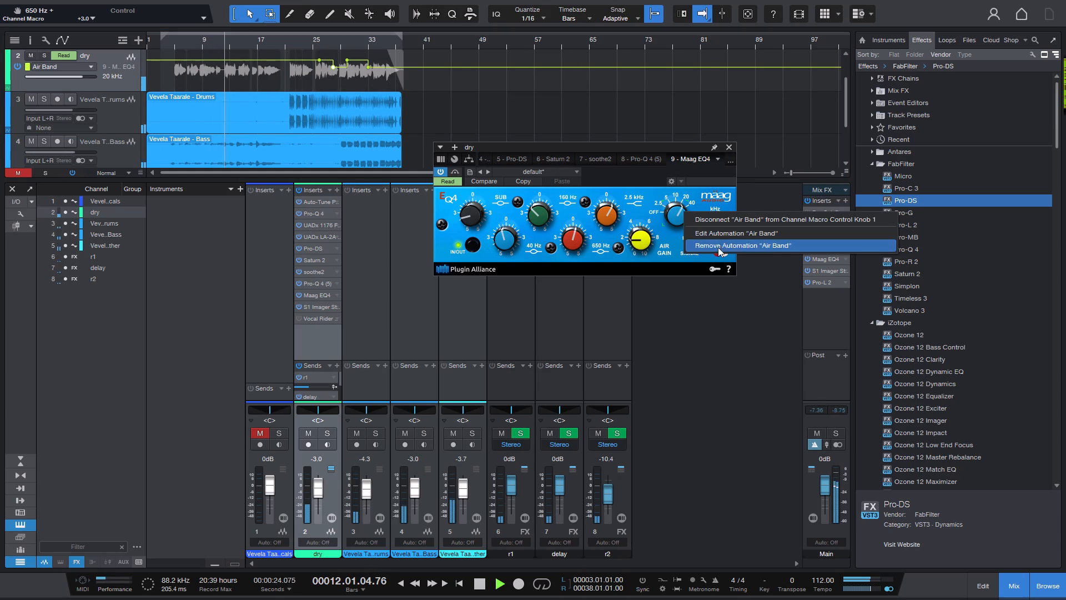
{"action": "left_click", "coordinate": [655, 211]}
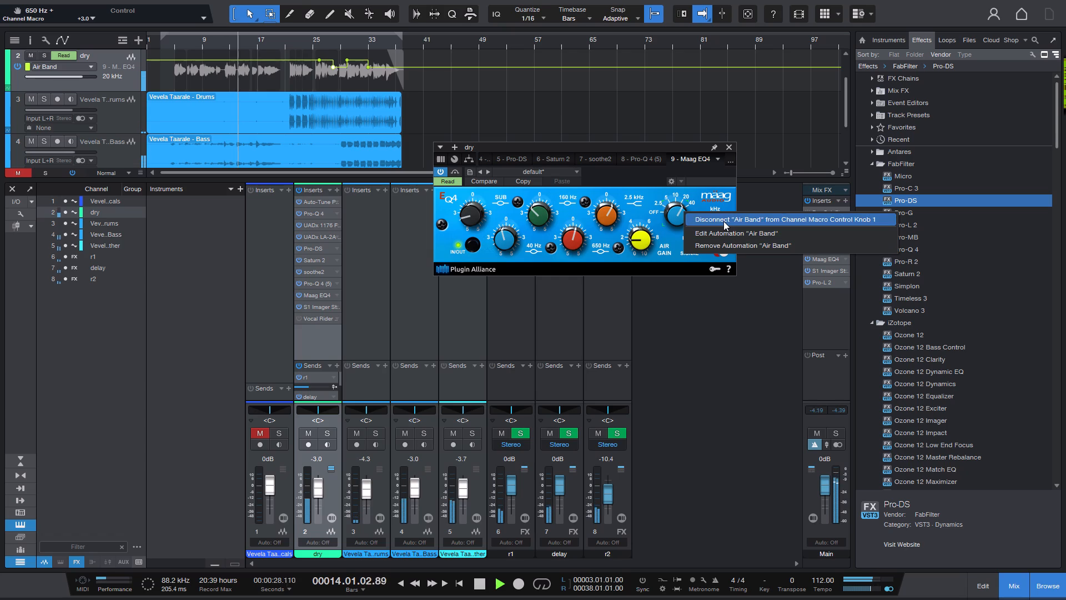
{"action": "left_click", "coordinate": [723, 221]}
{"action": "right_click", "coordinate": [676, 219]}
{"action": "left_click", "coordinate": [724, 229]}
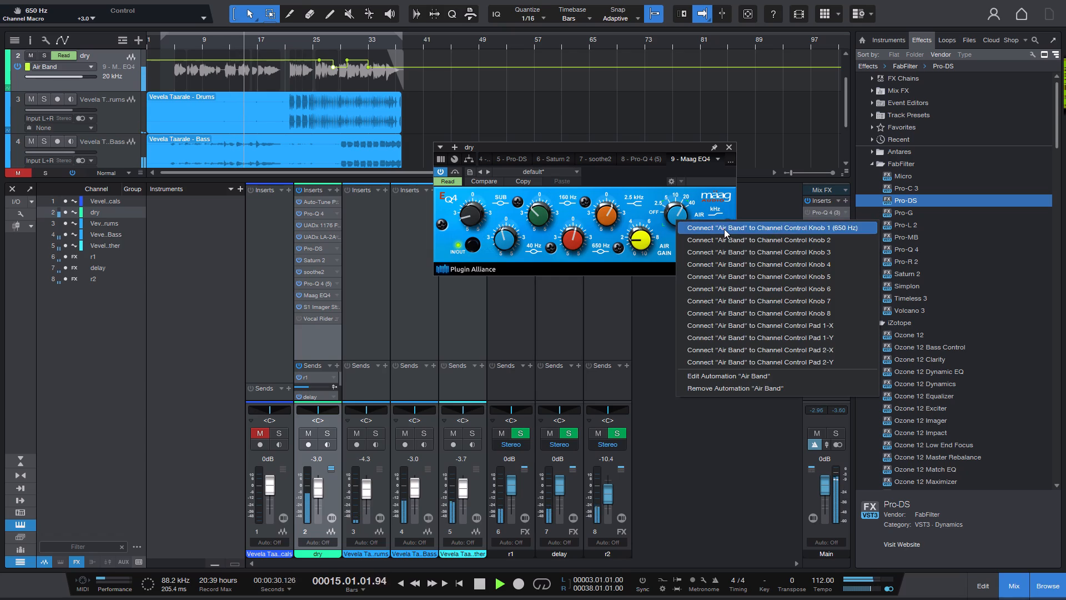
{"action": "left_click", "coordinate": [714, 243]}
Remove the Air Band automation from the dry track.
{"action": "right_click", "coordinate": [677, 213]}
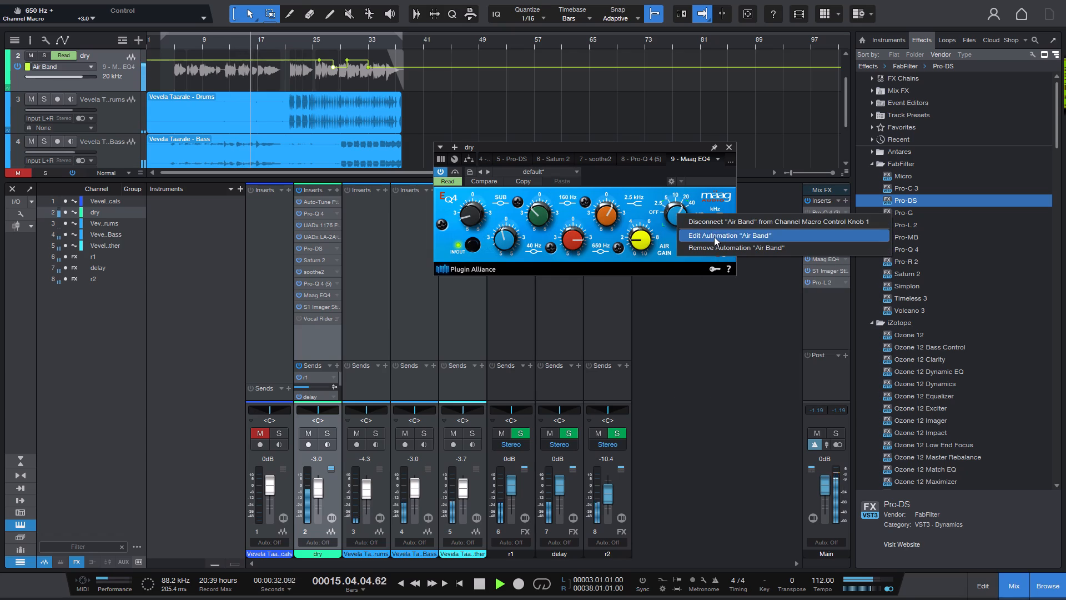
{"action": "left_click", "coordinate": [715, 238]}
{"action": "left_click", "coordinate": [722, 238]}
{"action": "right_click", "coordinate": [688, 218]}
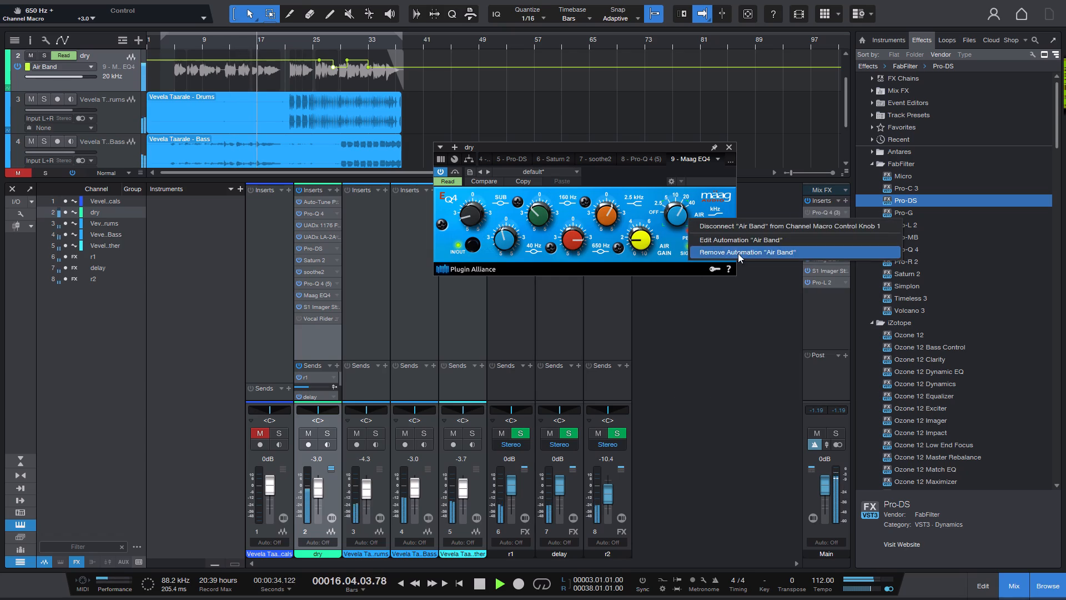
{"action": "left_click", "coordinate": [738, 253]}
{"action": "left_click", "coordinate": [735, 242]}
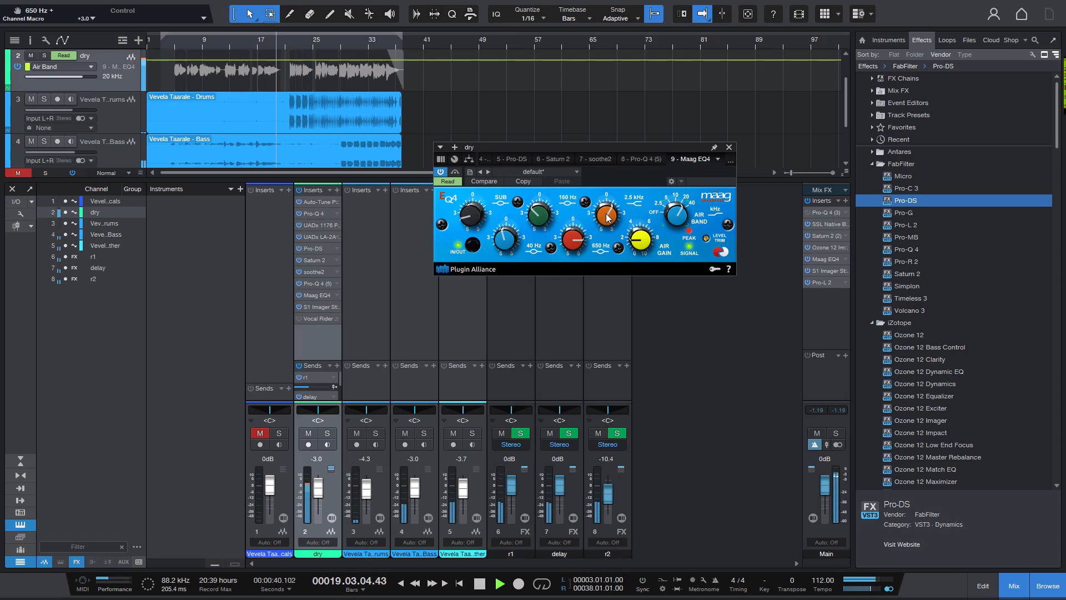
Set Maag EQ4's 2.5 kHz gain to 0.0, trying -0.5 first.
{"action": "left_click_drag", "start_coordinate": [606, 213], "coordinate": [607, 231]}
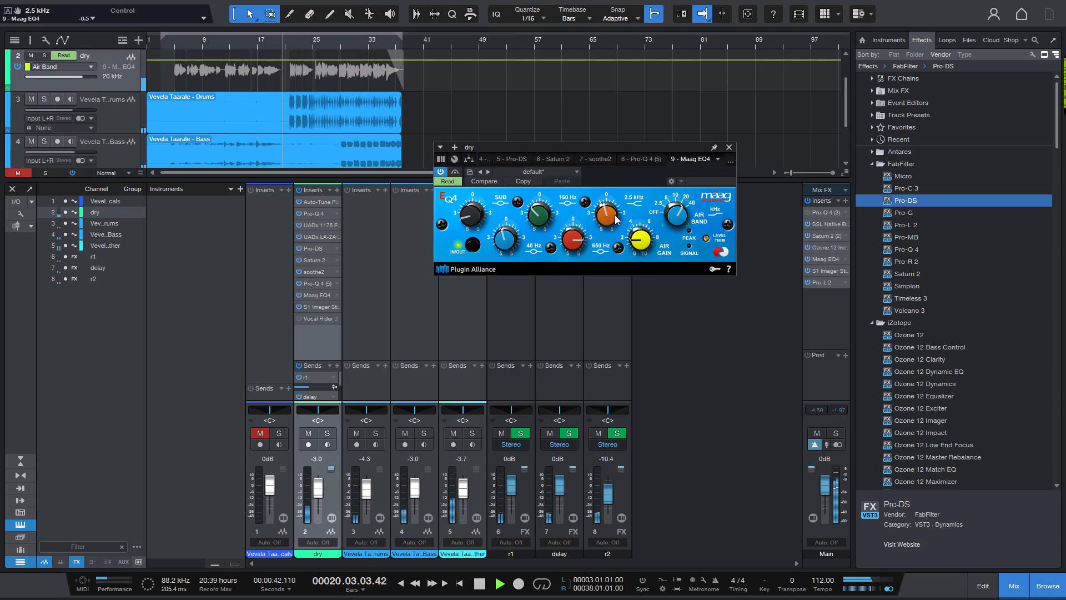
{"action": "left_click", "coordinate": [606, 208]}
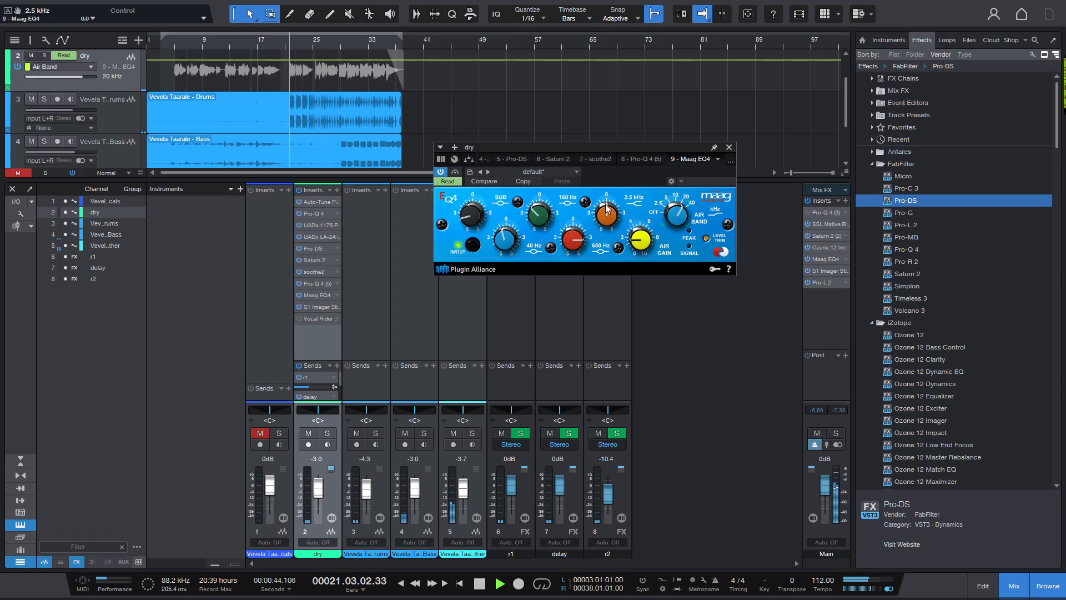
Replay the song from bar 3 to hear the Maag EQ4 setting, and close the dry channel's plug-in window.
{"action": "key", "text": "1"}
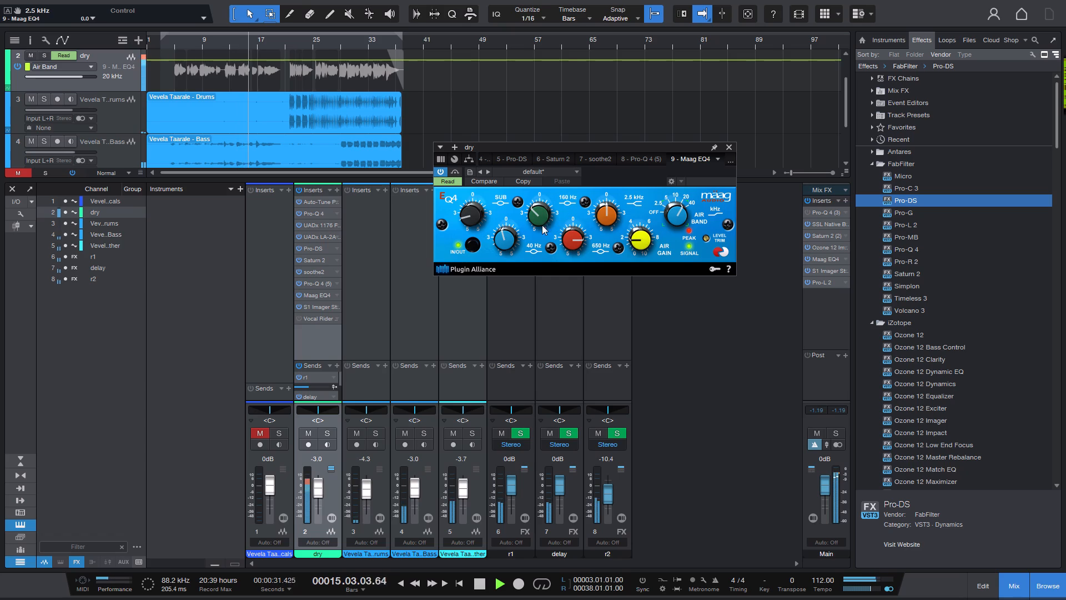
{"action": "left_click", "coordinate": [727, 147]}
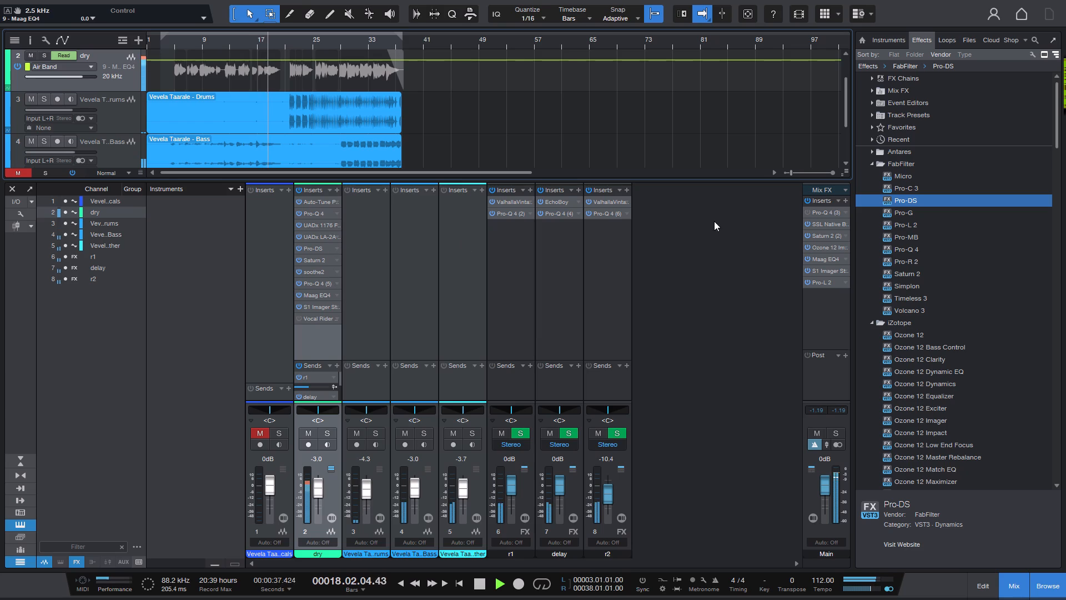
Open SSL Native Bus Compressor v6 on the Main channel and set its attack to 30 ms.
{"action": "left_click", "coordinate": [844, 224]}
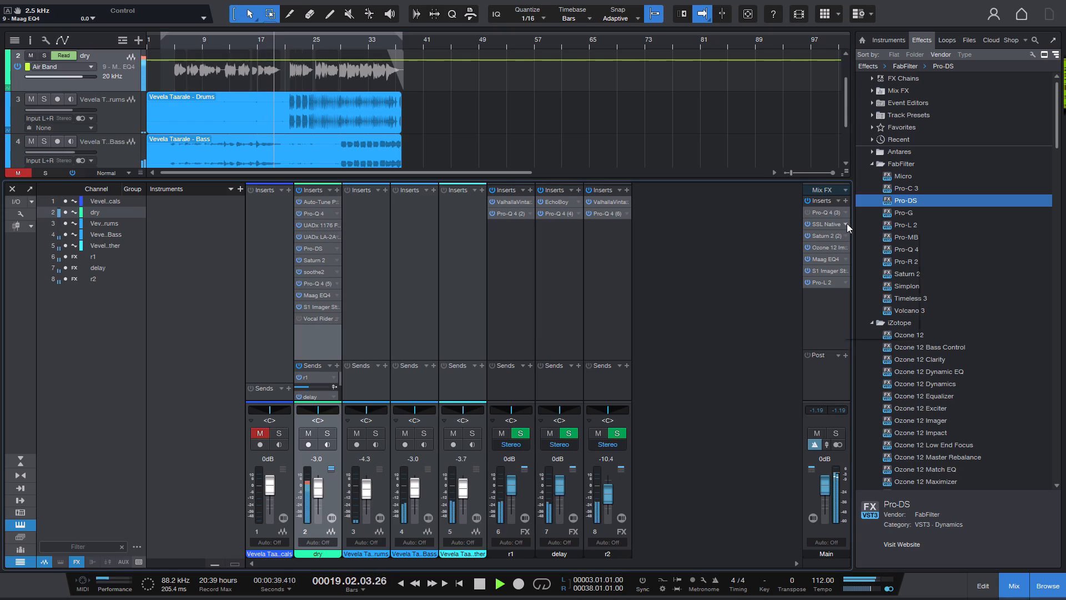
{"action": "left_click", "coordinate": [847, 223]}
{"action": "left_click", "coordinate": [846, 223]}
{"action": "left_click", "coordinate": [846, 223]}
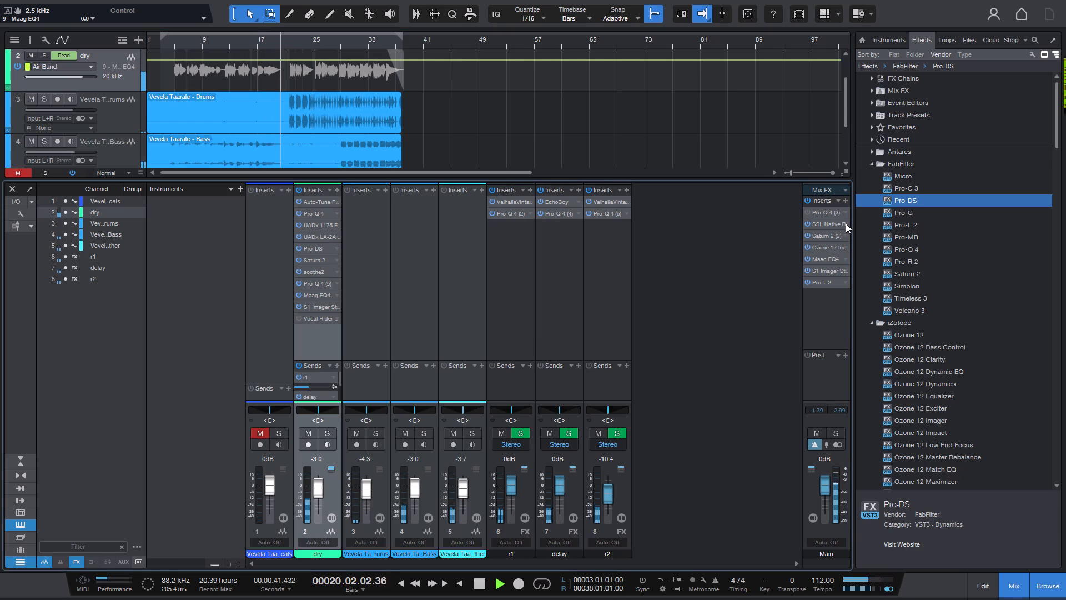
{"action": "left_click", "coordinate": [755, 243]}
{"action": "left_click", "coordinate": [846, 224]}
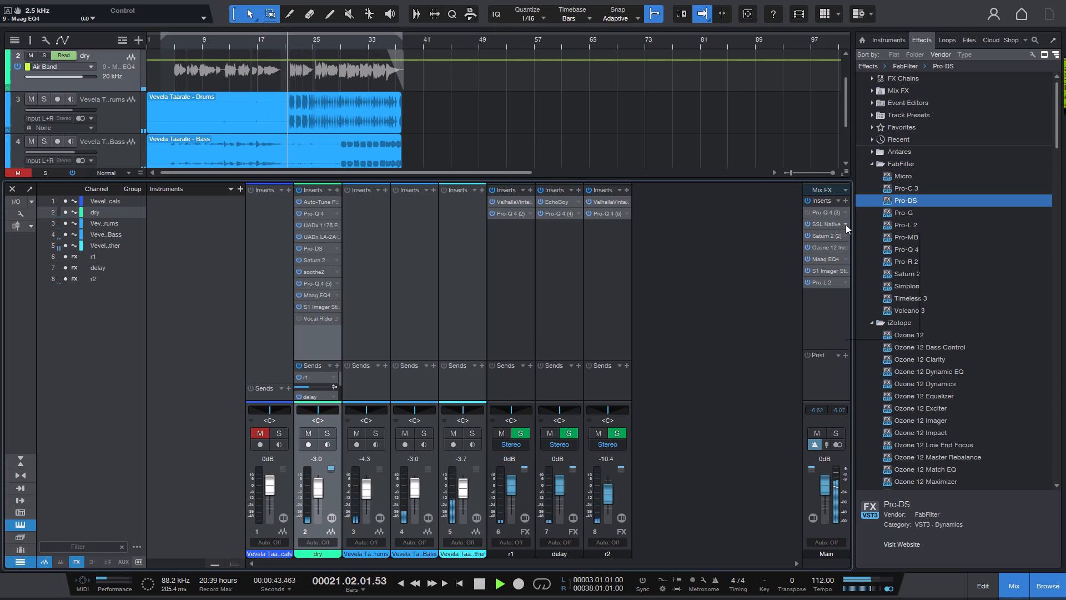
{"action": "double_click", "coordinate": [846, 224]}
{"action": "left_click", "coordinate": [848, 240]}
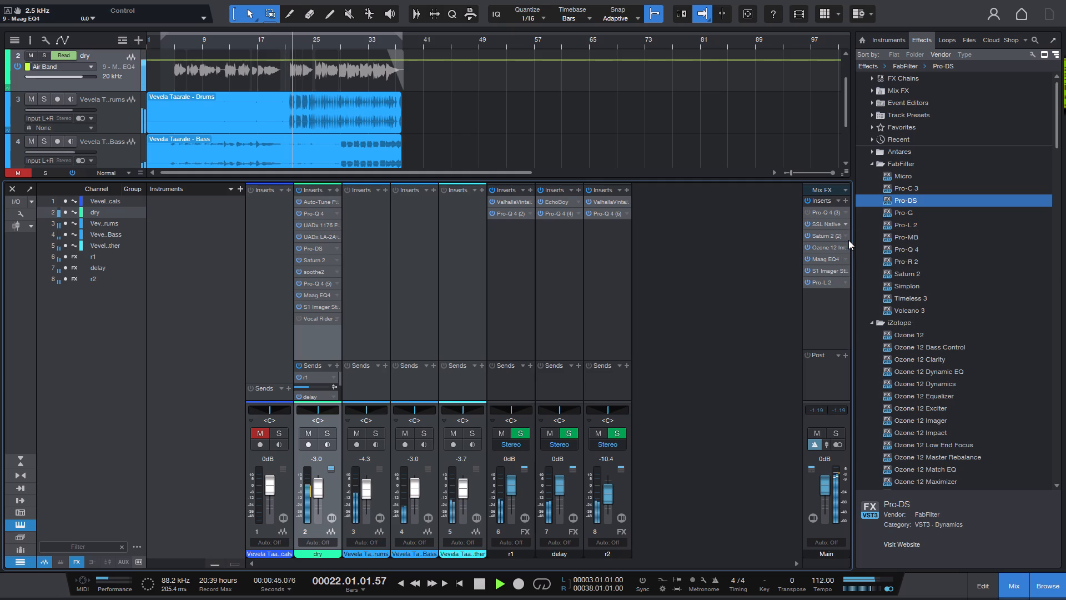
{"action": "left_click_drag", "start_coordinate": [541, 150], "coordinate": [480, 154]}
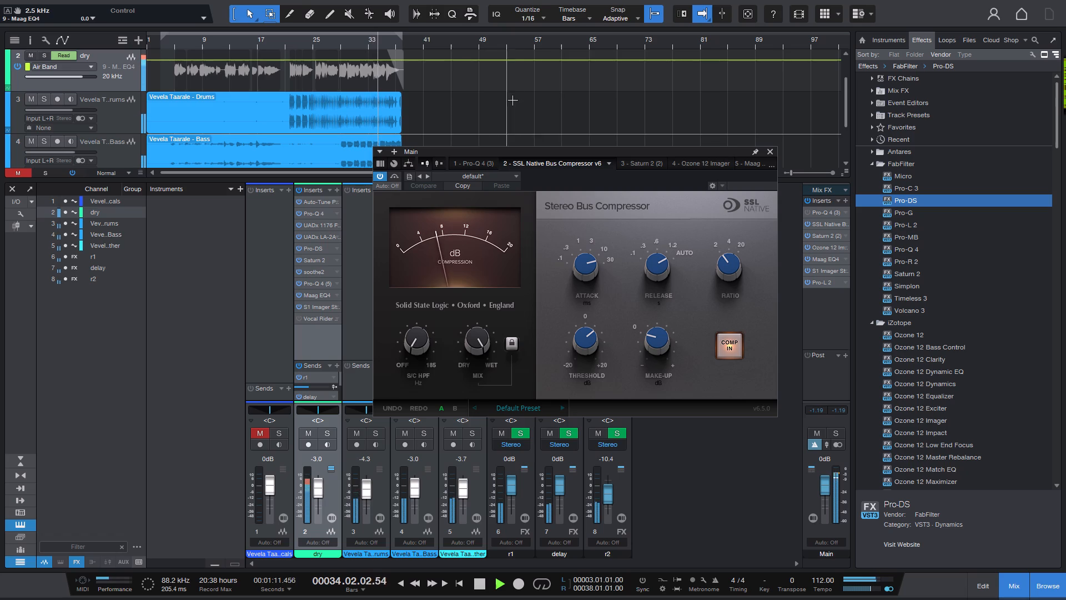
{"action": "left_click_drag", "start_coordinate": [584, 257], "coordinate": [579, 217]}
{"action": "left_click", "coordinate": [767, 152]}
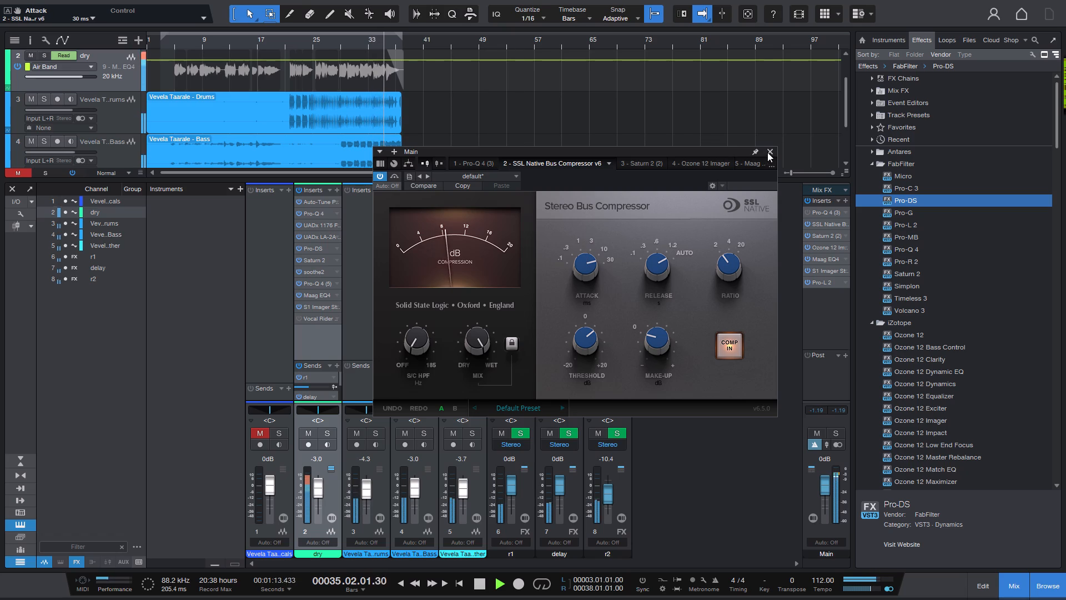
Open Saturn 2 on the Main channel and lower its Warm Tape band's drive to about 24.0%.
{"action": "left_click", "coordinate": [846, 236]}
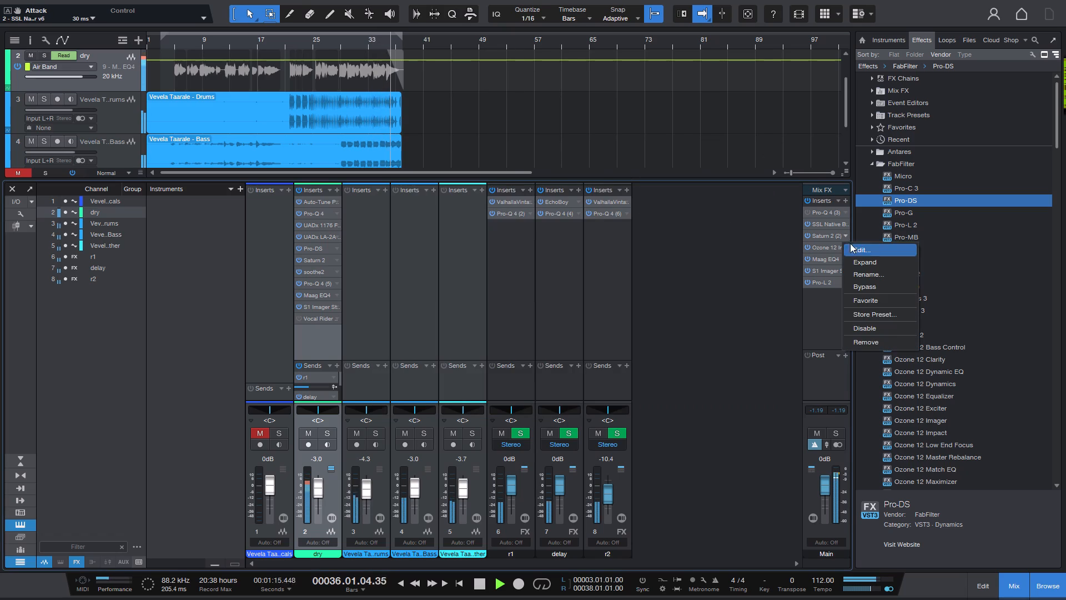
{"action": "left_click", "coordinate": [850, 247]}
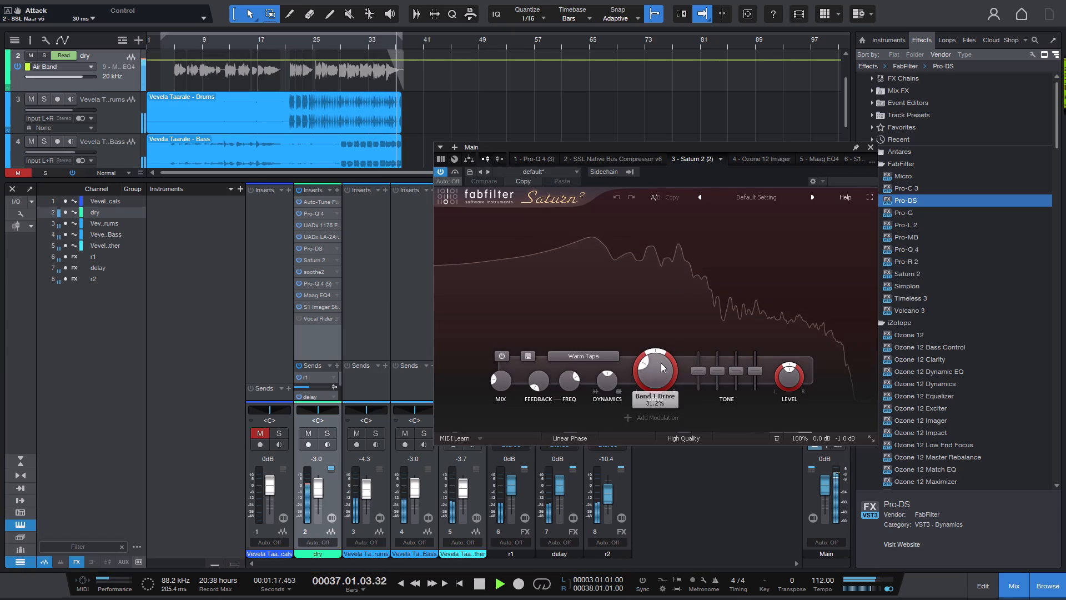
{"action": "left_click_drag", "start_coordinate": [661, 363], "coordinate": [658, 375]}
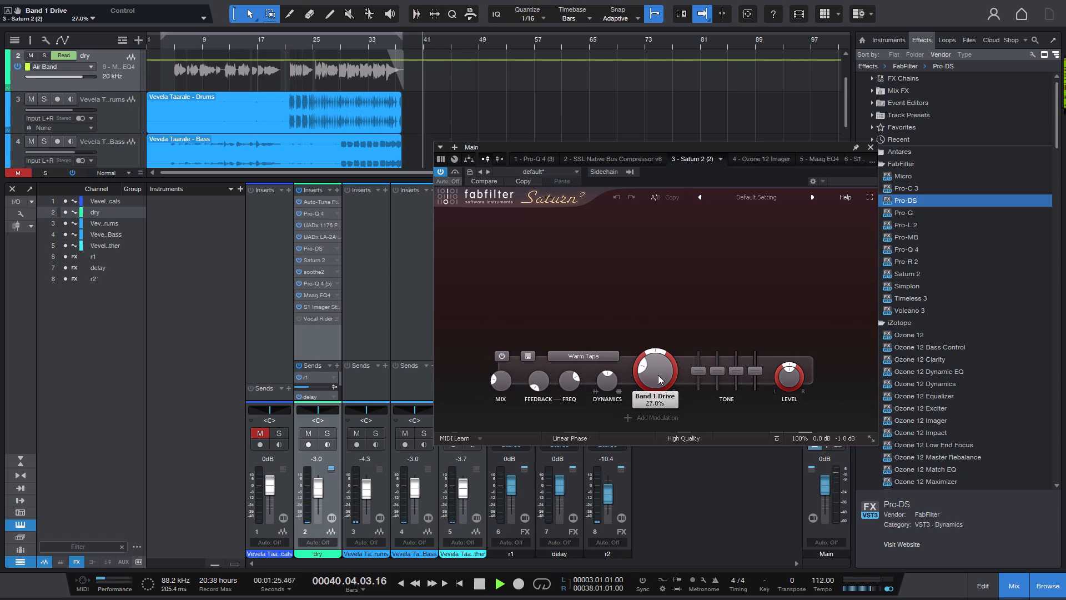
{"action": "left_click_drag", "start_coordinate": [658, 375], "coordinate": [657, 376]}
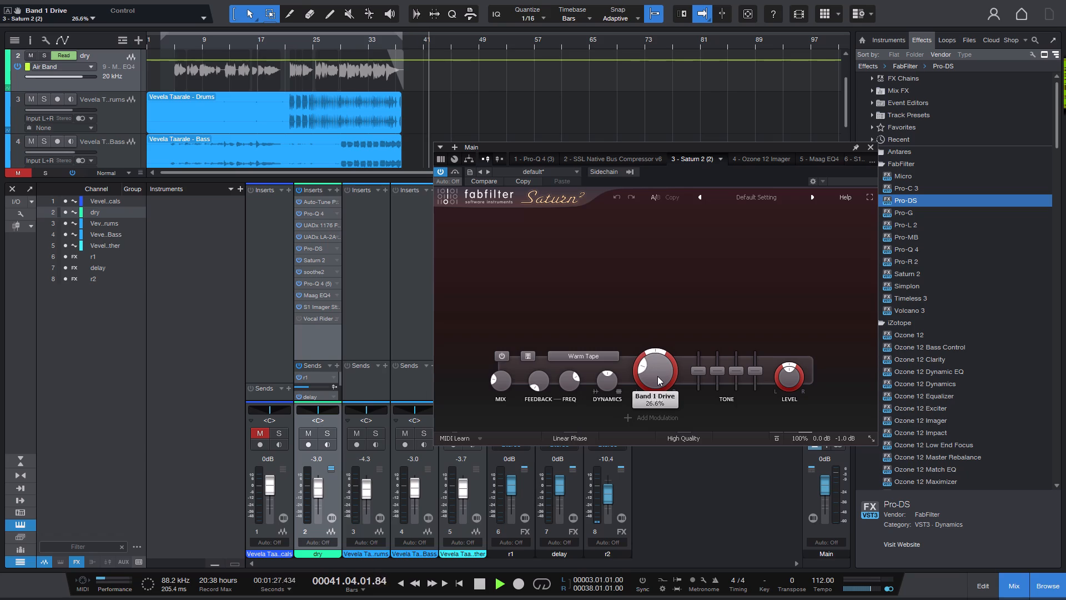
{"action": "left_click_drag", "start_coordinate": [657, 376], "coordinate": [653, 384]}
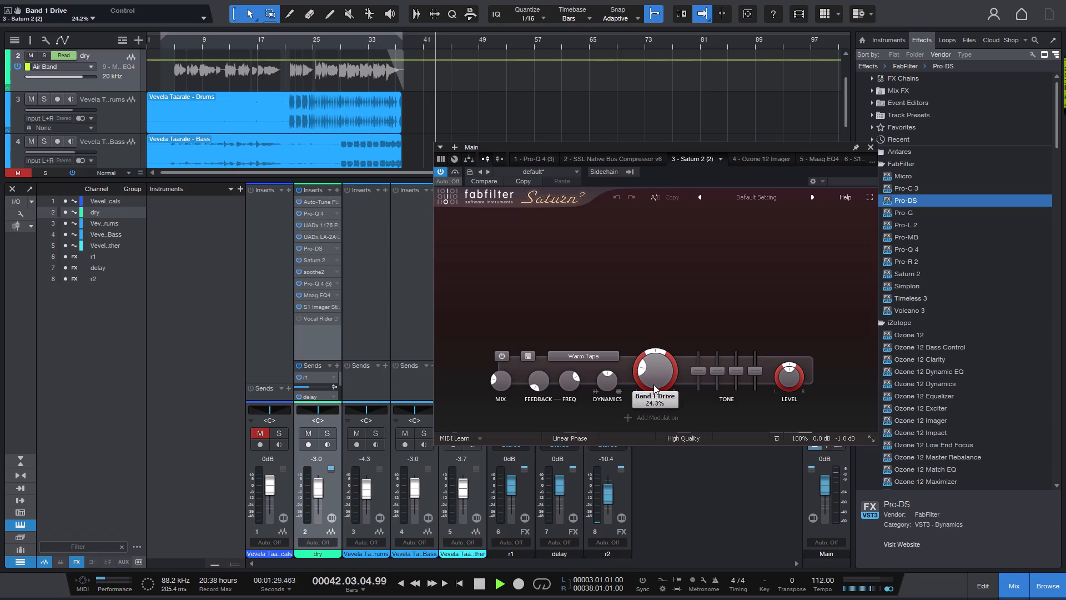
{"action": "left_click_drag", "start_coordinate": [653, 384], "coordinate": [653, 387]}
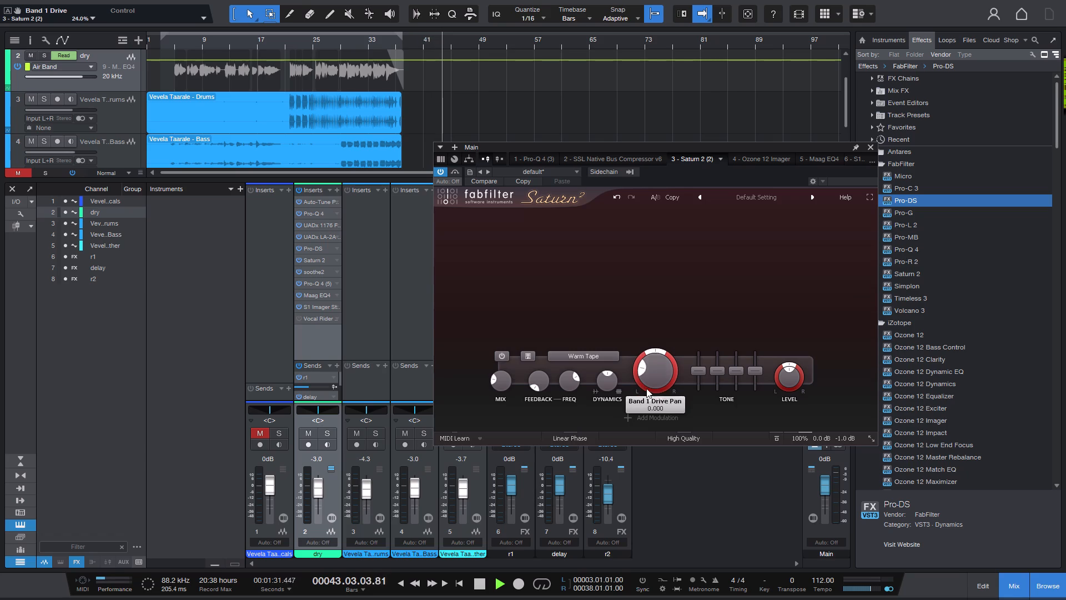
Set Saturn 2's Band 1 mix to about 22.4%, replay the song from bar 3, and close the plug-in.
{"action": "left_click_drag", "start_coordinate": [501, 384], "coordinate": [497, 392]}
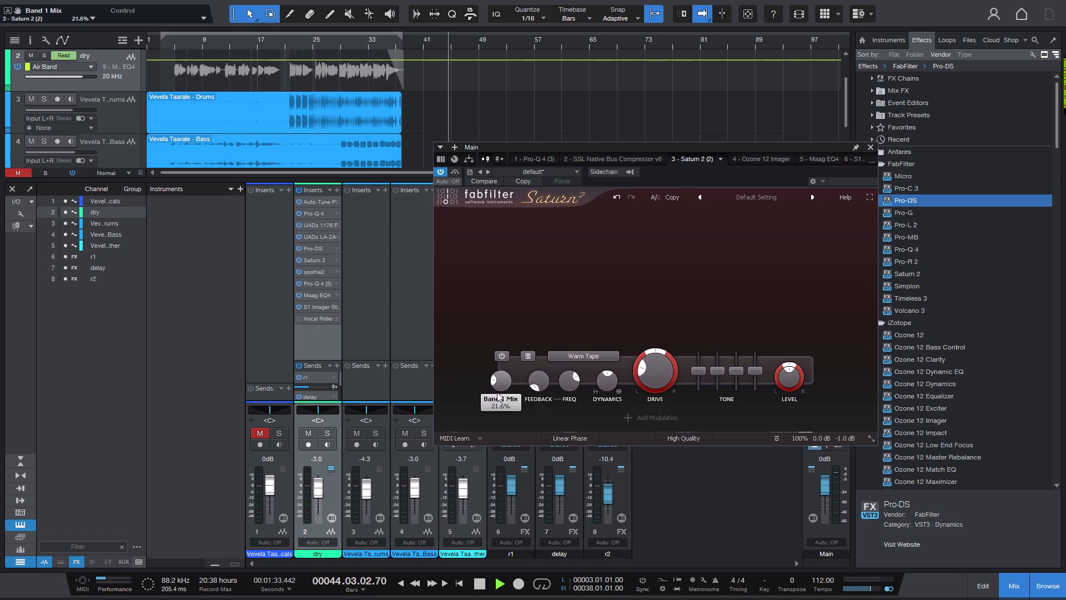
{"action": "left_click_drag", "start_coordinate": [497, 392], "coordinate": [498, 391]}
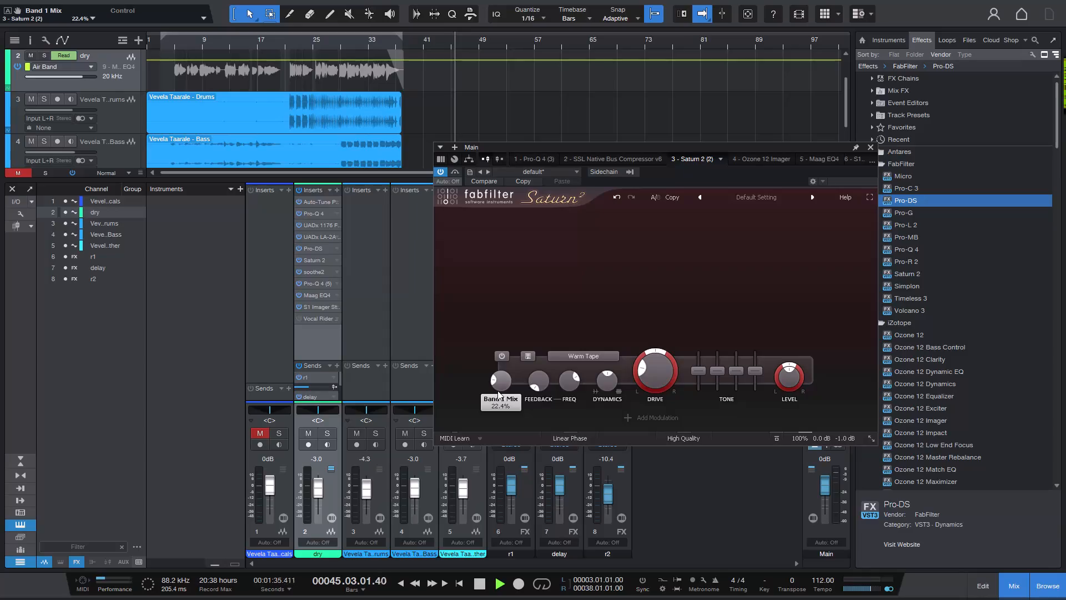
{"action": "right_click", "coordinate": [497, 391]}
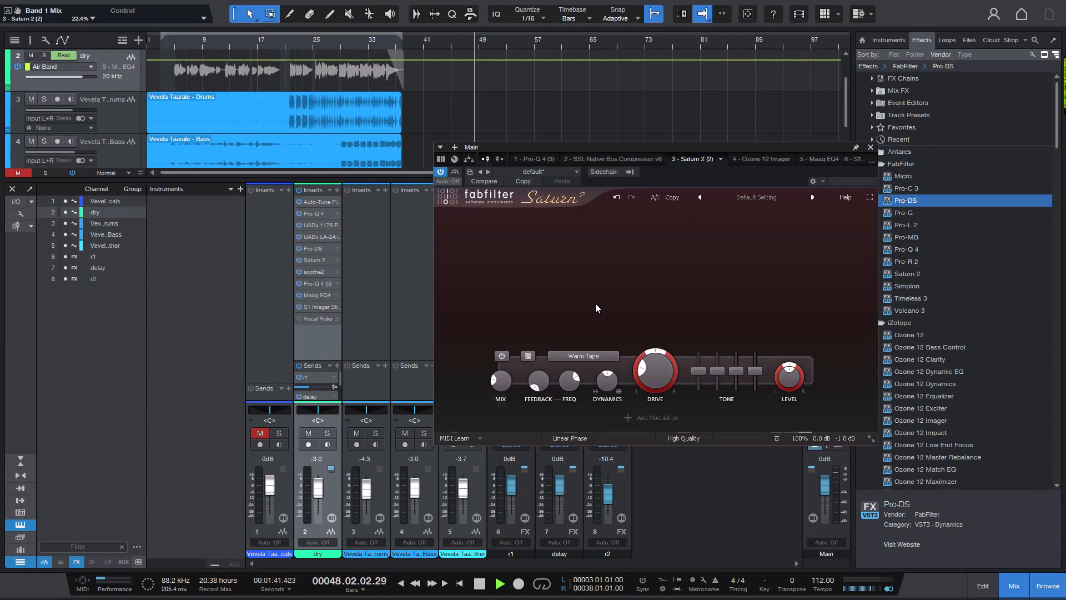
{"action": "key", "text": "1"}
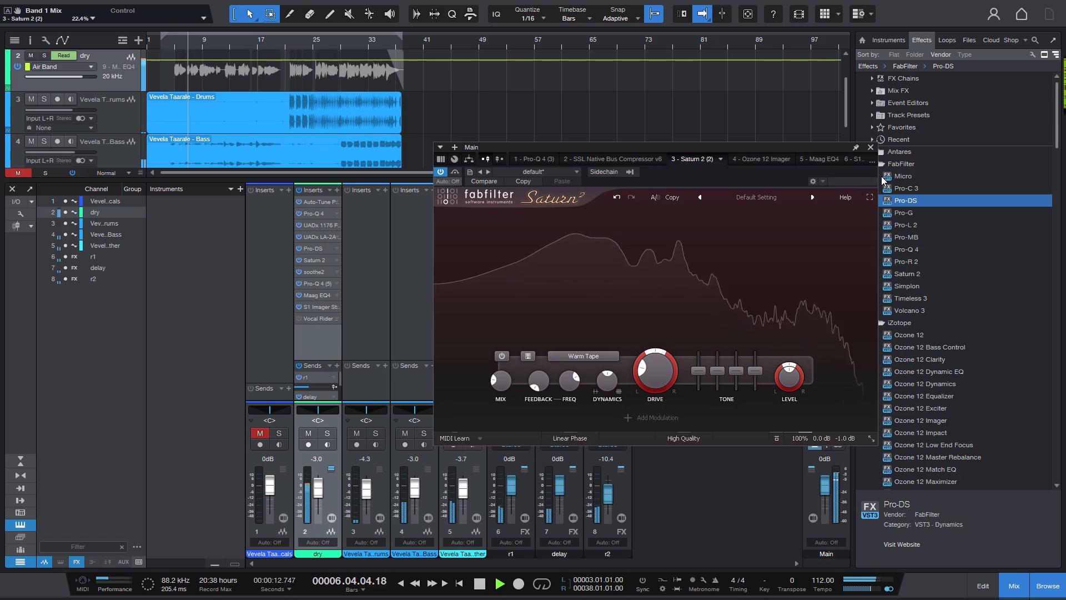
{"action": "left_click", "coordinate": [872, 148]}
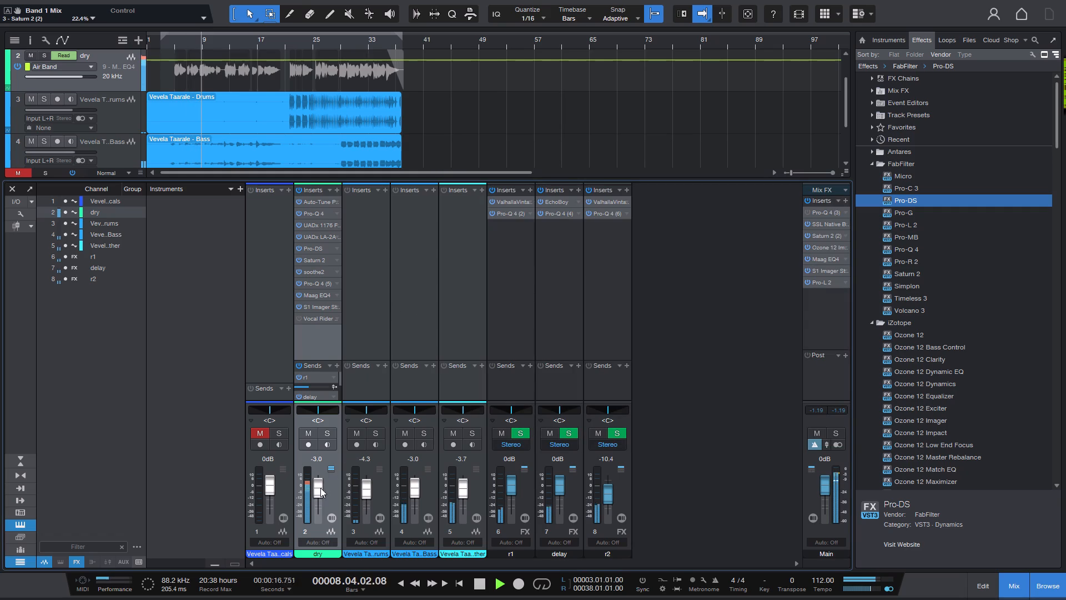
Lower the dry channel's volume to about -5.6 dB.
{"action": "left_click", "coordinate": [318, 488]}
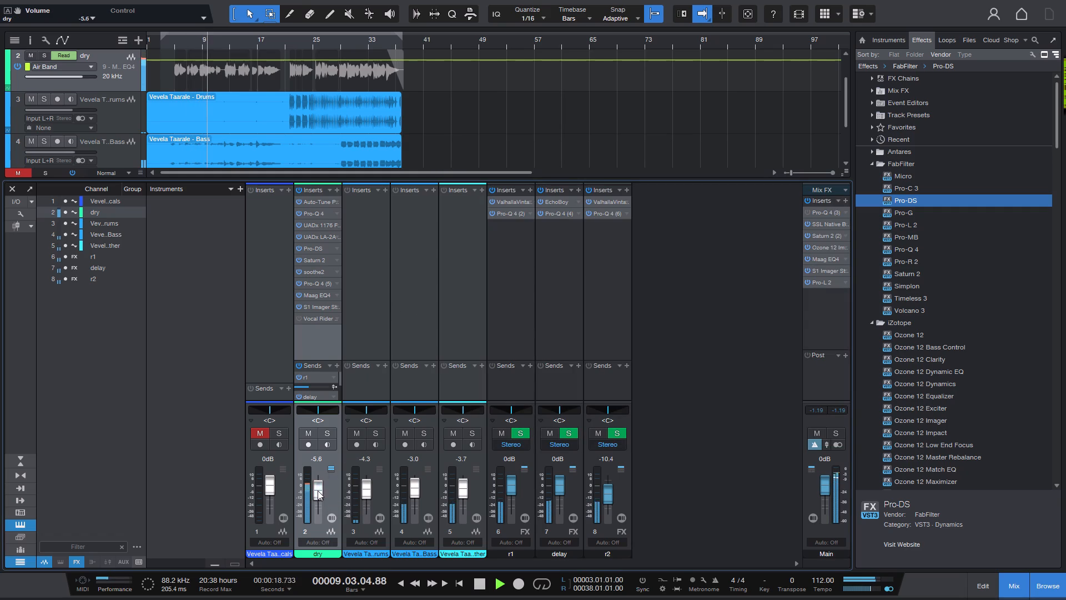
Add an Air Band automation point on the dry track at about bar 37 and lower the envelope to 10 kHz.
{"action": "left_click_drag", "start_coordinate": [398, 59], "coordinate": [398, 64]}
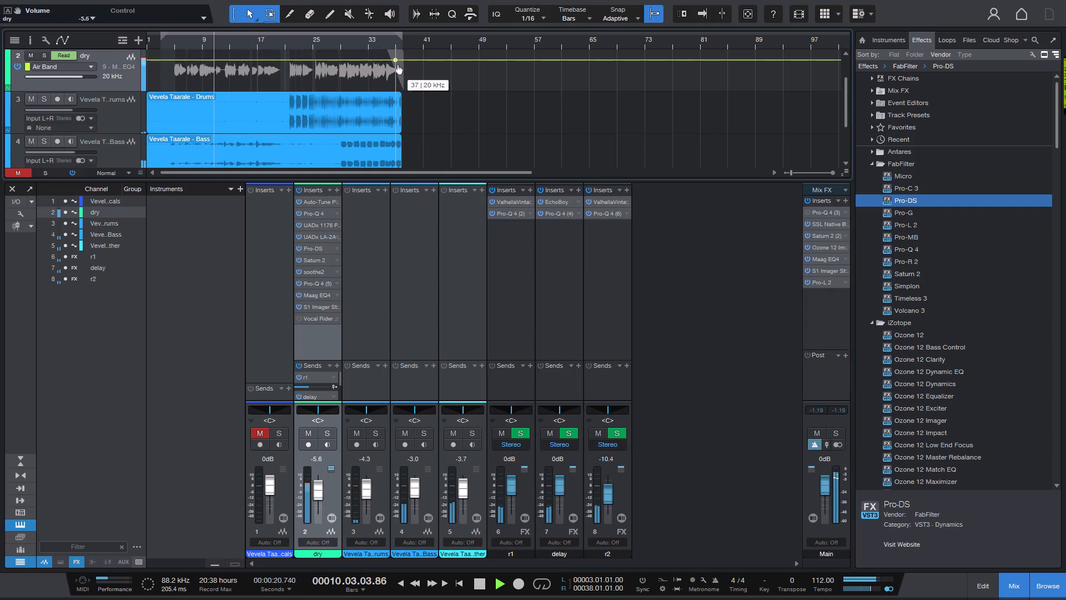
{"action": "left_click_drag", "start_coordinate": [398, 64], "coordinate": [398, 67]}
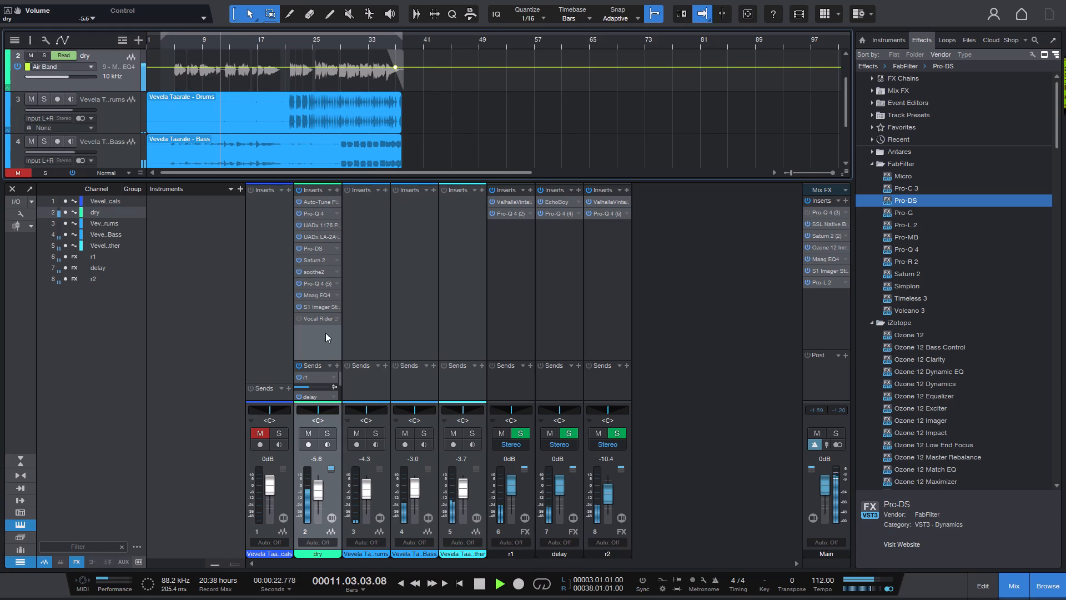
Lower the dry channel's volume to about -23.4 dB, trying -10.4 first.
{"action": "left_click_drag", "start_coordinate": [320, 491], "coordinate": [320, 495]}
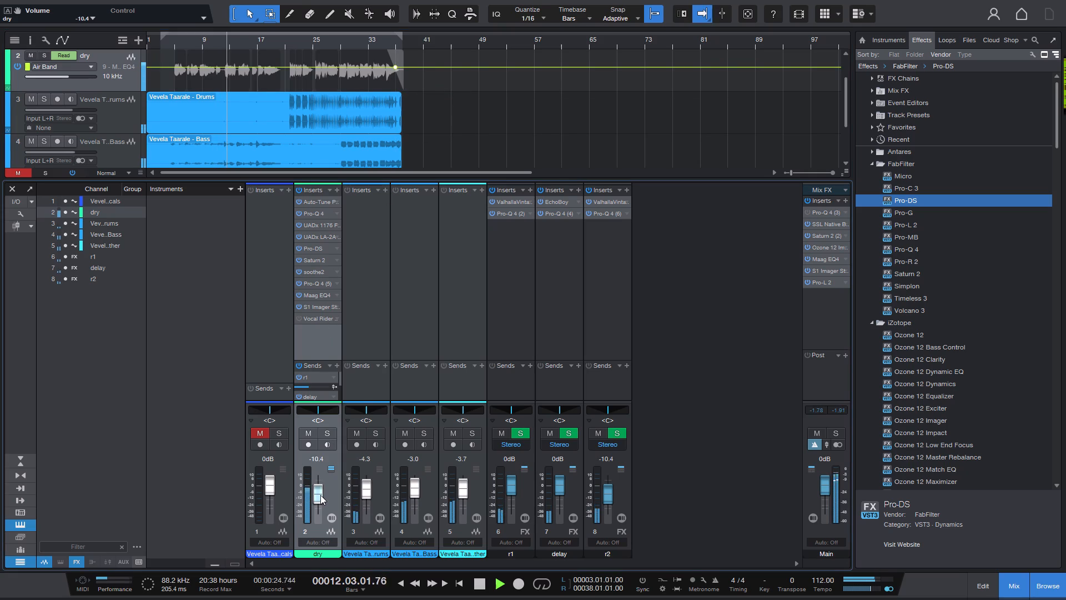
{"action": "left_click_drag", "start_coordinate": [320, 495], "coordinate": [320, 501]}
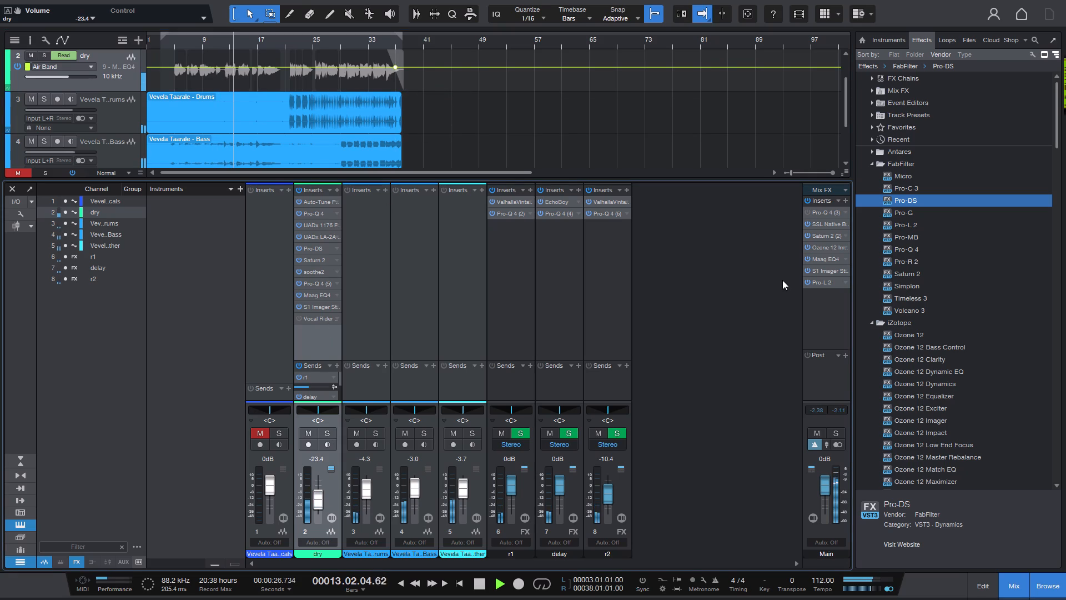
Open Maag EQ4 on the Main channel and set its 650 Hz gain to +0.5.
{"action": "left_click", "coordinate": [845, 261]}
{"action": "left_click", "coordinate": [856, 277]}
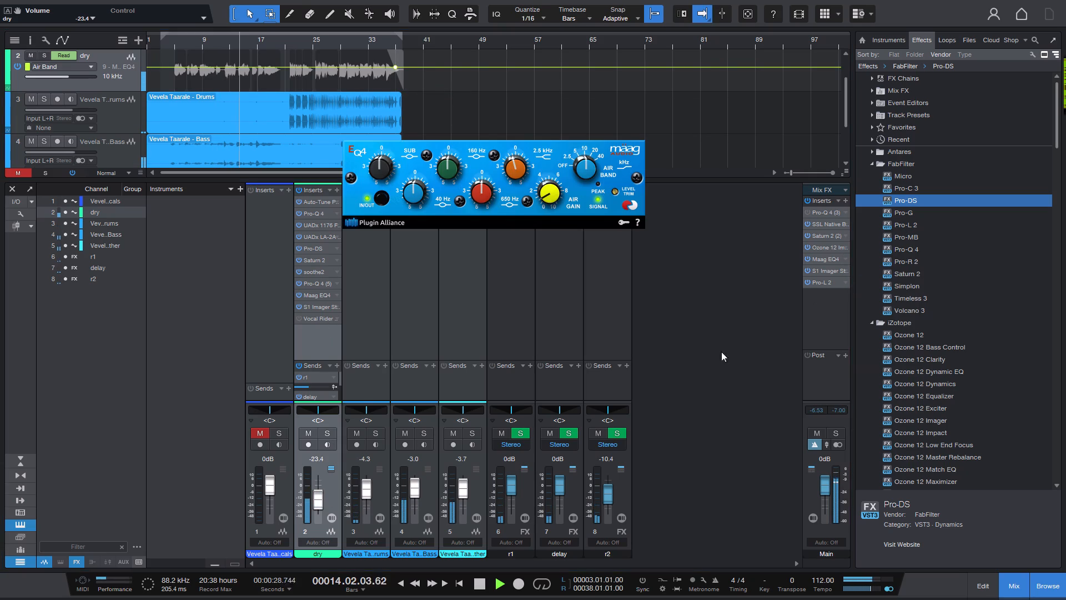
{"action": "left_click_drag", "start_coordinate": [482, 198], "coordinate": [474, 185]}
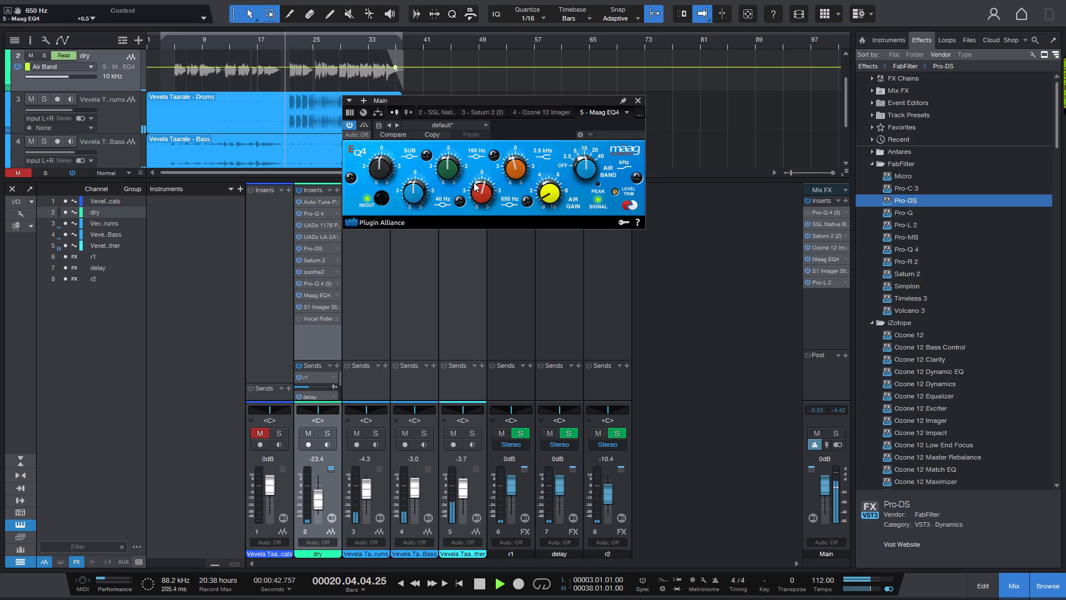
Set the Main channel's Maag EQ4 160 Hz gain to -1.0, trying -2.0 first, and close the plug-in.
{"action": "left_click_drag", "start_coordinate": [430, 181], "coordinate": [431, 200]}
{"action": "left_click", "coordinate": [443, 169]}
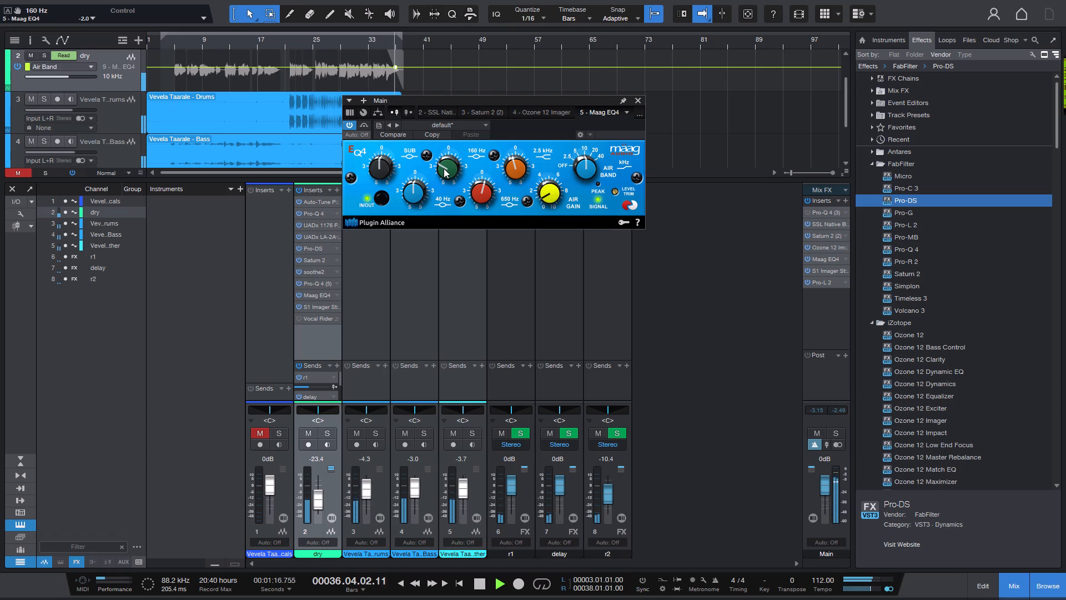
{"action": "left_click_drag", "start_coordinate": [452, 168], "coordinate": [452, 151]}
{"action": "left_click_drag", "start_coordinate": [450, 160], "coordinate": [450, 170]}
{"action": "left_click", "coordinate": [636, 104]}
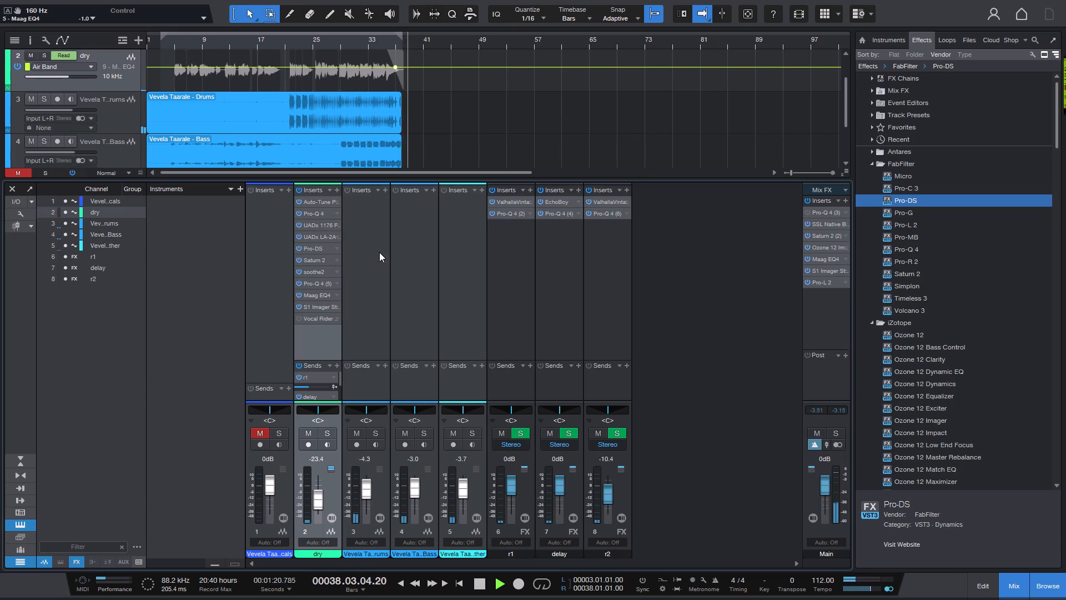
Activate Vocal Rider Mono on the dry channel and open its editor.
{"action": "left_click", "coordinate": [299, 318]}
{"action": "left_click", "coordinate": [339, 321]}
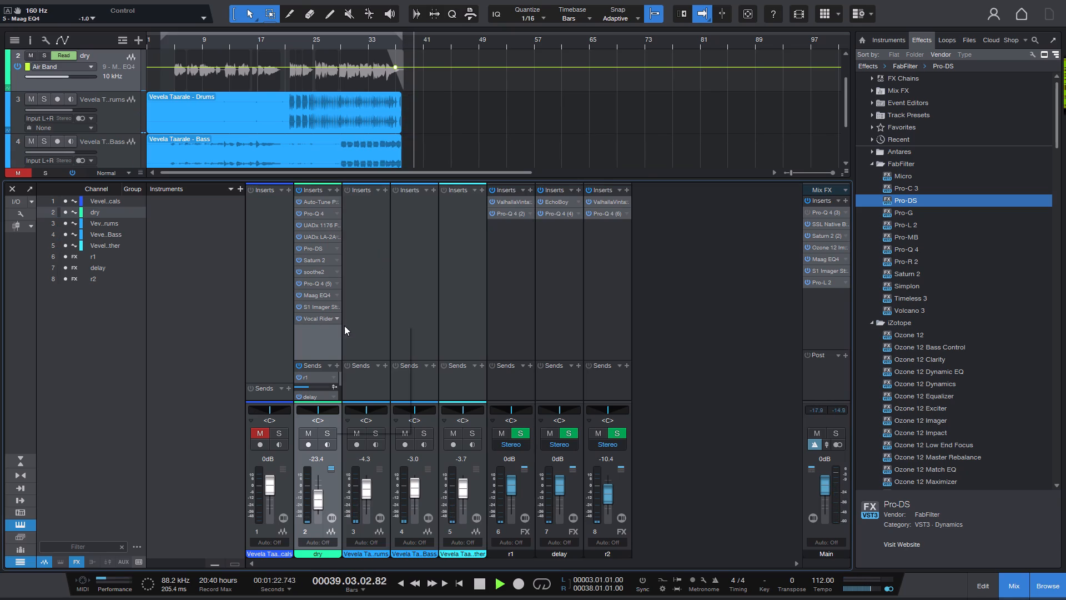
{"action": "left_click", "coordinate": [335, 318]}
{"action": "left_click", "coordinate": [338, 320]}
{"action": "left_click", "coordinate": [351, 329]}
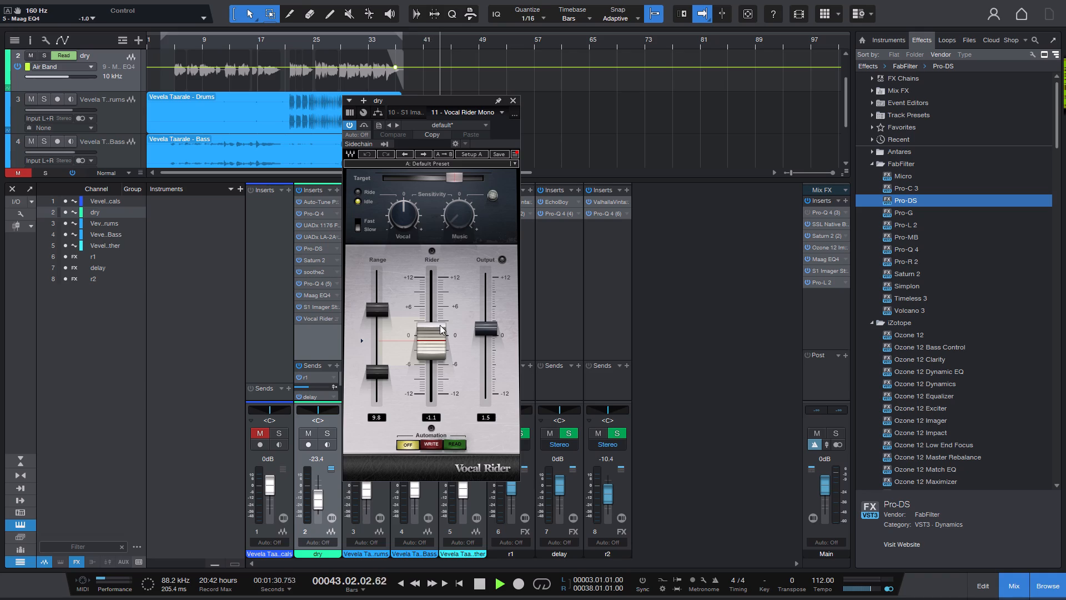
Replay the song from bar 3 and examine how Vocal Rider's fader follows the vocal.
{"action": "key", "text": "1"}
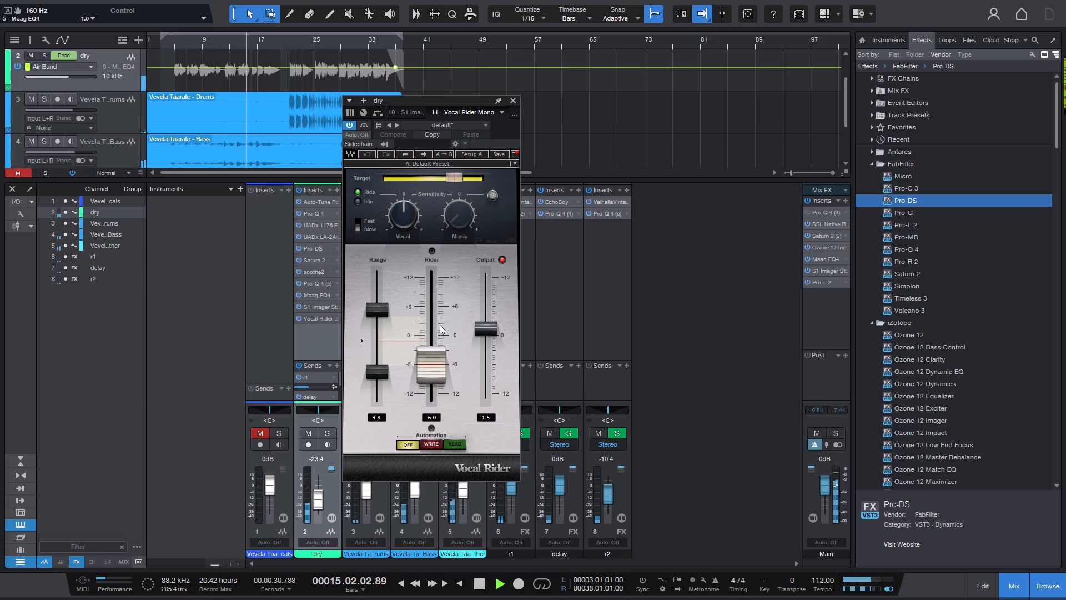
{"action": "key", "text": "1"}
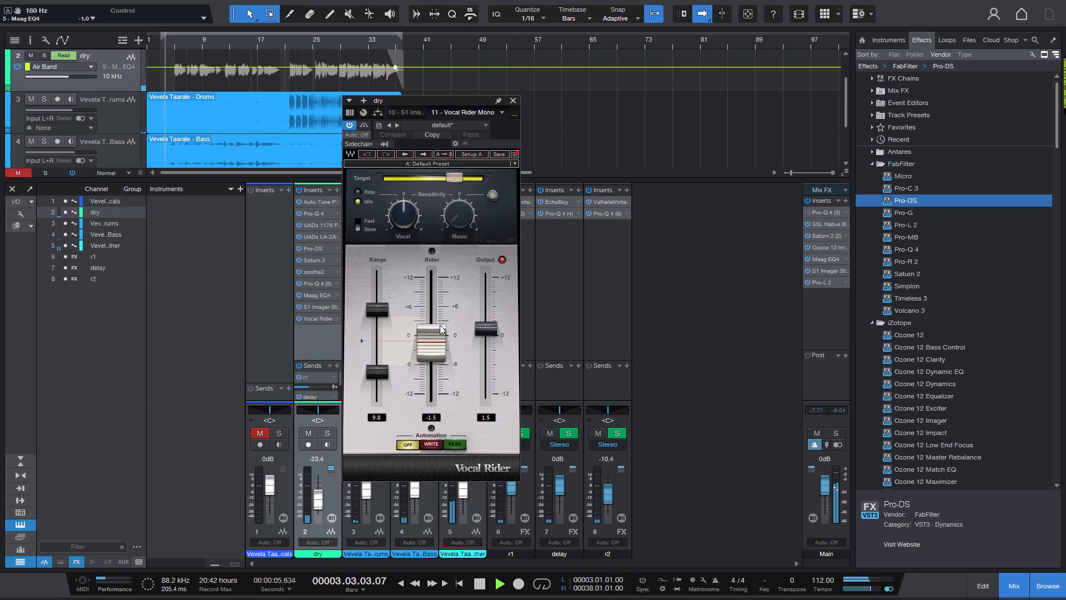
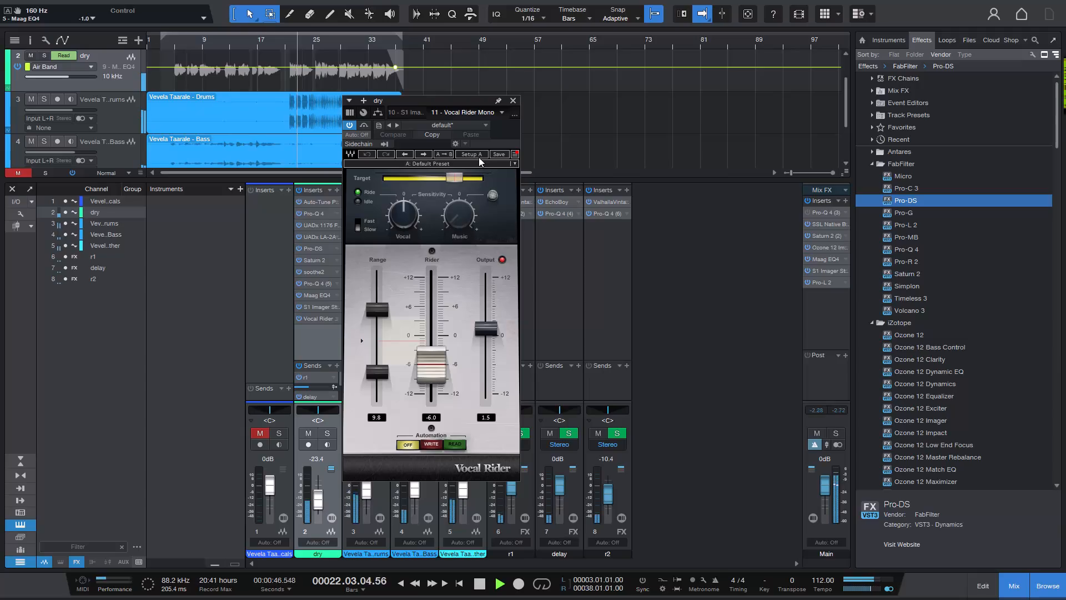
Widen Vocal Rider's range to 24.0 while moving its Rider fader, set Range Min to -5.2 dB and close the plug-in.
{"action": "left_click_drag", "start_coordinate": [430, 376], "coordinate": [428, 348]}
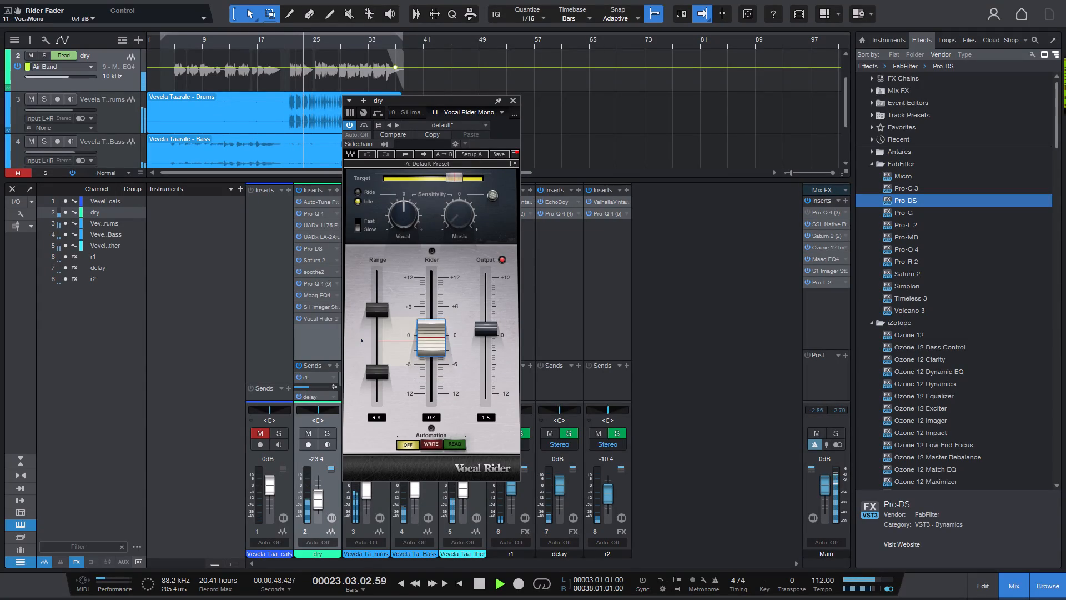
{"action": "left_click_drag", "start_coordinate": [428, 348], "coordinate": [452, 416]}
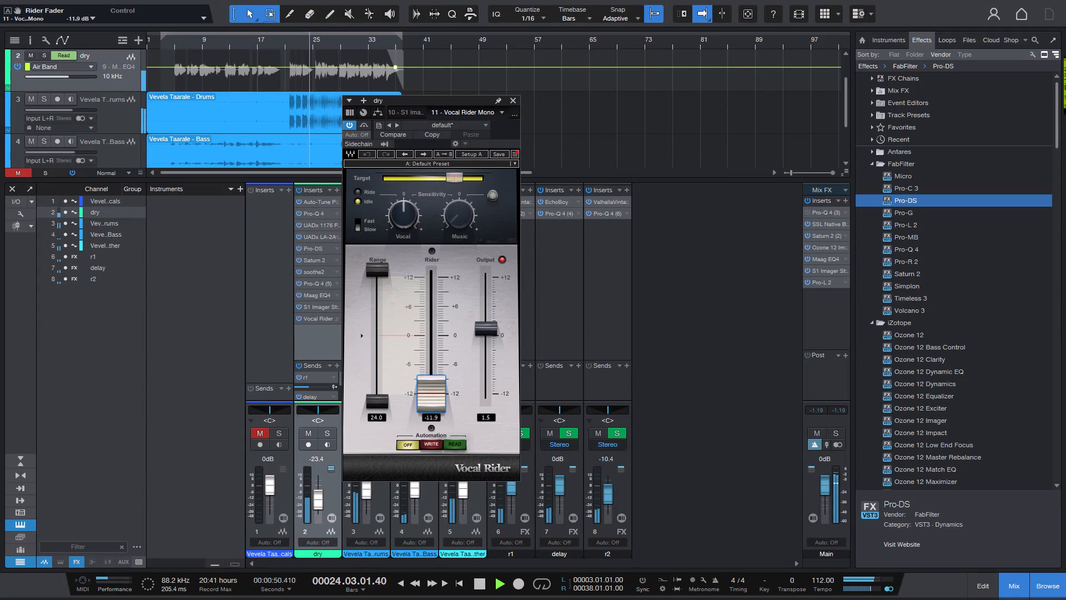
{"action": "left_click_drag", "start_coordinate": [452, 416], "coordinate": [437, 337]}
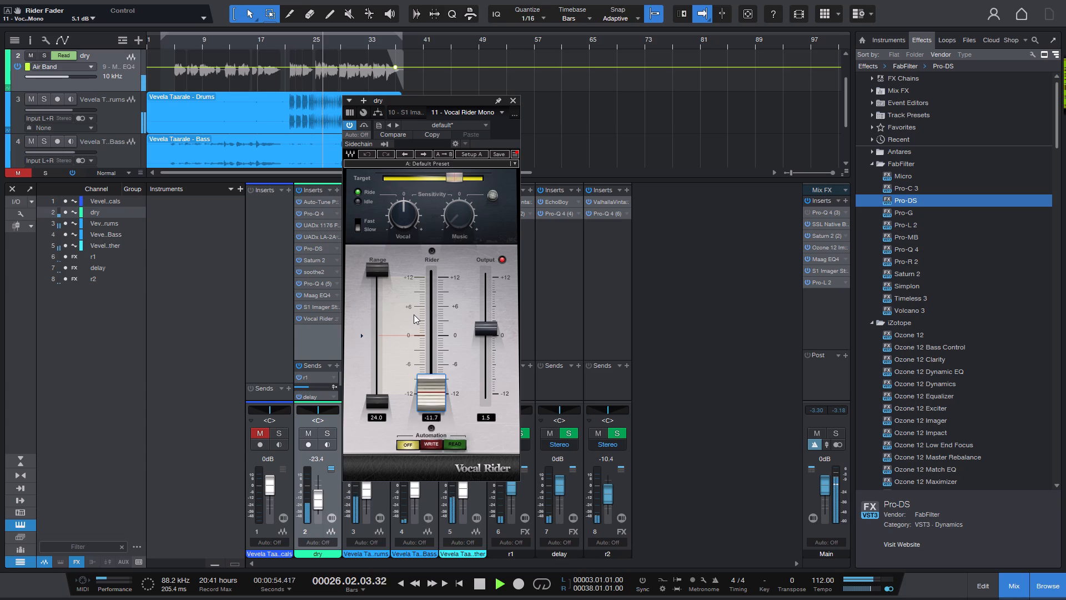
{"action": "left_click_drag", "start_coordinate": [376, 403], "coordinate": [381, 378]}
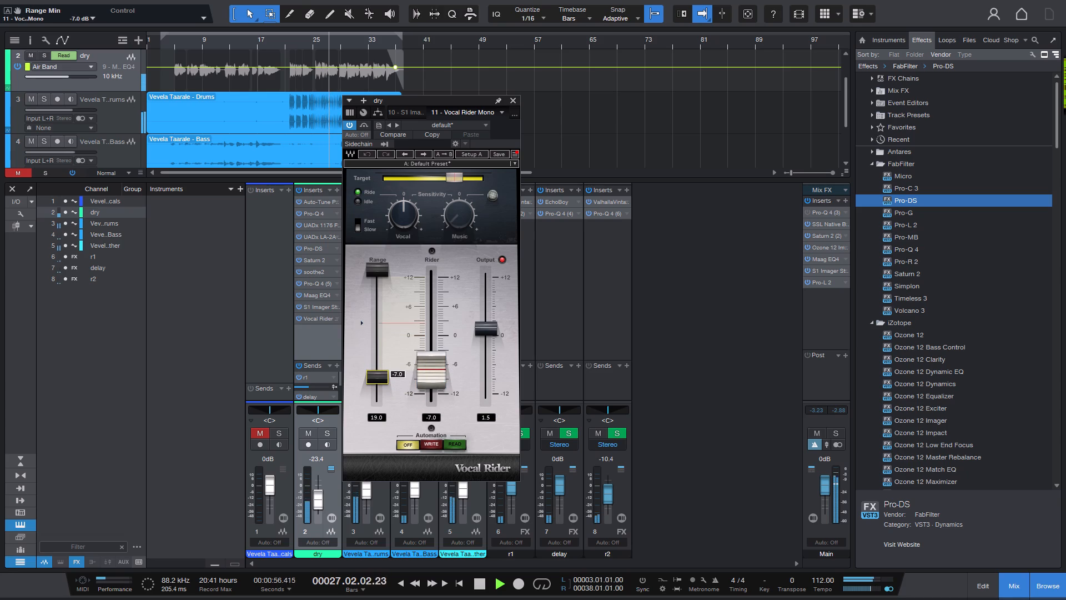
{"action": "left_click_drag", "start_coordinate": [381, 378], "coordinate": [383, 369]}
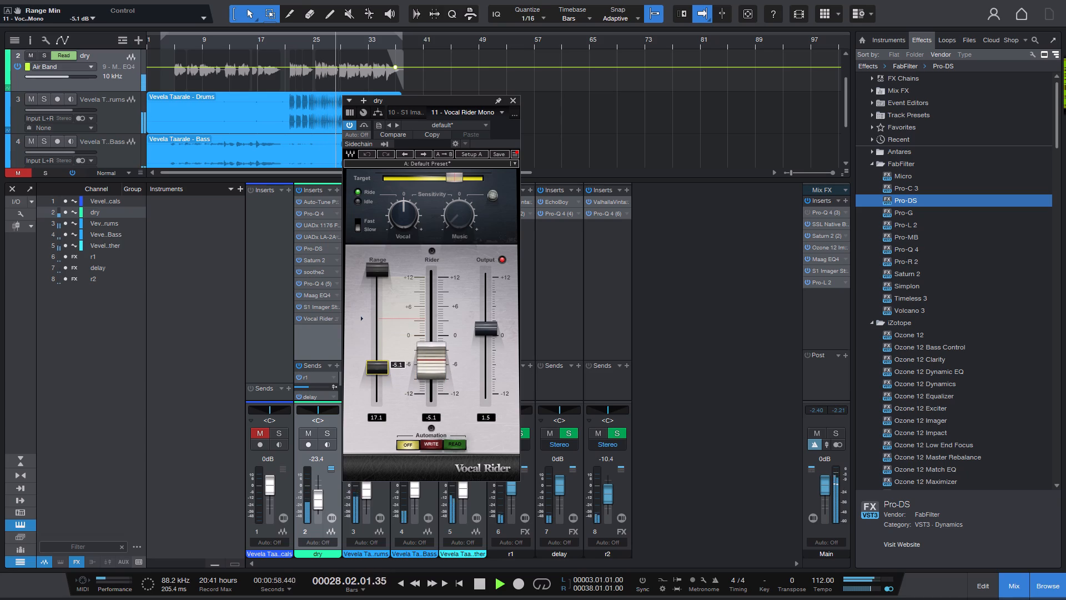
{"action": "left_click_drag", "start_coordinate": [383, 369], "coordinate": [383, 369]}
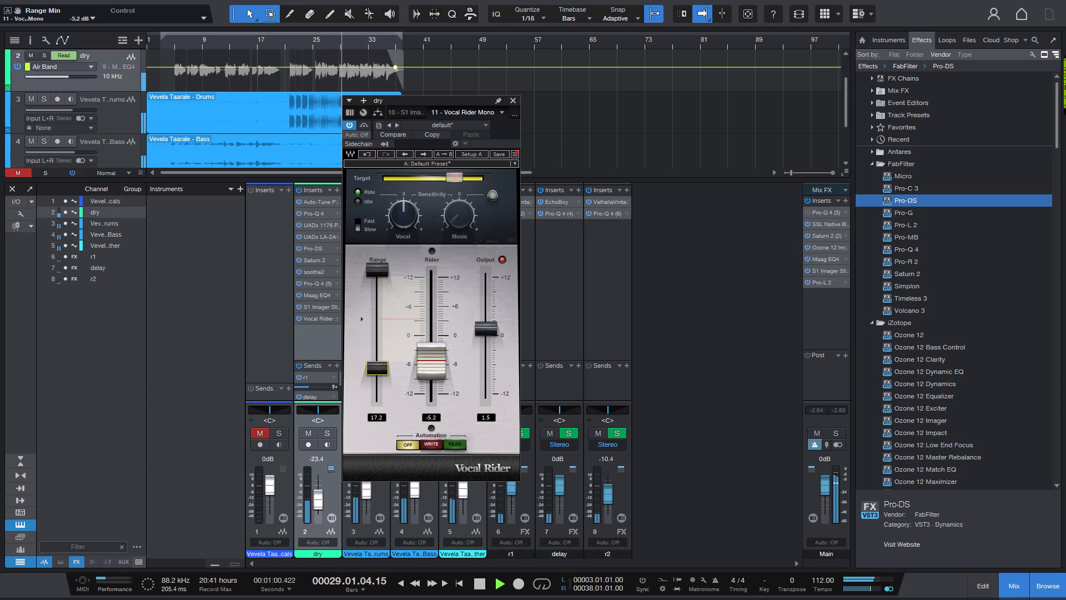
{"action": "left_click", "coordinate": [512, 102]}
Replay the song from bar 3, set the dry channel's Maag EQ4 40 Hz gain to -1.0 and close the plug-in.
{"action": "key", "text": "1"}
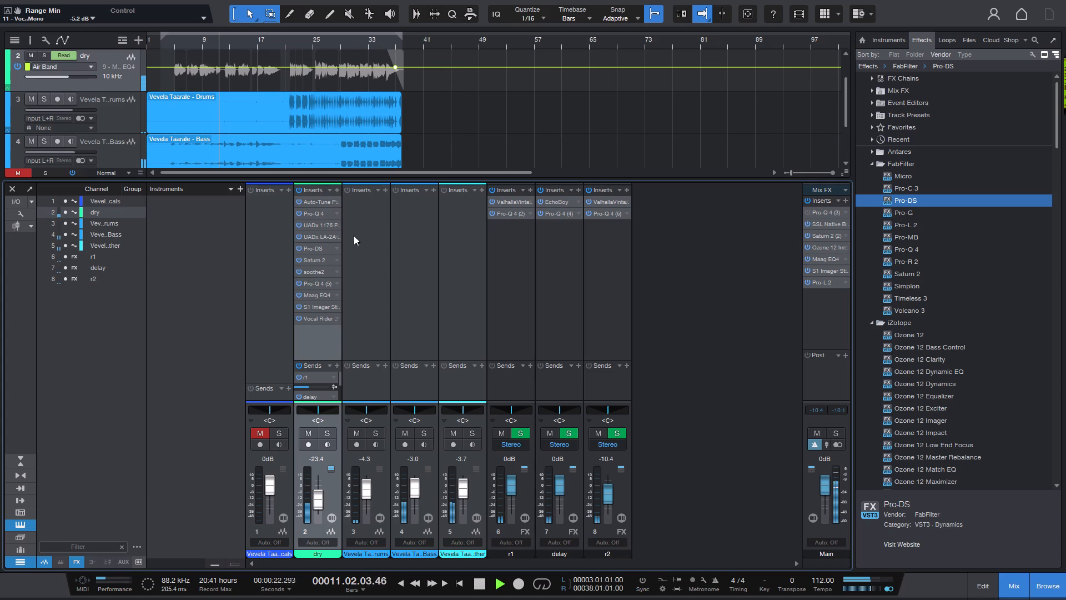
{"action": "left_click", "coordinate": [337, 293]}
{"action": "left_click", "coordinate": [343, 309]}
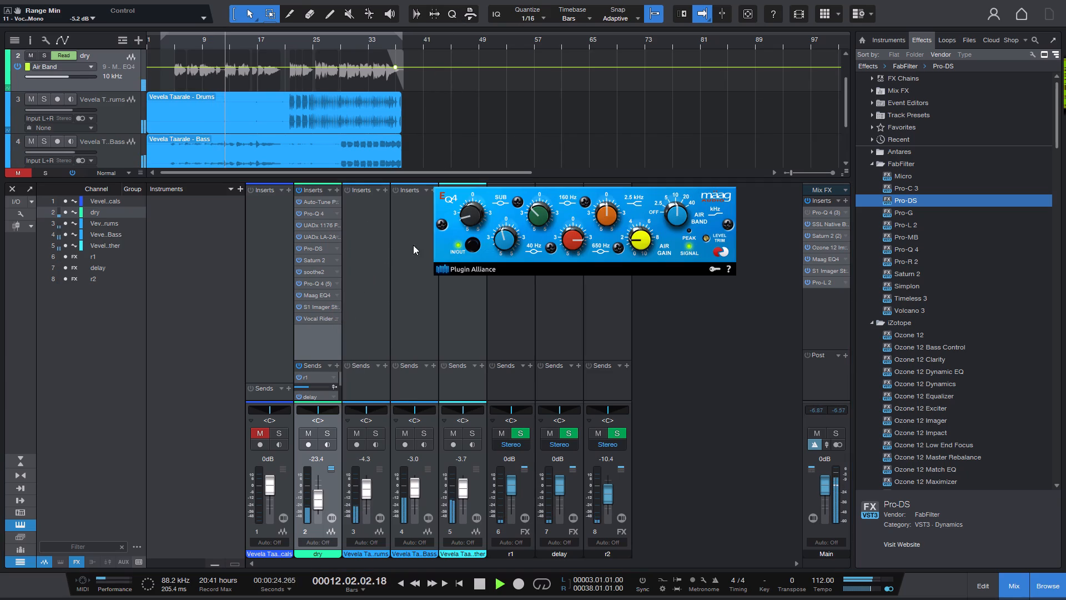
{"action": "left_click", "coordinate": [497, 238]}
{"action": "left_click", "coordinate": [727, 149]}
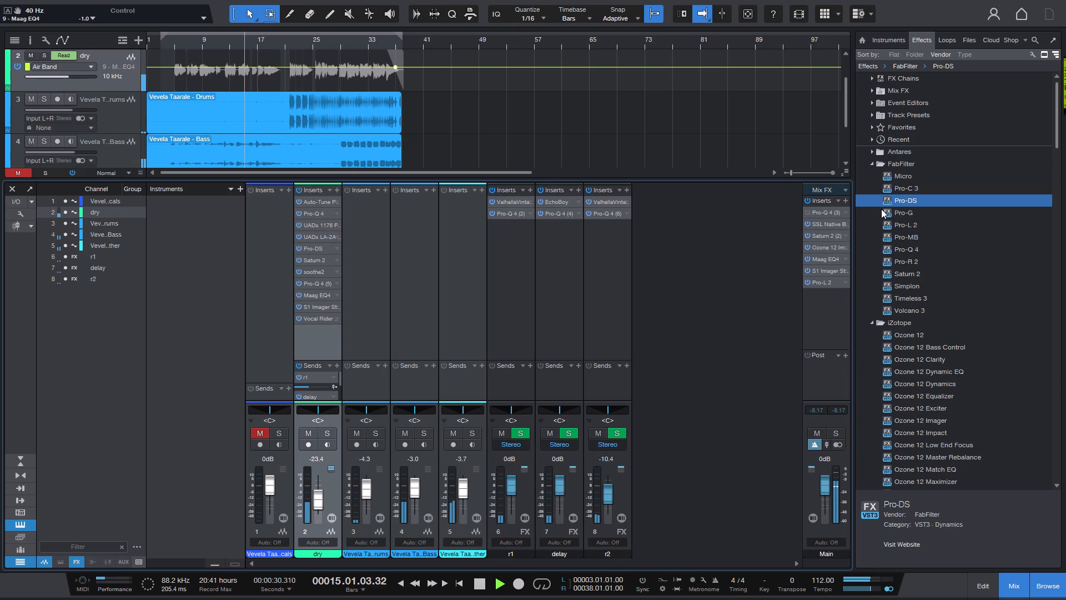
Set the Main channel's S1 Imager Stereo width to 1.48, trying values between 1.07 and 1.29 first, and close the plug-in.
{"action": "left_click", "coordinate": [847, 272]}
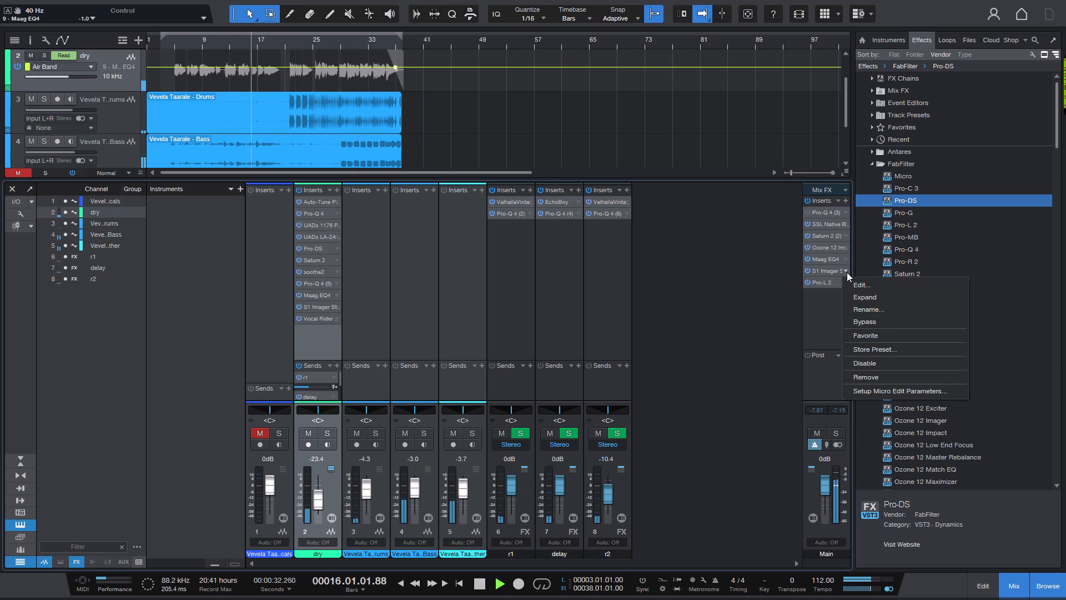
{"action": "left_click", "coordinate": [852, 283]}
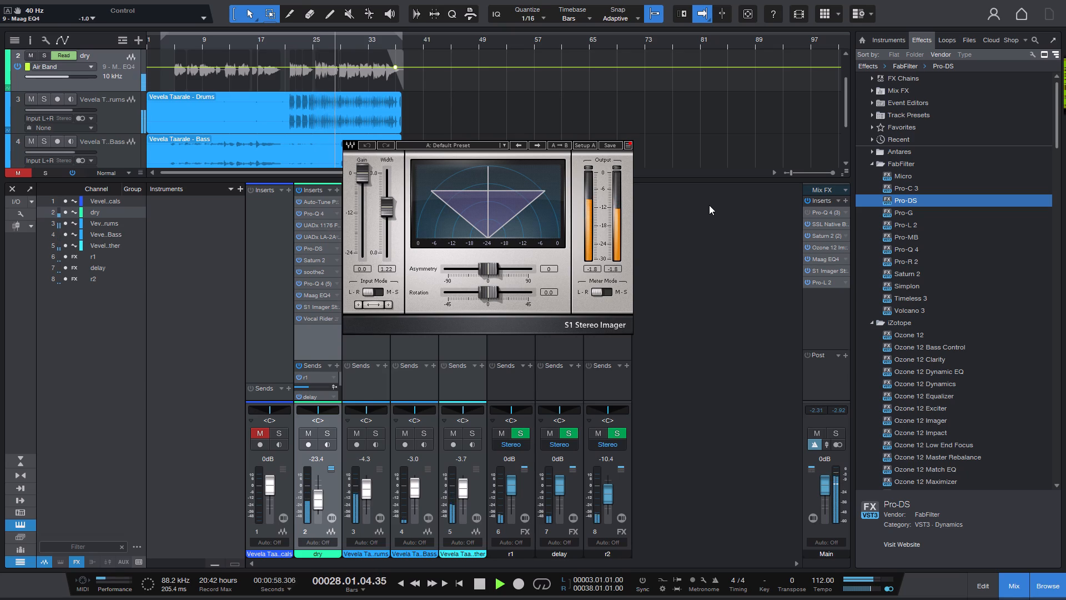
{"action": "left_click", "coordinate": [391, 210]}
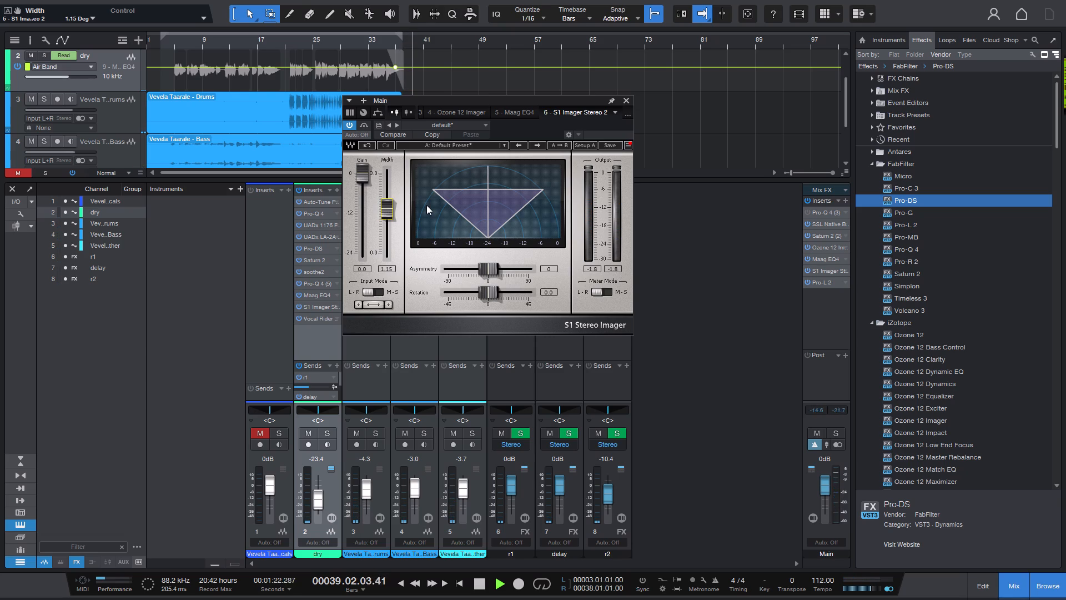
{"action": "key", "text": "1"}
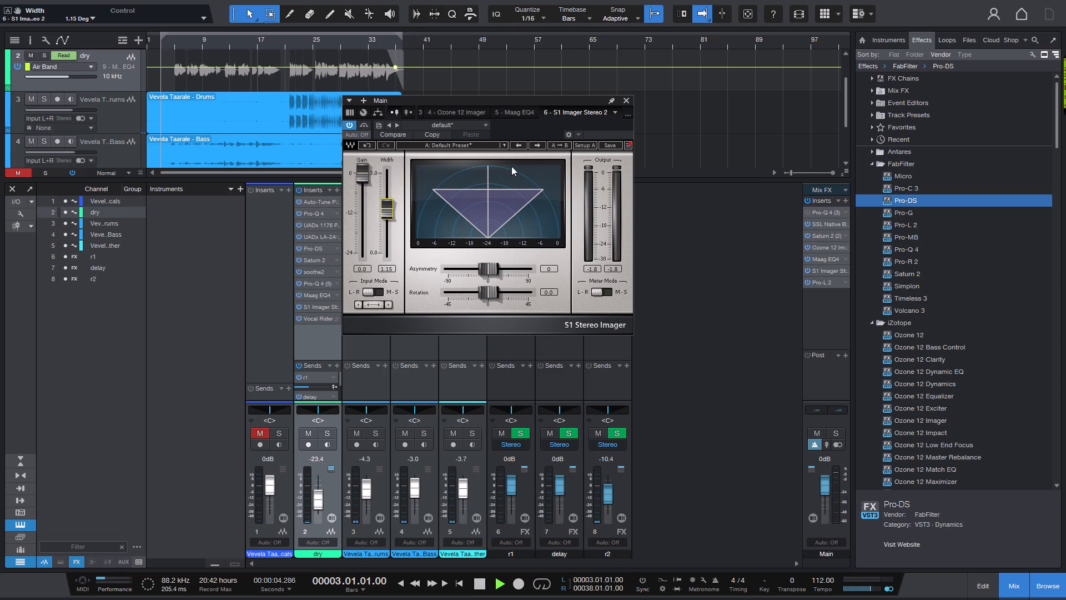
{"action": "left_click_drag", "start_coordinate": [391, 214], "coordinate": [391, 215]}
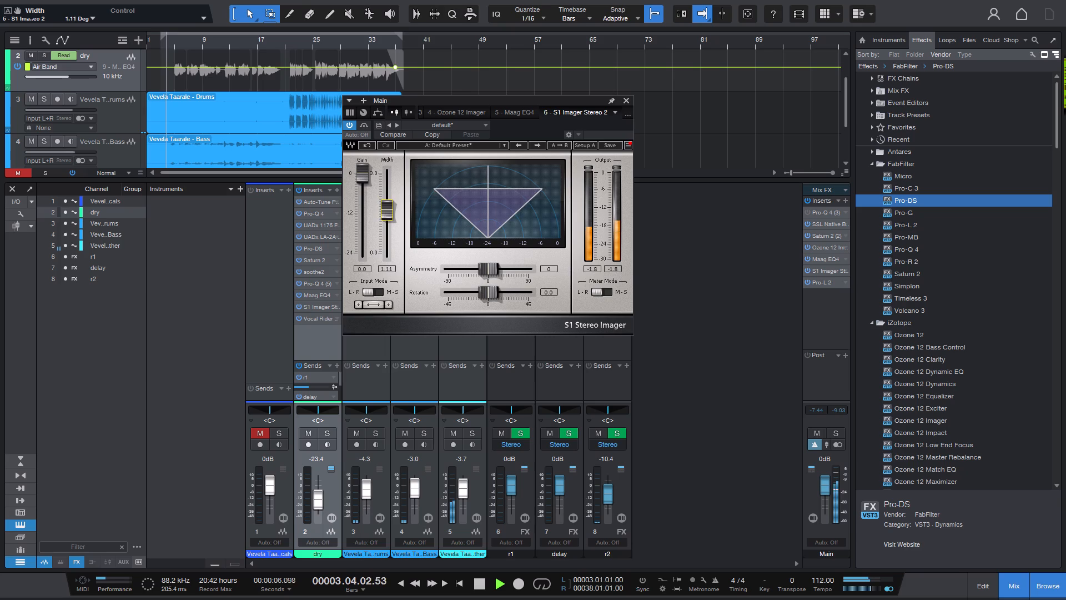
{"action": "left_click_drag", "start_coordinate": [391, 215], "coordinate": [390, 216]}
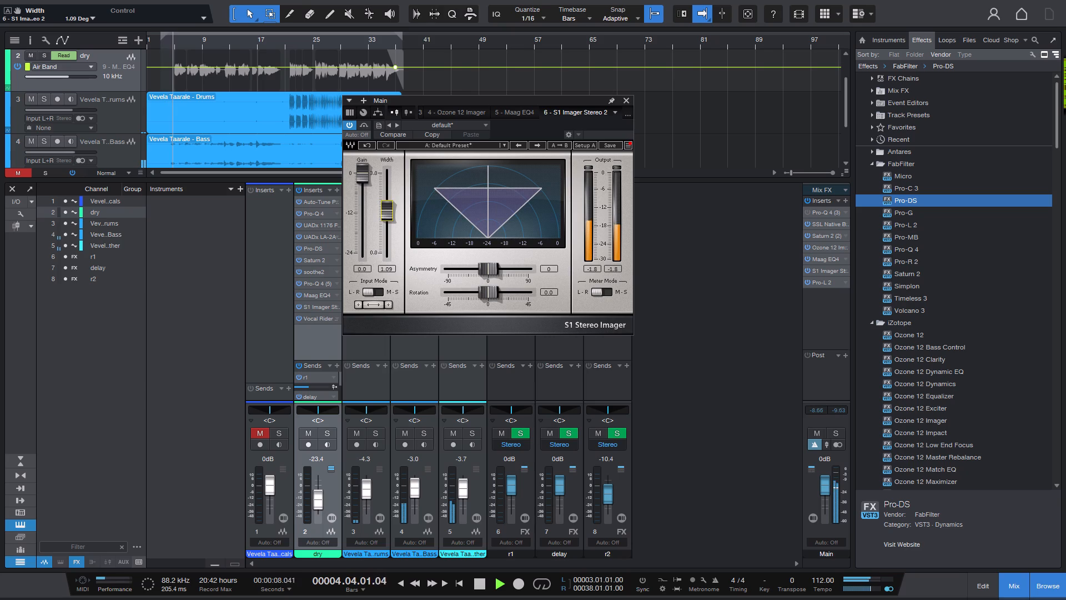
{"action": "left_click_drag", "start_coordinate": [390, 216], "coordinate": [393, 211]}
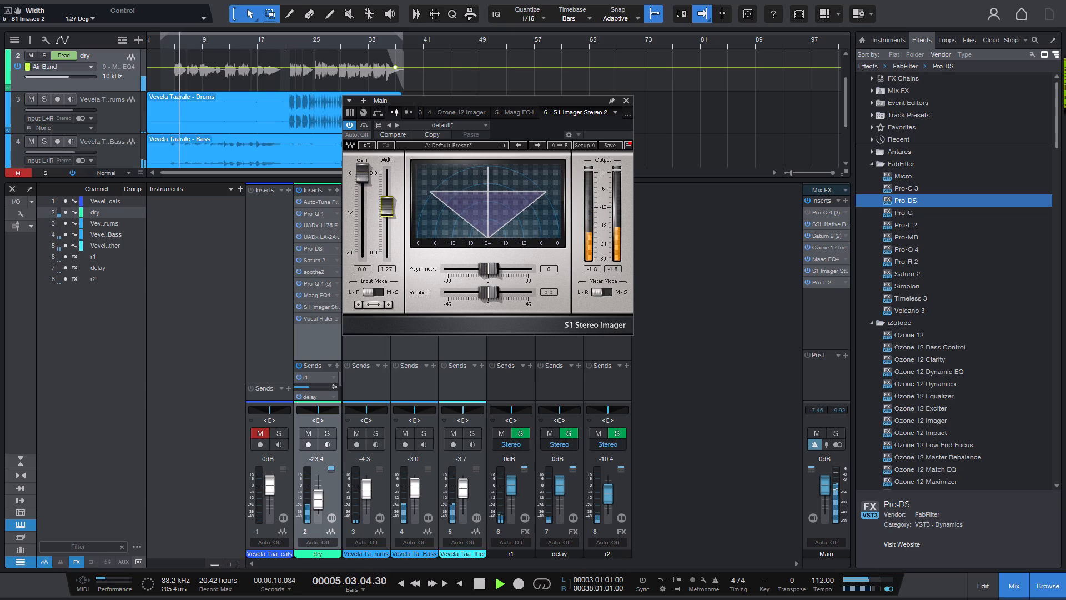
{"action": "left_click_drag", "start_coordinate": [393, 211], "coordinate": [393, 211]}
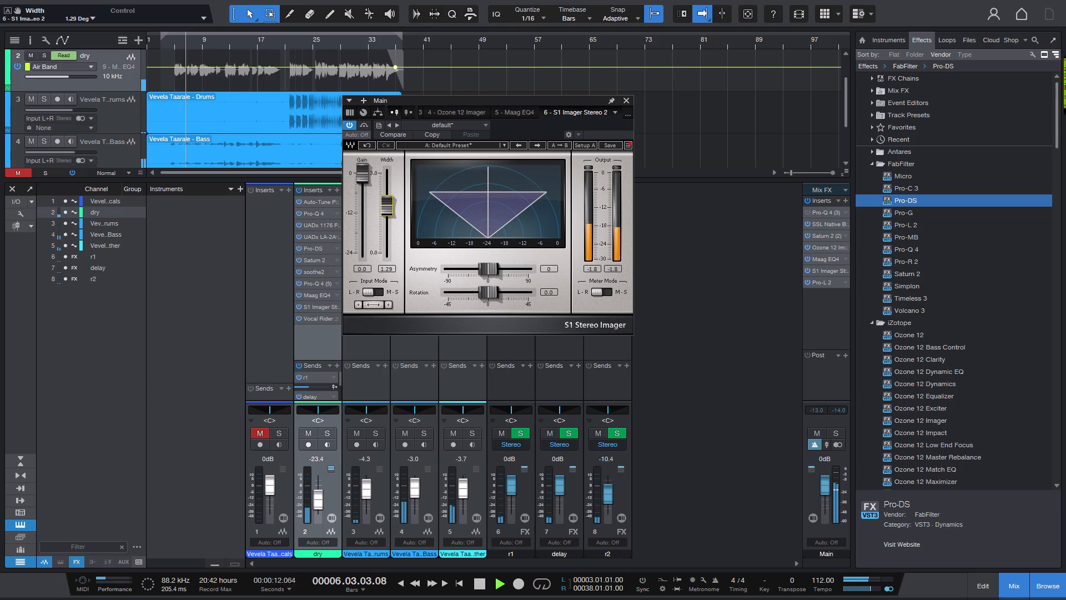
{"action": "left_click_drag", "start_coordinate": [393, 211], "coordinate": [393, 216]}
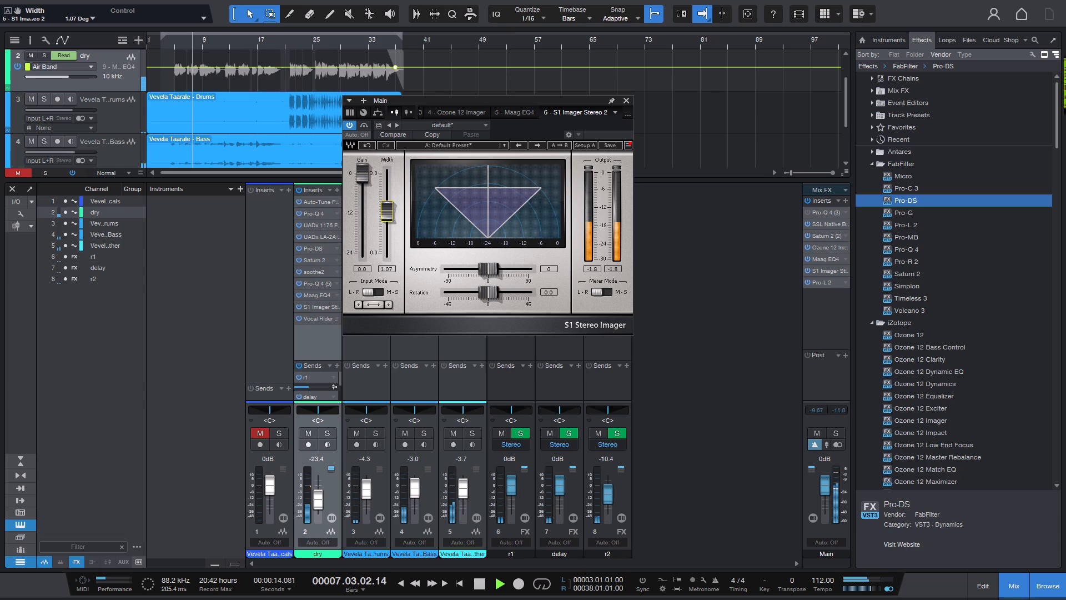
{"action": "left_click_drag", "start_coordinate": [393, 216], "coordinate": [398, 206]}
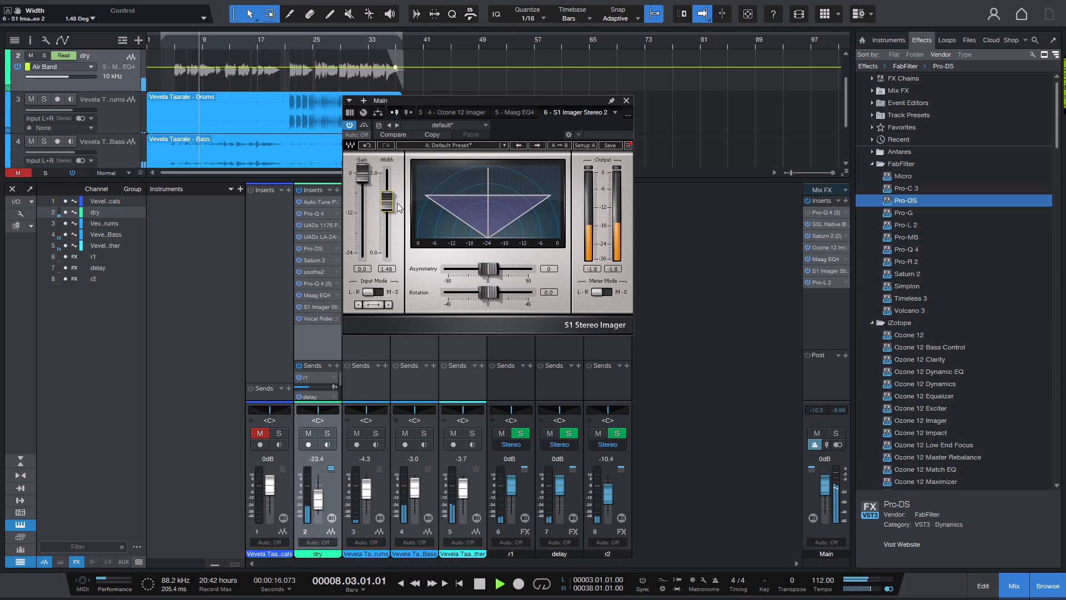
{"action": "left_click", "coordinate": [625, 103]}
Open Pro-L 2 on the Main channel and set its gain to +17.61 dB, trying +13.91 and +20.35 dB first.
{"action": "left_click", "coordinate": [846, 283]}
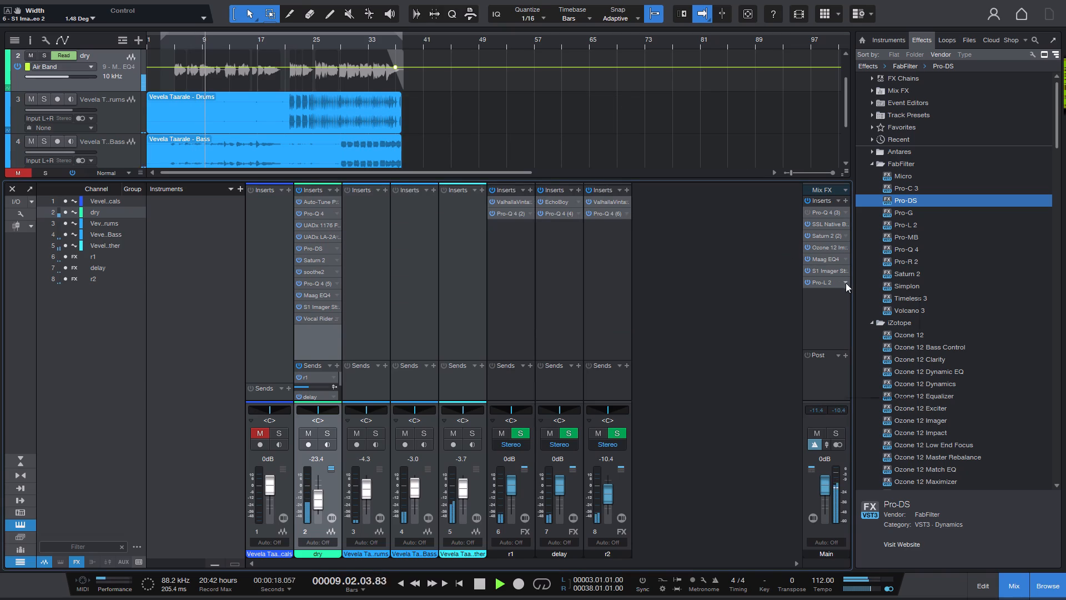
{"action": "left_click", "coordinate": [864, 302]}
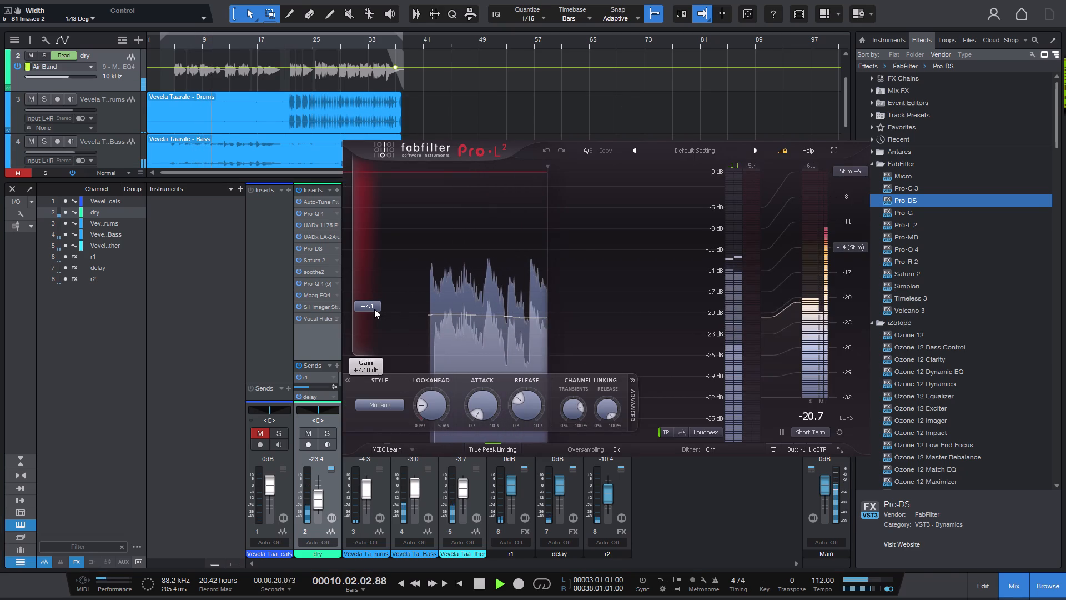
{"action": "left_click_drag", "start_coordinate": [374, 307], "coordinate": [376, 263]}
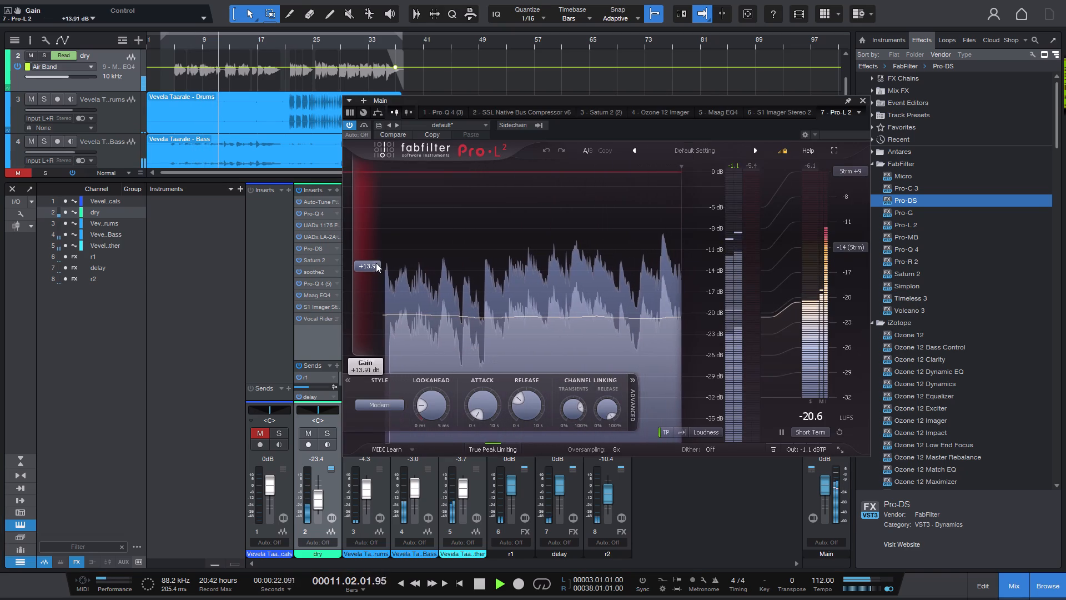
{"action": "left_click_drag", "start_coordinate": [376, 263], "coordinate": [387, 227]}
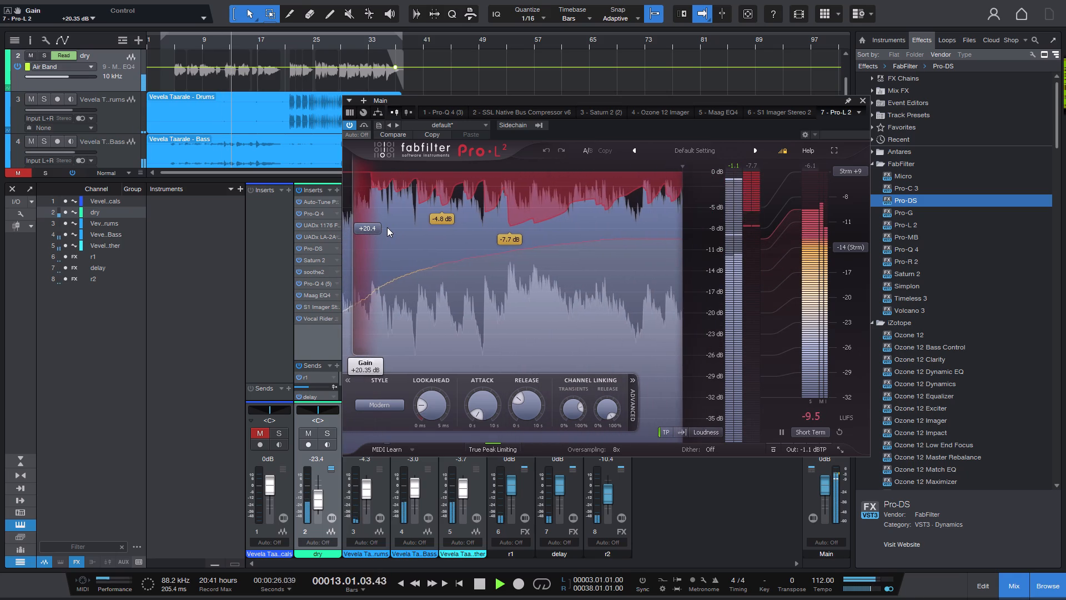
{"action": "left_click_drag", "start_coordinate": [387, 227], "coordinate": [385, 244]}
{"action": "right_click_drag", "start_coordinate": [386, 229], "coordinate": [386, 243]}
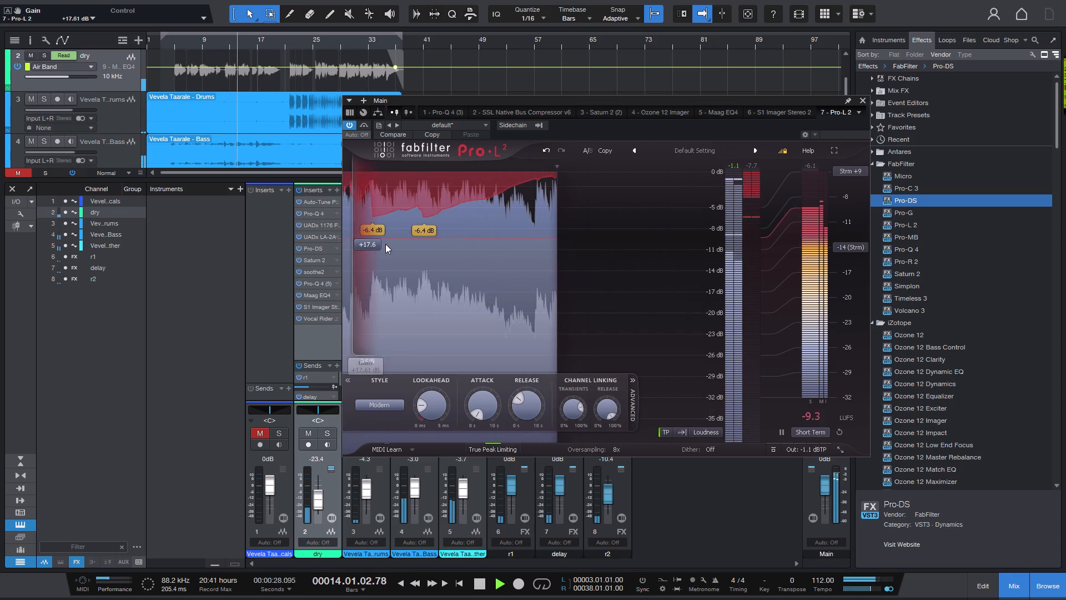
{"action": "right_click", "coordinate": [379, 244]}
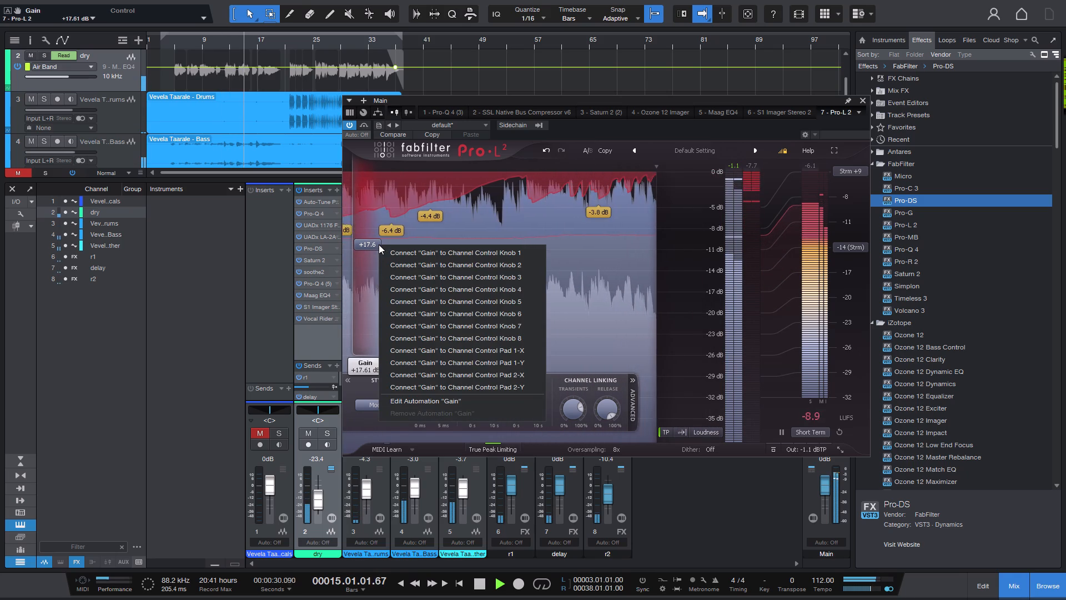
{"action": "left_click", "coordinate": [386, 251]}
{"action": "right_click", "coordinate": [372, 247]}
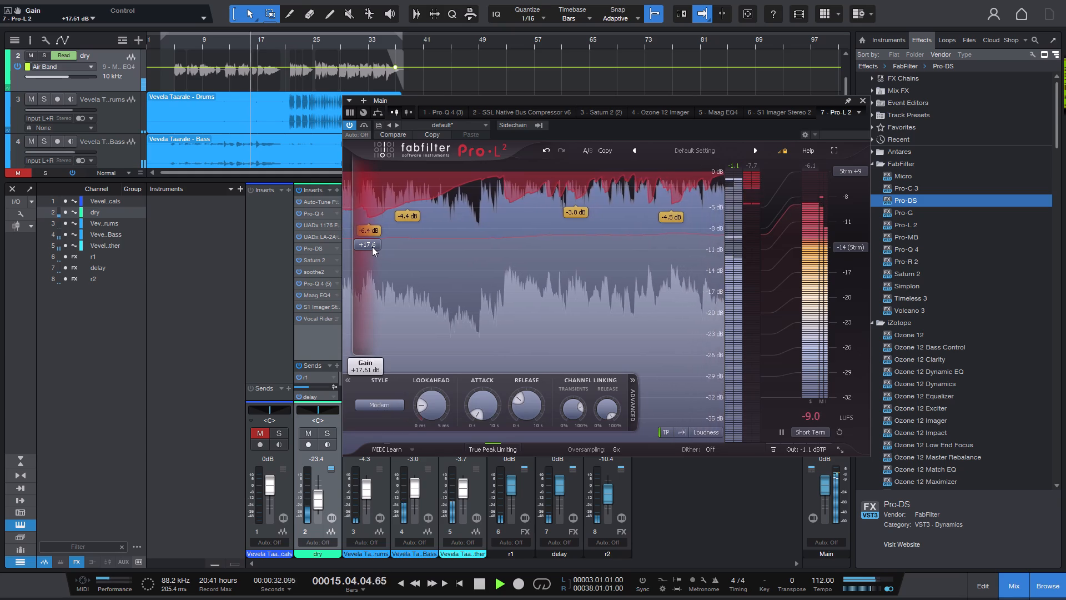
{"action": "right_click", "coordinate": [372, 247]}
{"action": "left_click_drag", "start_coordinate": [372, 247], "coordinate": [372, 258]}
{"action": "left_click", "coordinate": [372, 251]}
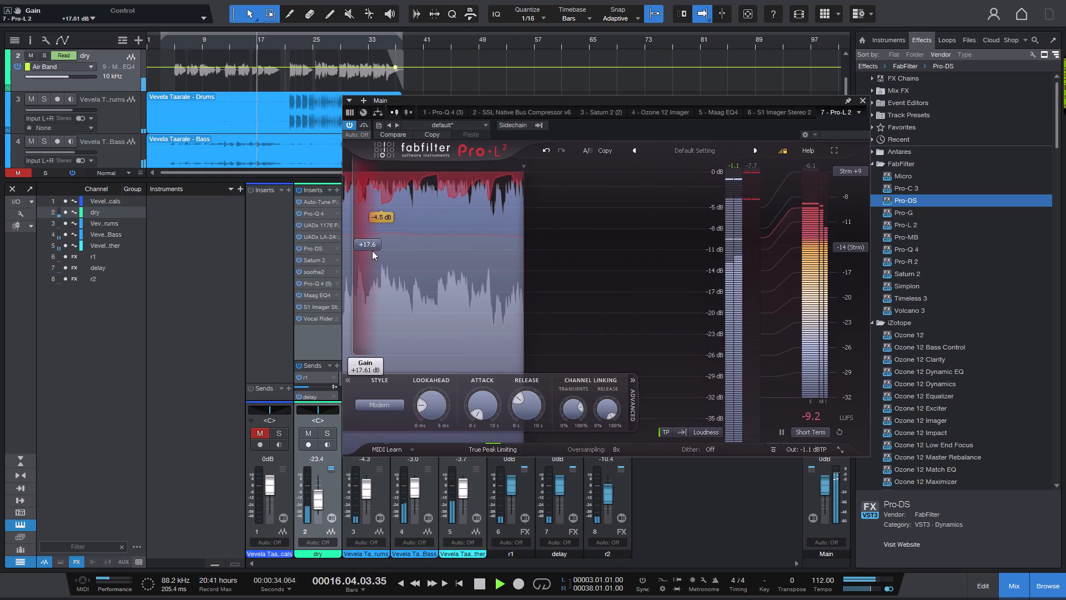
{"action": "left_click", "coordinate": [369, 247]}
Lower the Main channel's Pro-L 2 gain to +4.93 dB, trying +14.96 and +6.54 dB on the way.
{"action": "left_click_drag", "start_coordinate": [369, 353], "coordinate": [368, 364]}
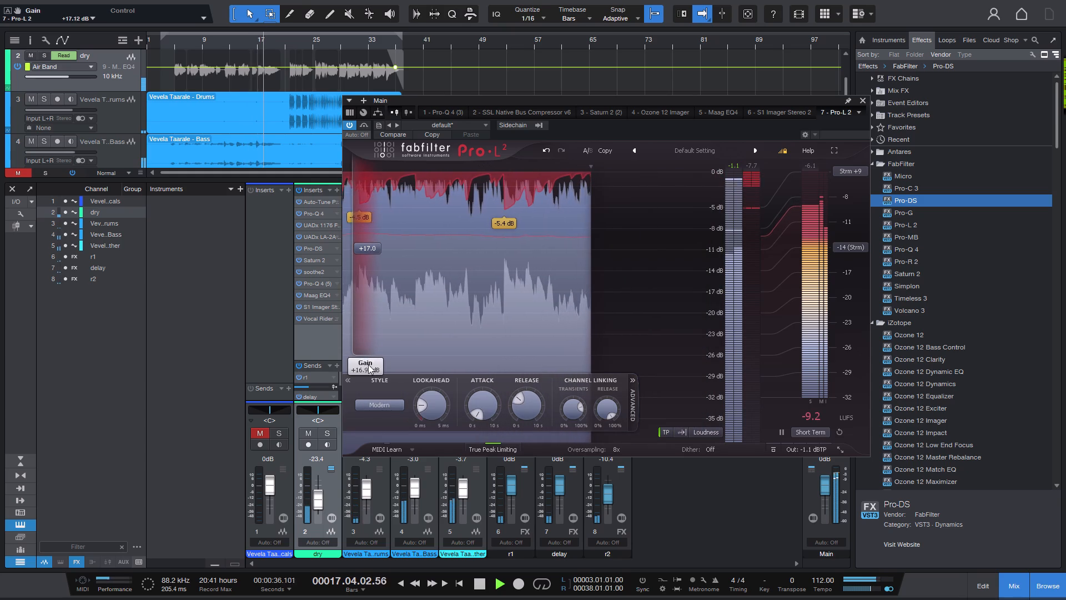
{"action": "left_click_drag", "start_coordinate": [368, 364], "coordinate": [363, 388]}
{"action": "left_click_drag", "start_coordinate": [351, 367], "coordinate": [351, 383]}
{"action": "left_click_drag", "start_coordinate": [373, 369], "coordinate": [373, 382]}
{"action": "left_click", "coordinate": [373, 362]}
{"action": "left_click_drag", "start_coordinate": [372, 352], "coordinate": [447, 354]}
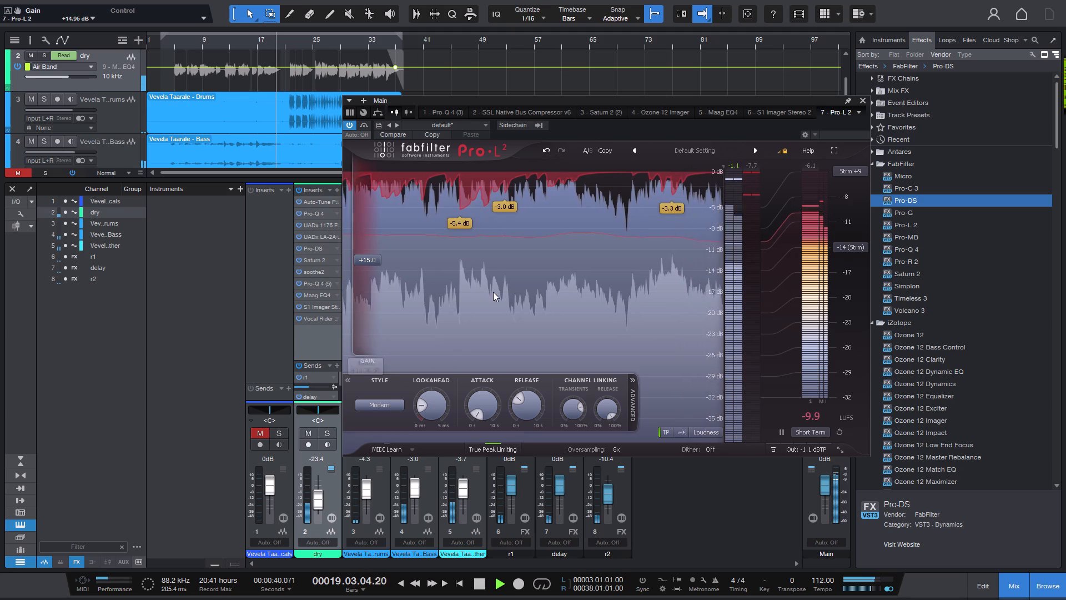
{"action": "left_click_drag", "start_coordinate": [494, 290], "coordinate": [499, 341]}
{"action": "left_click", "coordinate": [365, 361]}
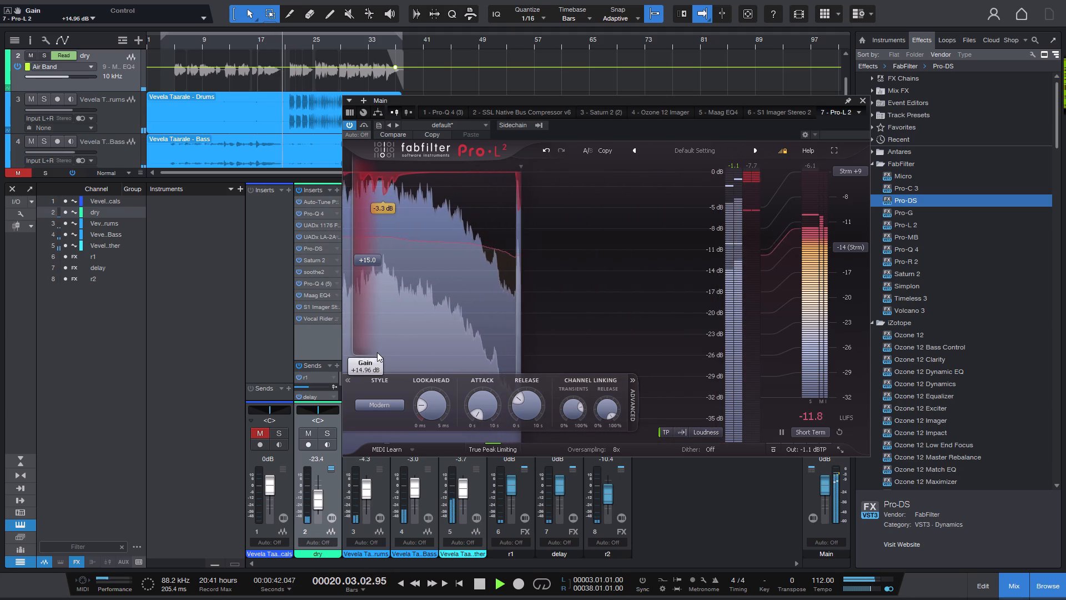
{"action": "left_click_drag", "start_coordinate": [377, 352], "coordinate": [369, 447]}
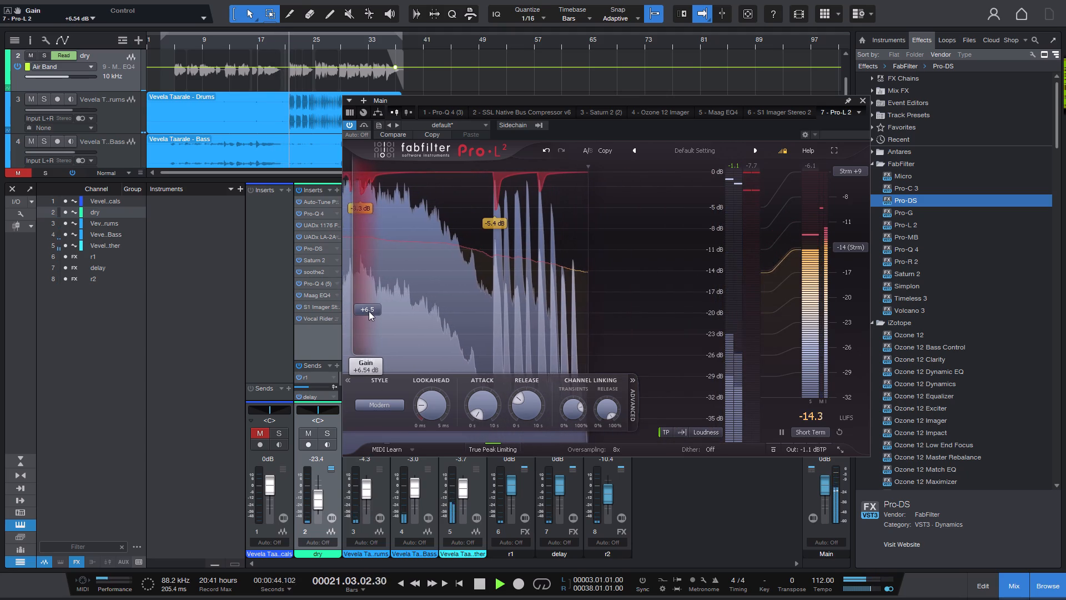
{"action": "left_click_drag", "start_coordinate": [367, 306], "coordinate": [376, 318]}
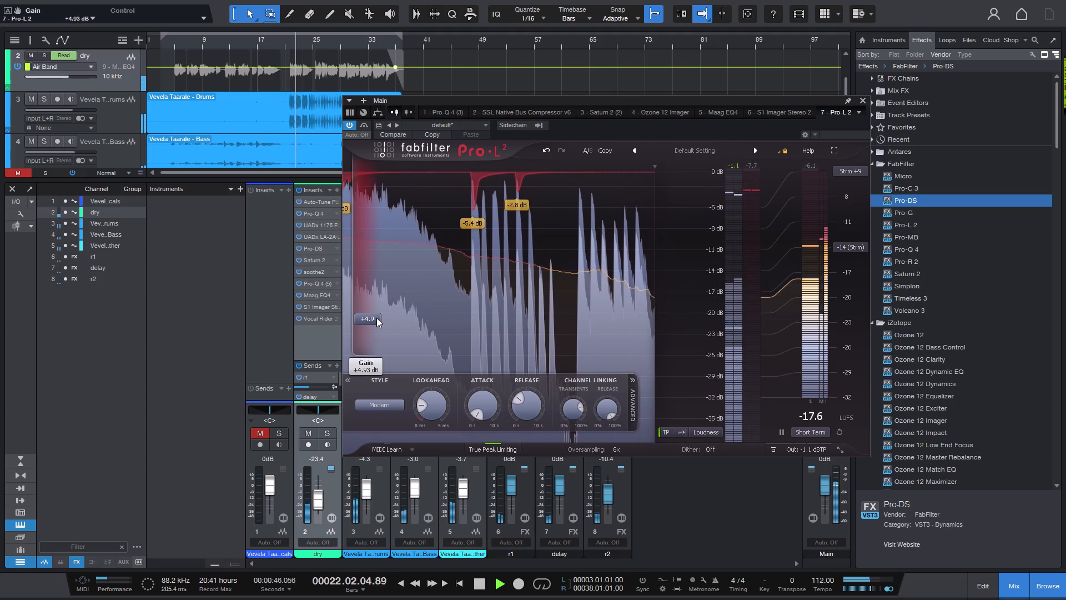
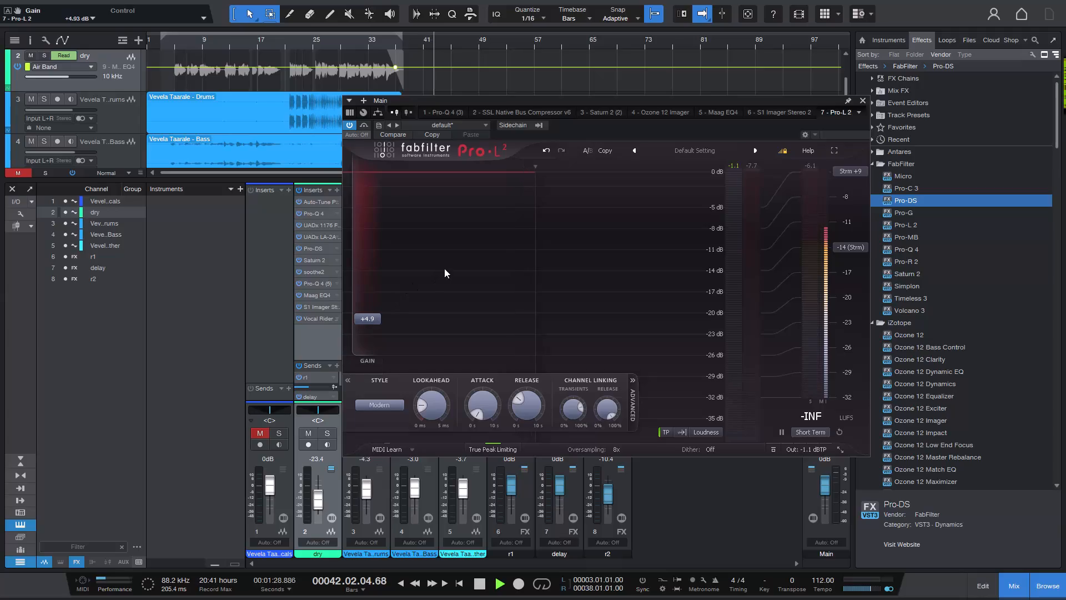
Set the Main channel's Pro-L 2 gain to +3.79 dB, replay from bar 3, set Channel Link Release to 29% and close the plug-in.
{"action": "left_click_drag", "start_coordinate": [376, 316], "coordinate": [375, 324]}
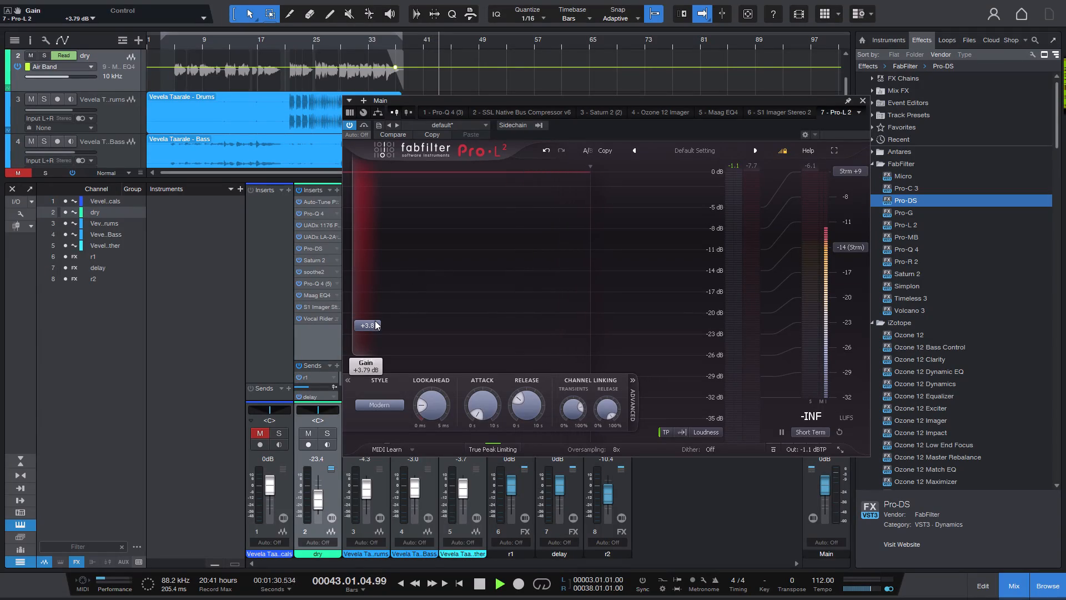
{"action": "key", "text": "1"}
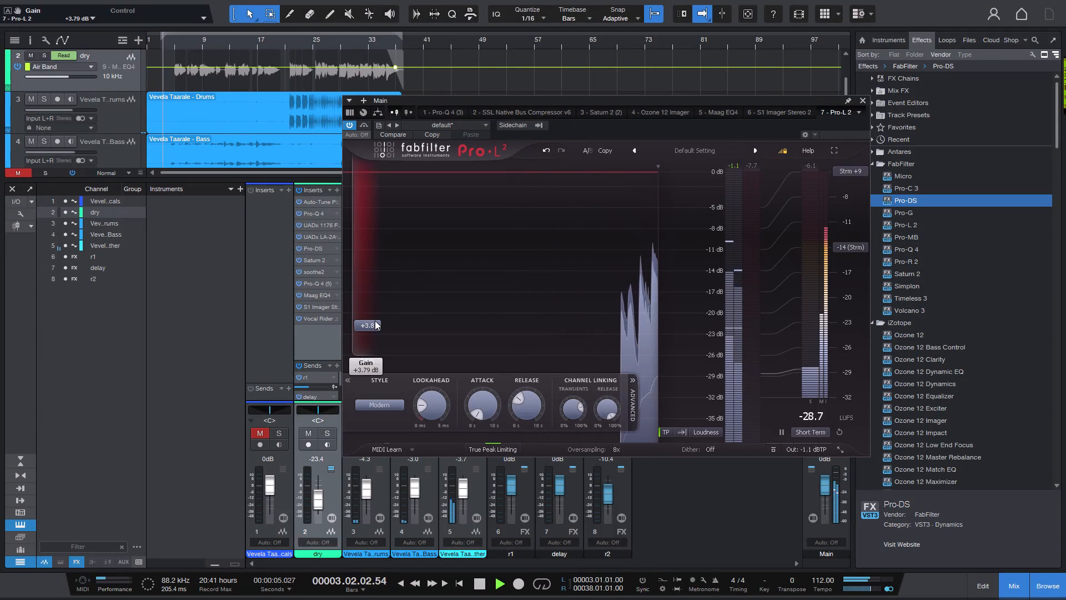
{"action": "left_click_drag", "start_coordinate": [607, 400], "coordinate": [603, 520]}
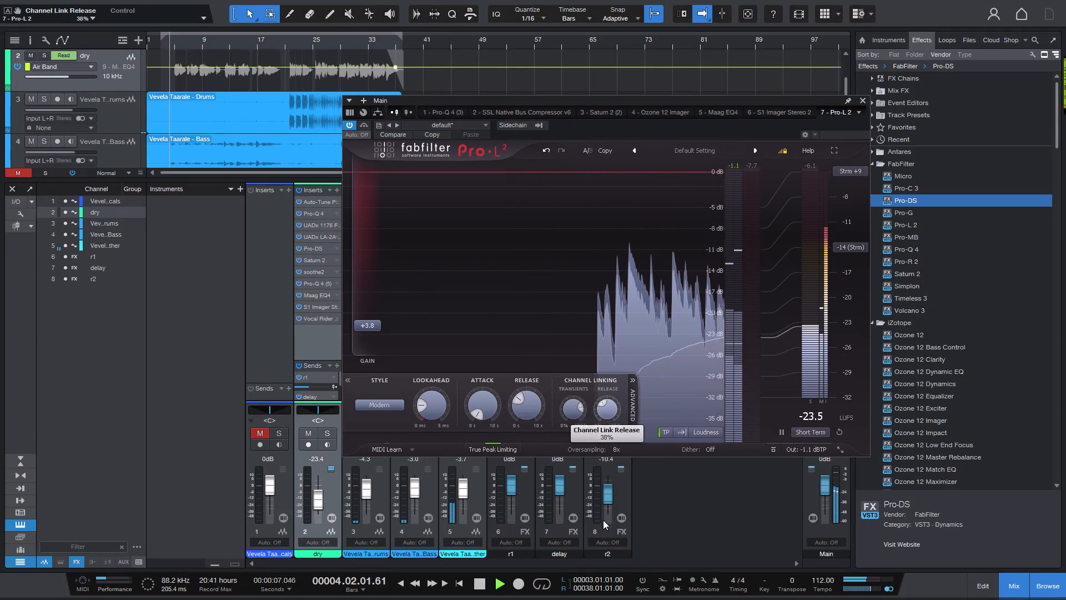
{"action": "left_click_drag", "start_coordinate": [603, 520], "coordinate": [607, 534]}
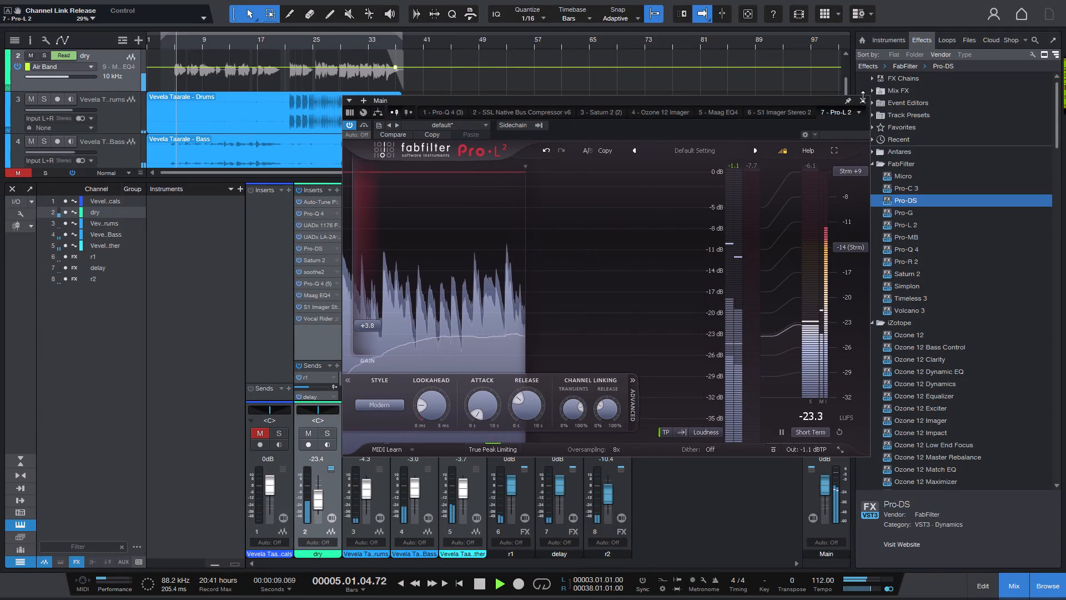
{"action": "left_click", "coordinate": [863, 99]}
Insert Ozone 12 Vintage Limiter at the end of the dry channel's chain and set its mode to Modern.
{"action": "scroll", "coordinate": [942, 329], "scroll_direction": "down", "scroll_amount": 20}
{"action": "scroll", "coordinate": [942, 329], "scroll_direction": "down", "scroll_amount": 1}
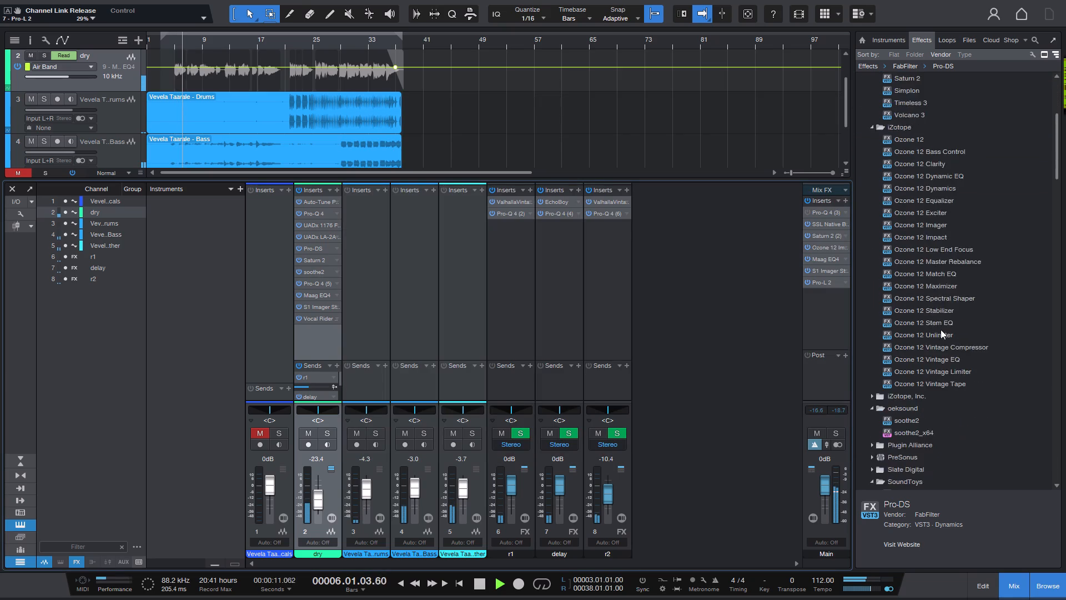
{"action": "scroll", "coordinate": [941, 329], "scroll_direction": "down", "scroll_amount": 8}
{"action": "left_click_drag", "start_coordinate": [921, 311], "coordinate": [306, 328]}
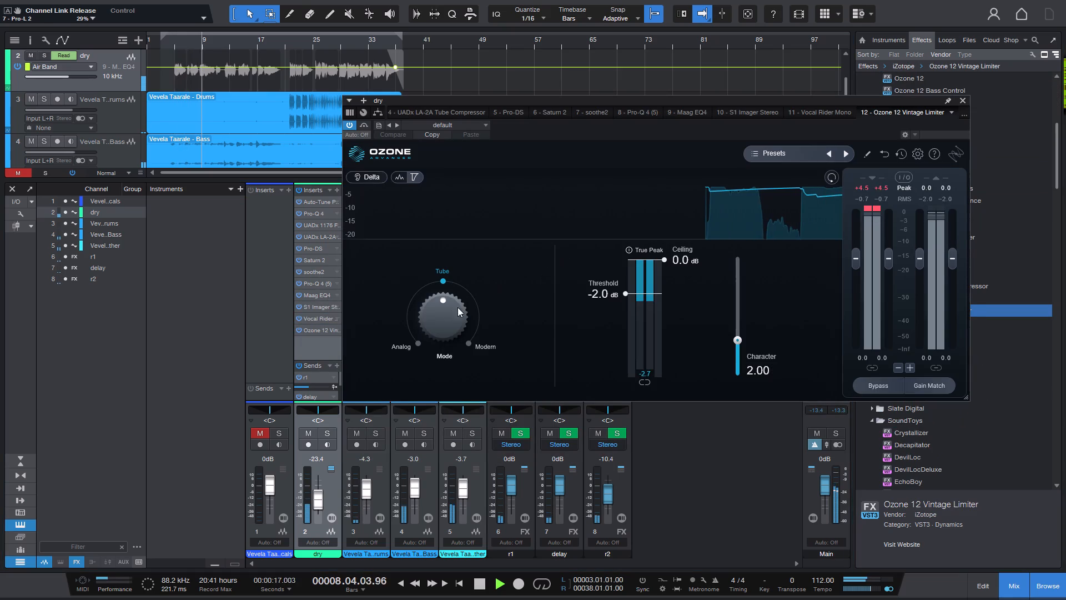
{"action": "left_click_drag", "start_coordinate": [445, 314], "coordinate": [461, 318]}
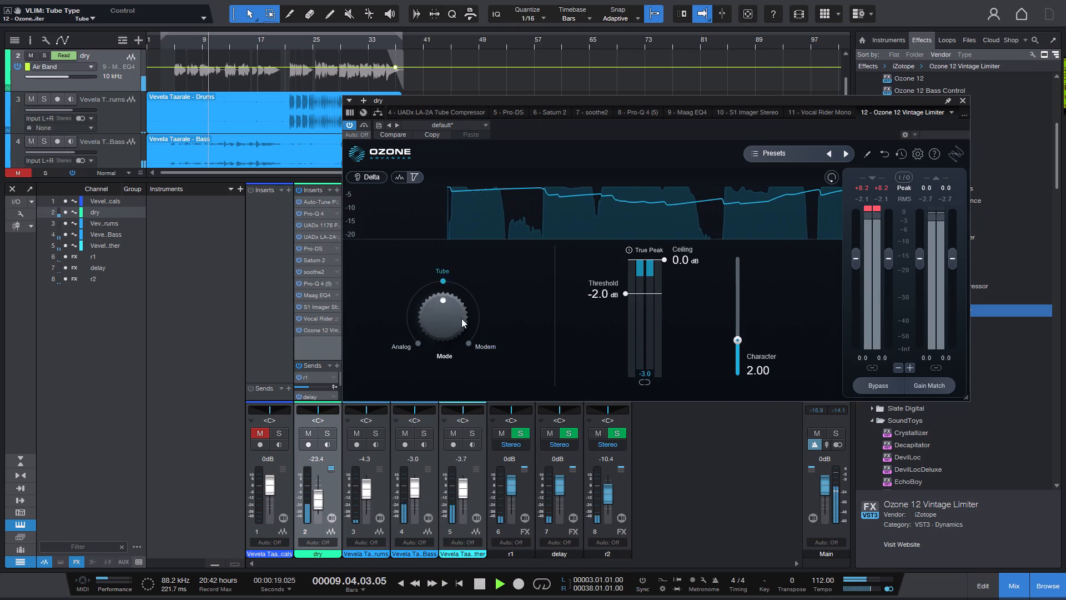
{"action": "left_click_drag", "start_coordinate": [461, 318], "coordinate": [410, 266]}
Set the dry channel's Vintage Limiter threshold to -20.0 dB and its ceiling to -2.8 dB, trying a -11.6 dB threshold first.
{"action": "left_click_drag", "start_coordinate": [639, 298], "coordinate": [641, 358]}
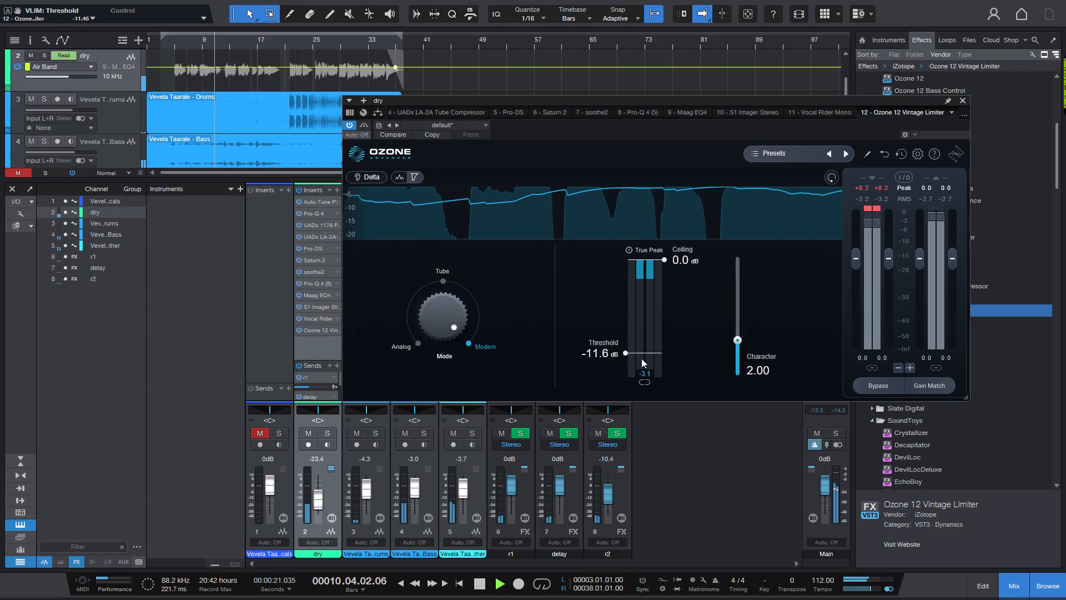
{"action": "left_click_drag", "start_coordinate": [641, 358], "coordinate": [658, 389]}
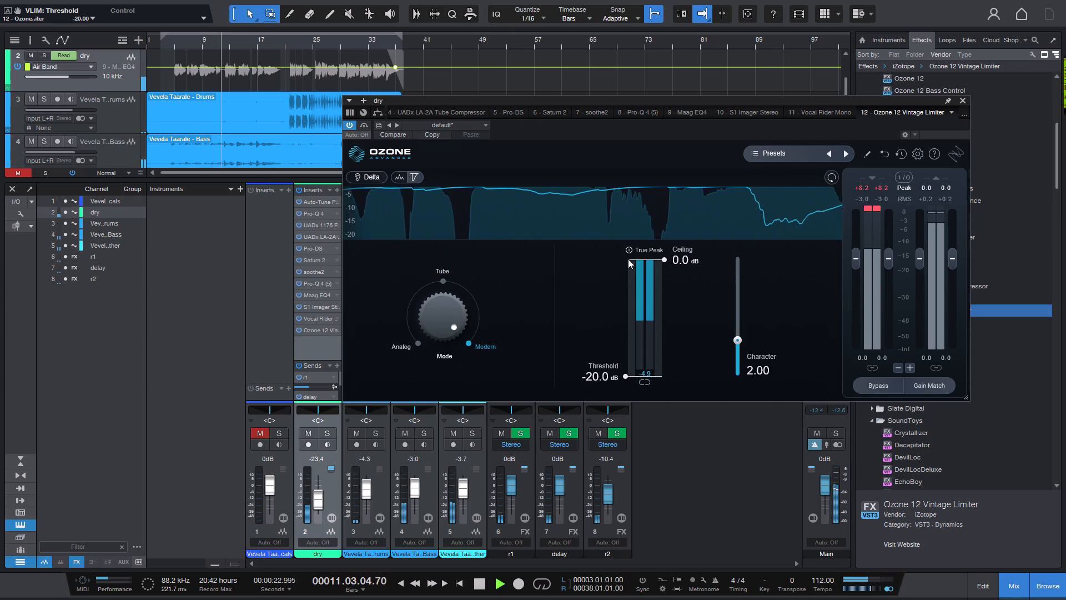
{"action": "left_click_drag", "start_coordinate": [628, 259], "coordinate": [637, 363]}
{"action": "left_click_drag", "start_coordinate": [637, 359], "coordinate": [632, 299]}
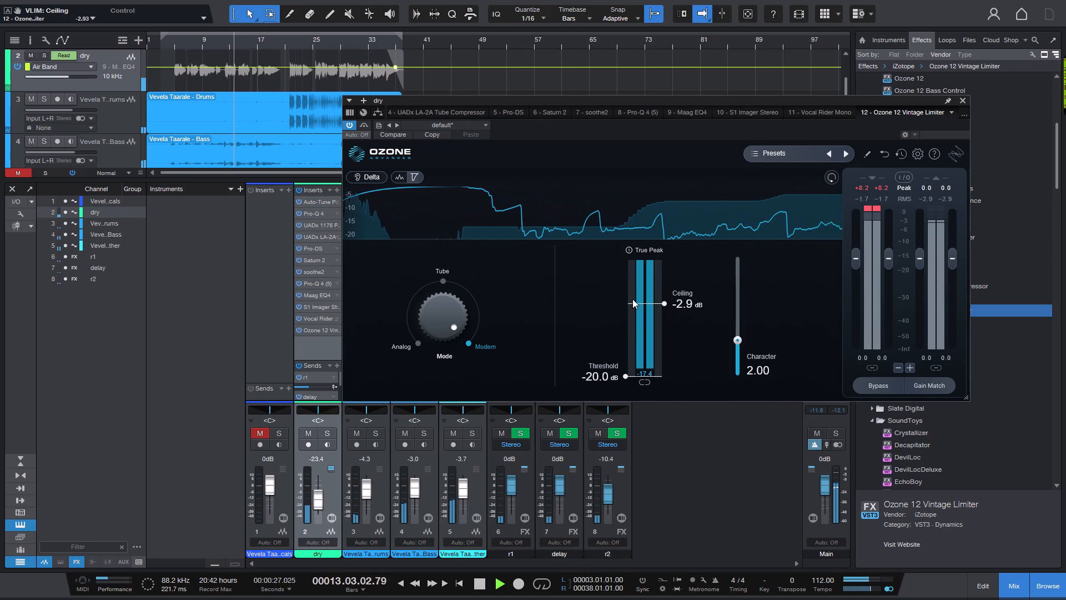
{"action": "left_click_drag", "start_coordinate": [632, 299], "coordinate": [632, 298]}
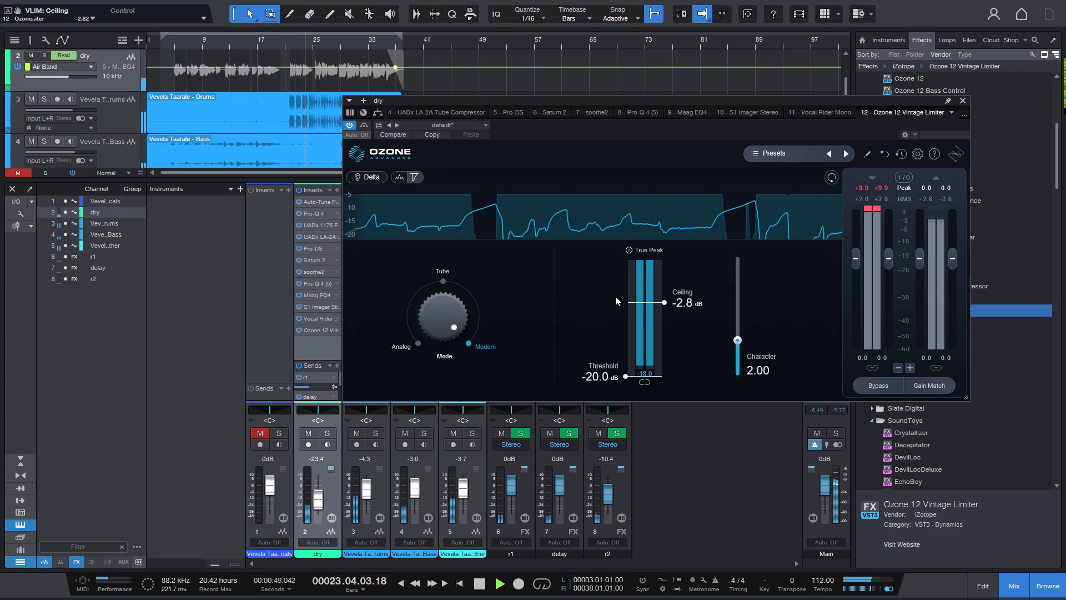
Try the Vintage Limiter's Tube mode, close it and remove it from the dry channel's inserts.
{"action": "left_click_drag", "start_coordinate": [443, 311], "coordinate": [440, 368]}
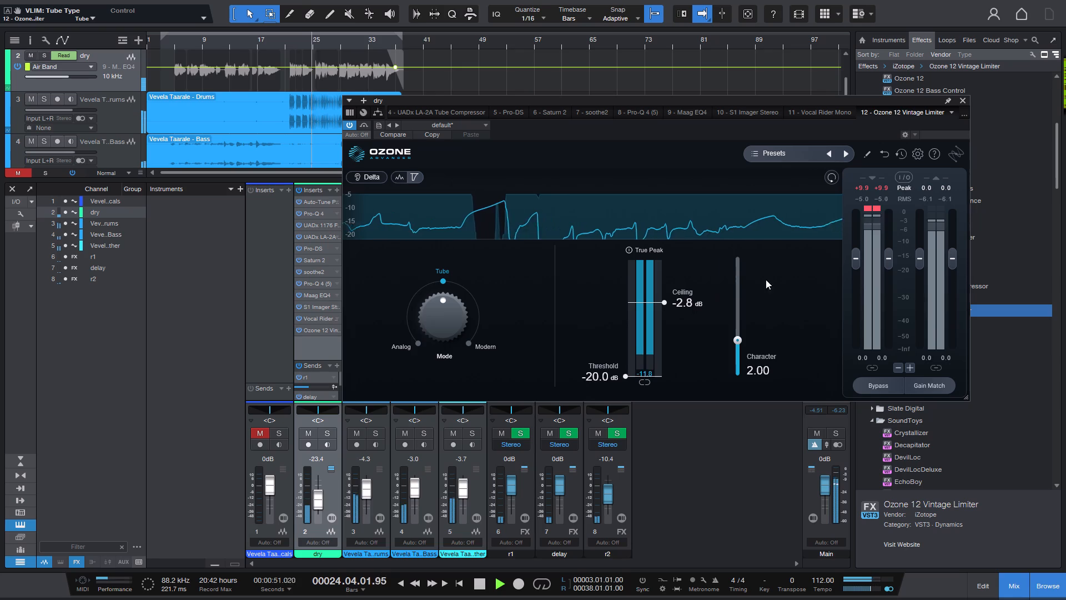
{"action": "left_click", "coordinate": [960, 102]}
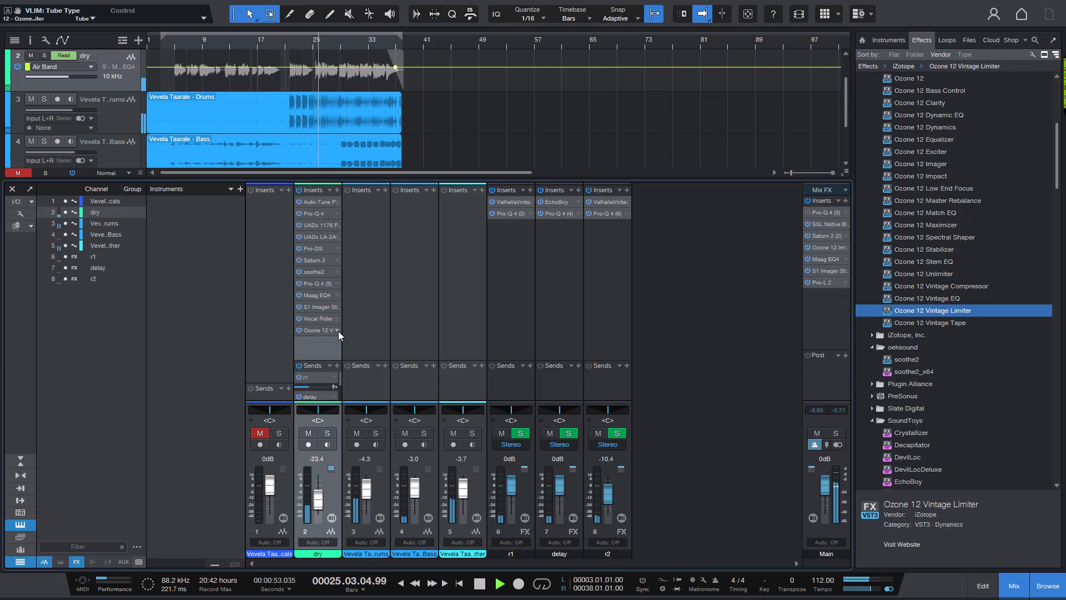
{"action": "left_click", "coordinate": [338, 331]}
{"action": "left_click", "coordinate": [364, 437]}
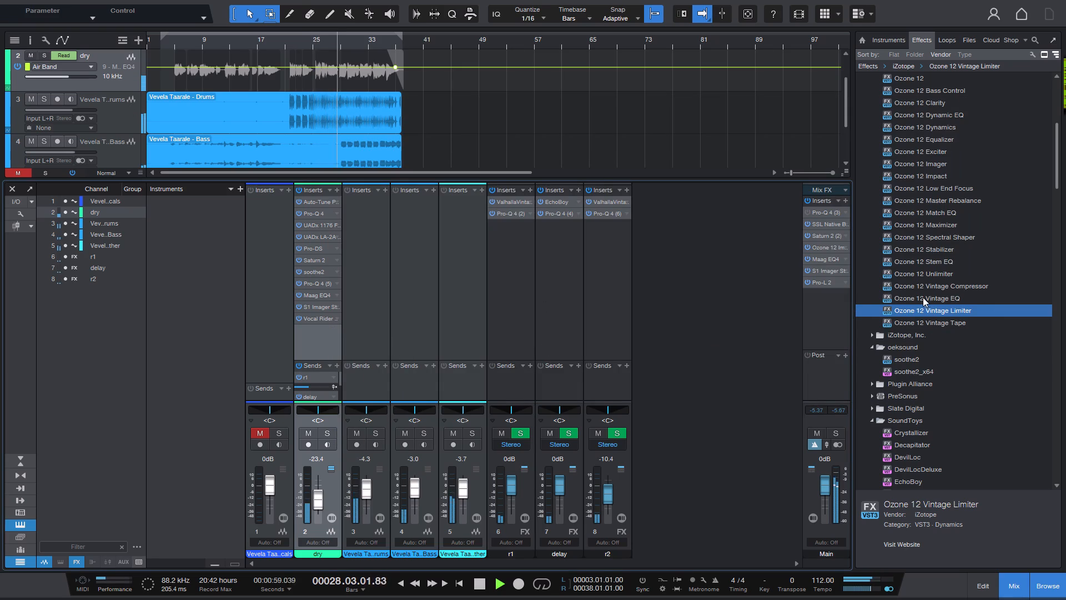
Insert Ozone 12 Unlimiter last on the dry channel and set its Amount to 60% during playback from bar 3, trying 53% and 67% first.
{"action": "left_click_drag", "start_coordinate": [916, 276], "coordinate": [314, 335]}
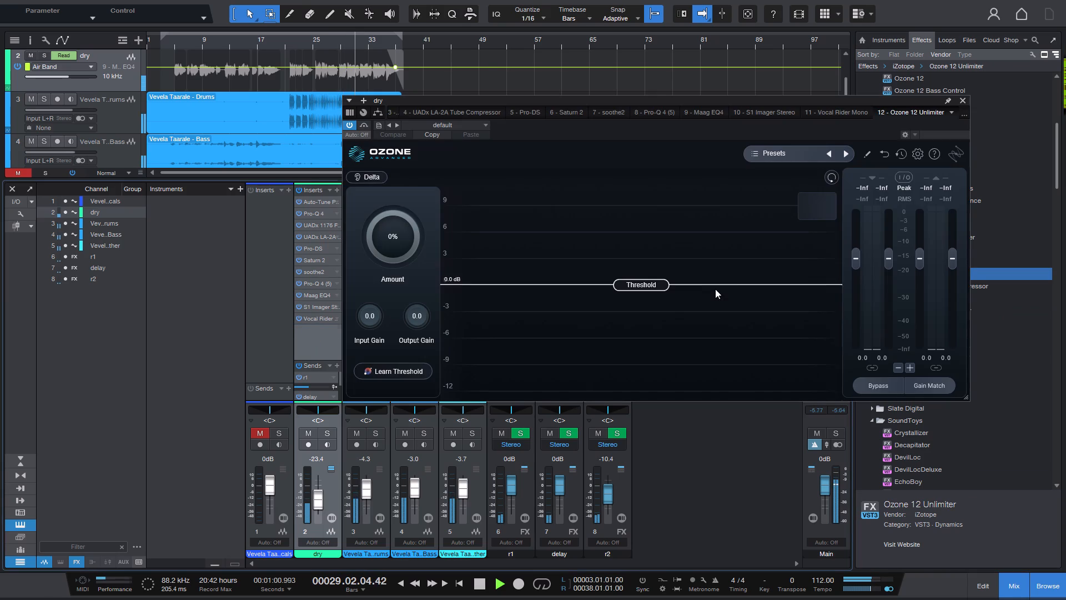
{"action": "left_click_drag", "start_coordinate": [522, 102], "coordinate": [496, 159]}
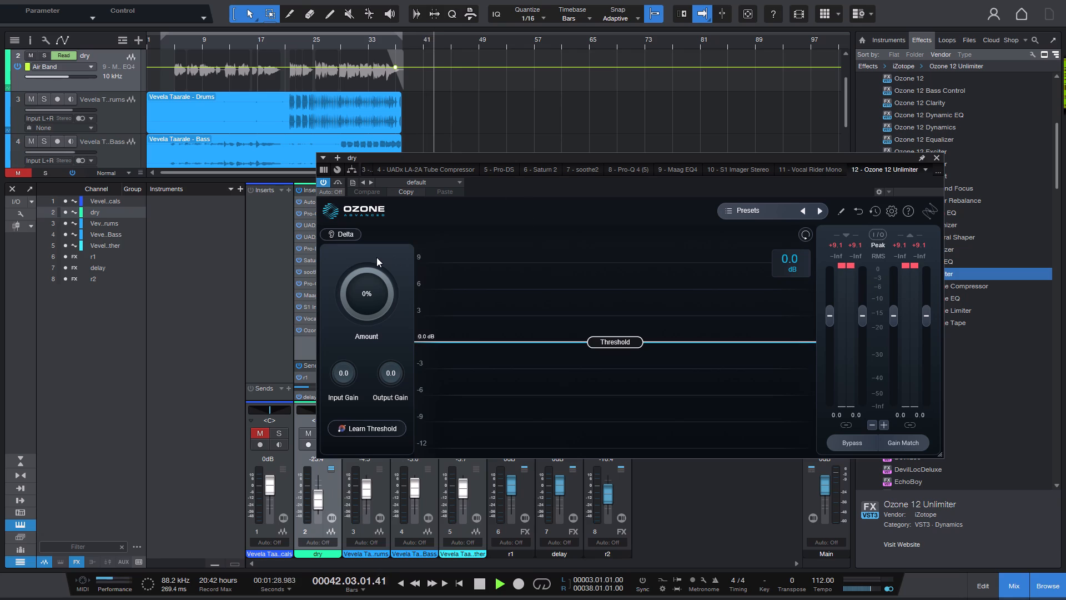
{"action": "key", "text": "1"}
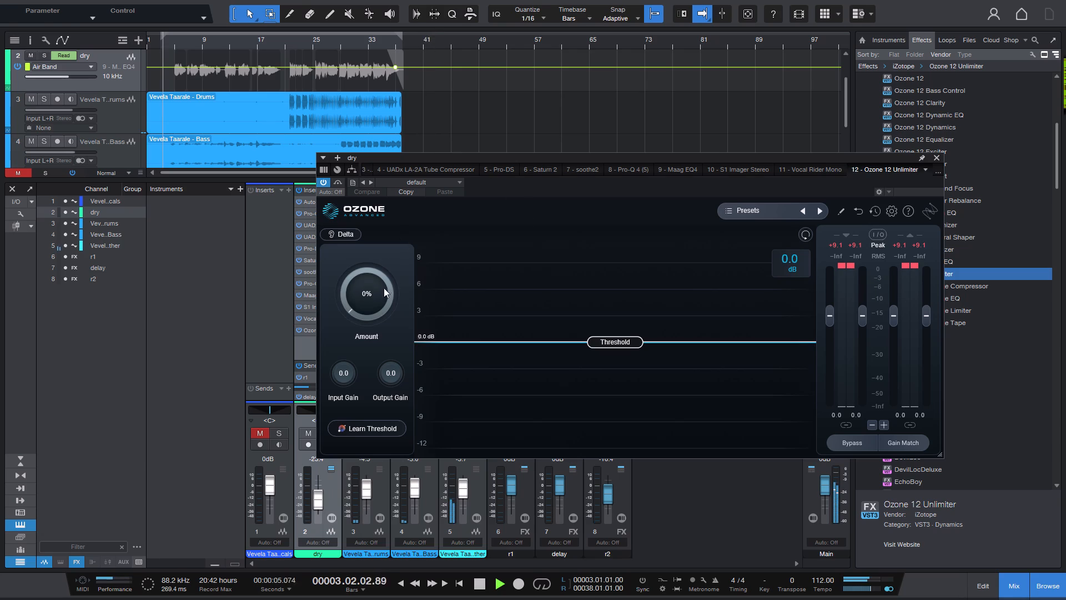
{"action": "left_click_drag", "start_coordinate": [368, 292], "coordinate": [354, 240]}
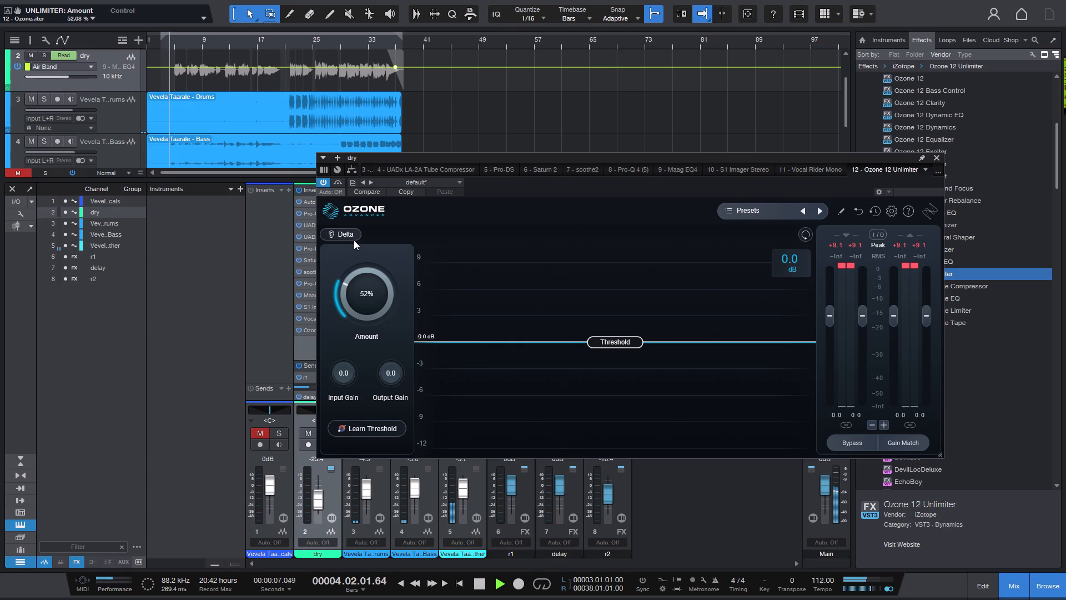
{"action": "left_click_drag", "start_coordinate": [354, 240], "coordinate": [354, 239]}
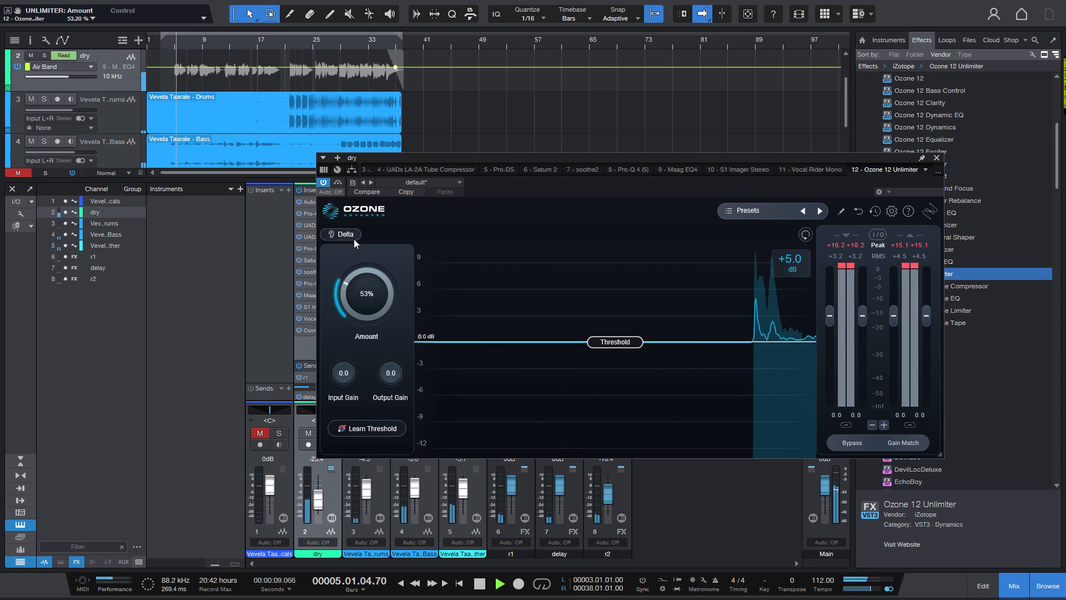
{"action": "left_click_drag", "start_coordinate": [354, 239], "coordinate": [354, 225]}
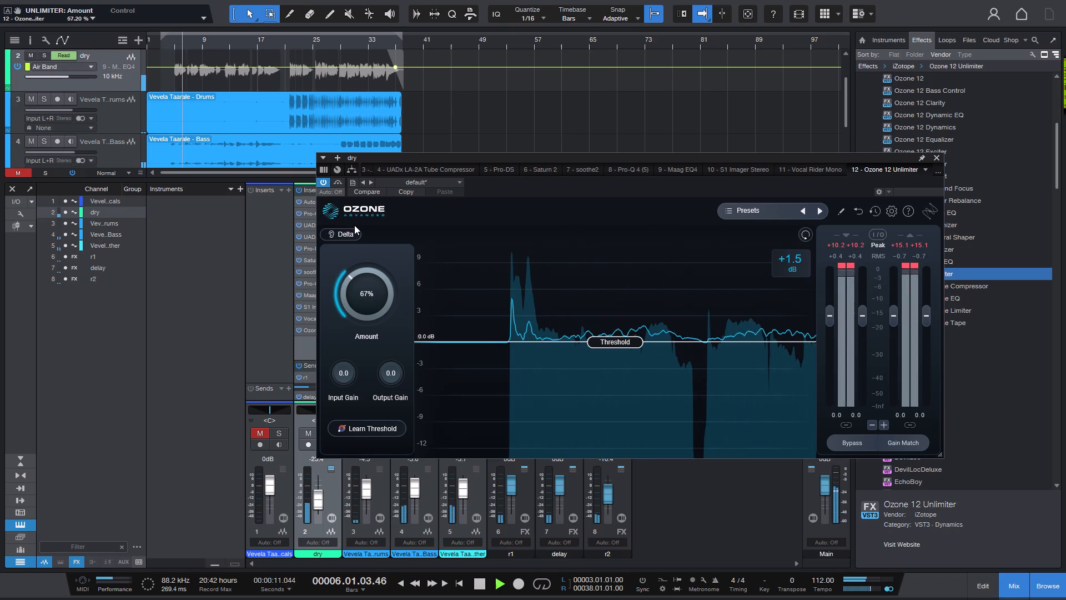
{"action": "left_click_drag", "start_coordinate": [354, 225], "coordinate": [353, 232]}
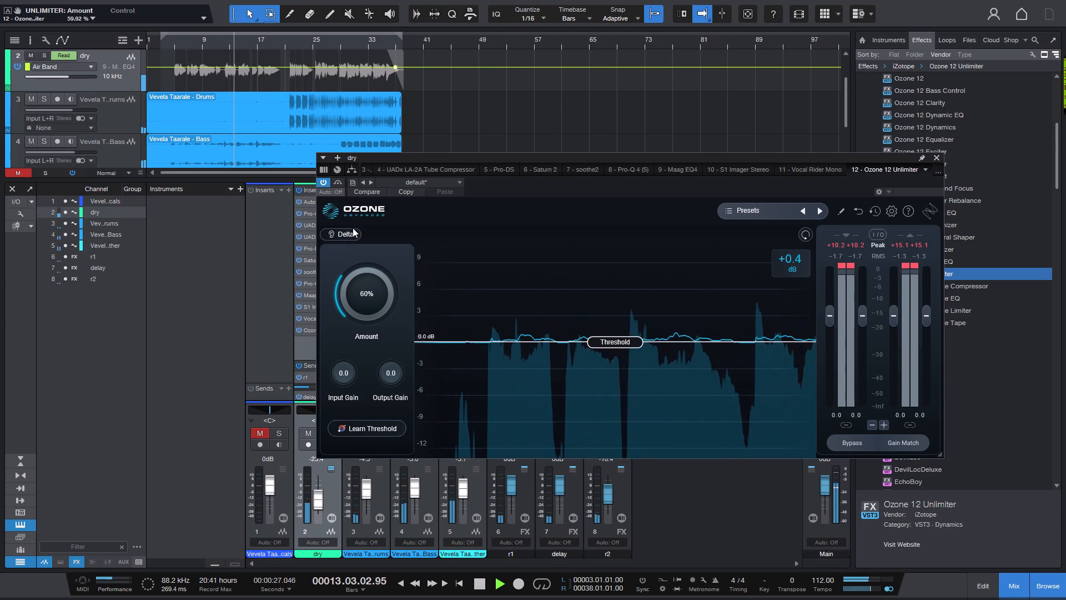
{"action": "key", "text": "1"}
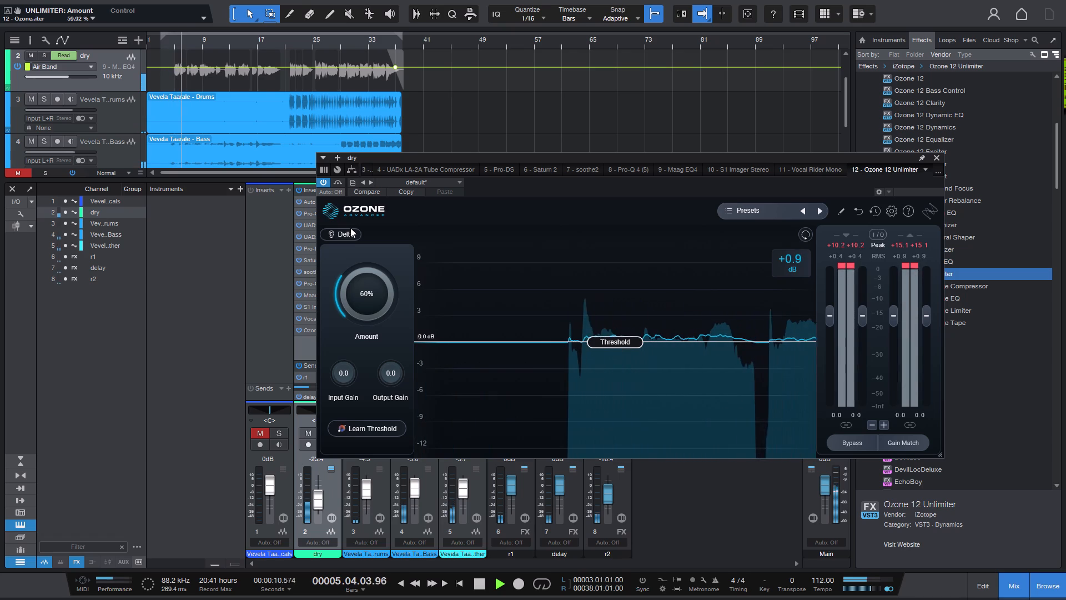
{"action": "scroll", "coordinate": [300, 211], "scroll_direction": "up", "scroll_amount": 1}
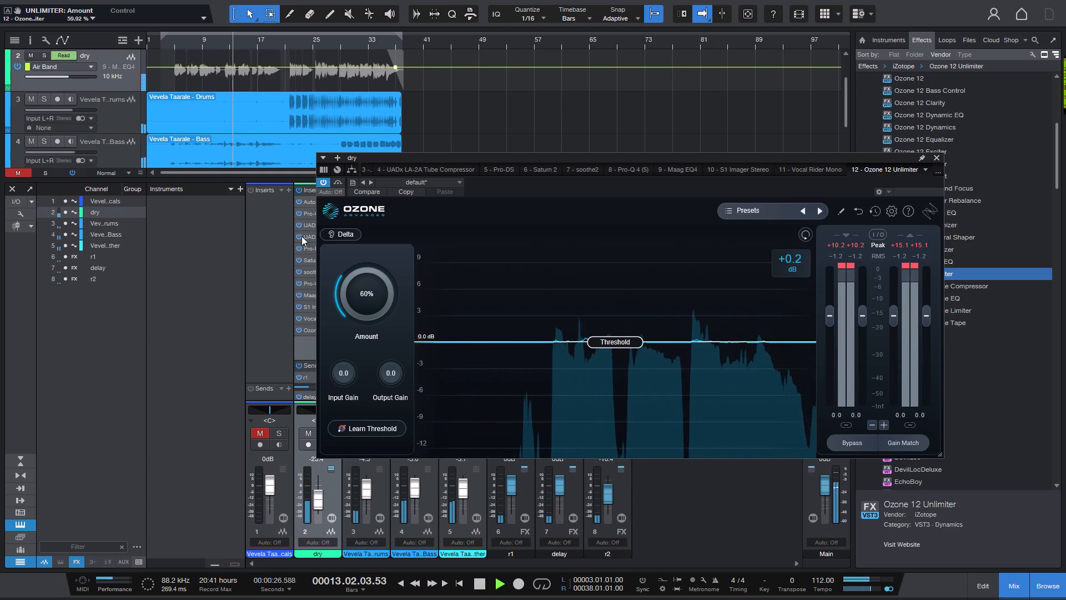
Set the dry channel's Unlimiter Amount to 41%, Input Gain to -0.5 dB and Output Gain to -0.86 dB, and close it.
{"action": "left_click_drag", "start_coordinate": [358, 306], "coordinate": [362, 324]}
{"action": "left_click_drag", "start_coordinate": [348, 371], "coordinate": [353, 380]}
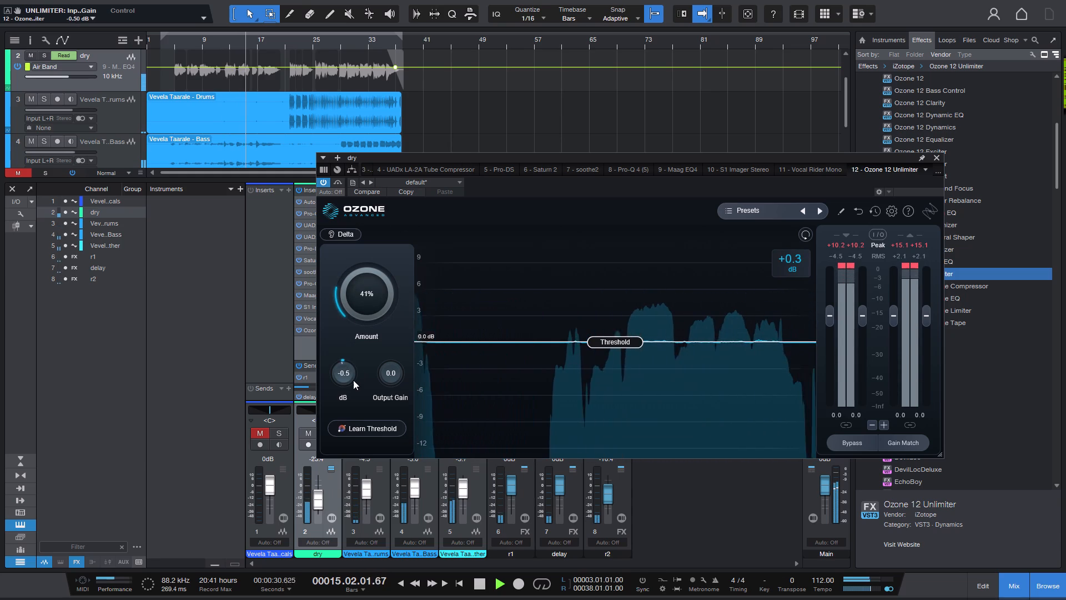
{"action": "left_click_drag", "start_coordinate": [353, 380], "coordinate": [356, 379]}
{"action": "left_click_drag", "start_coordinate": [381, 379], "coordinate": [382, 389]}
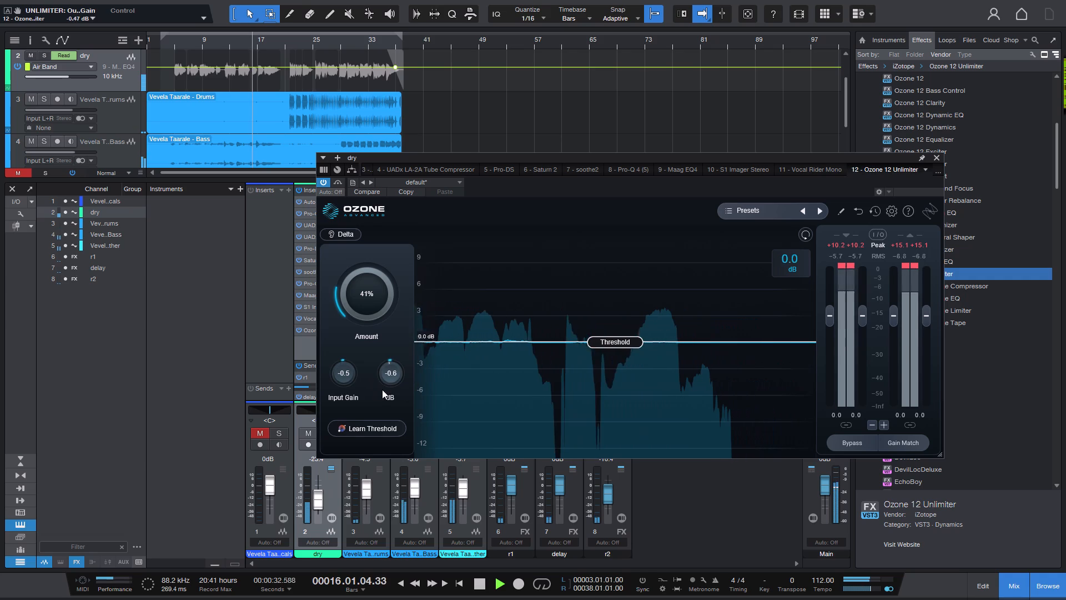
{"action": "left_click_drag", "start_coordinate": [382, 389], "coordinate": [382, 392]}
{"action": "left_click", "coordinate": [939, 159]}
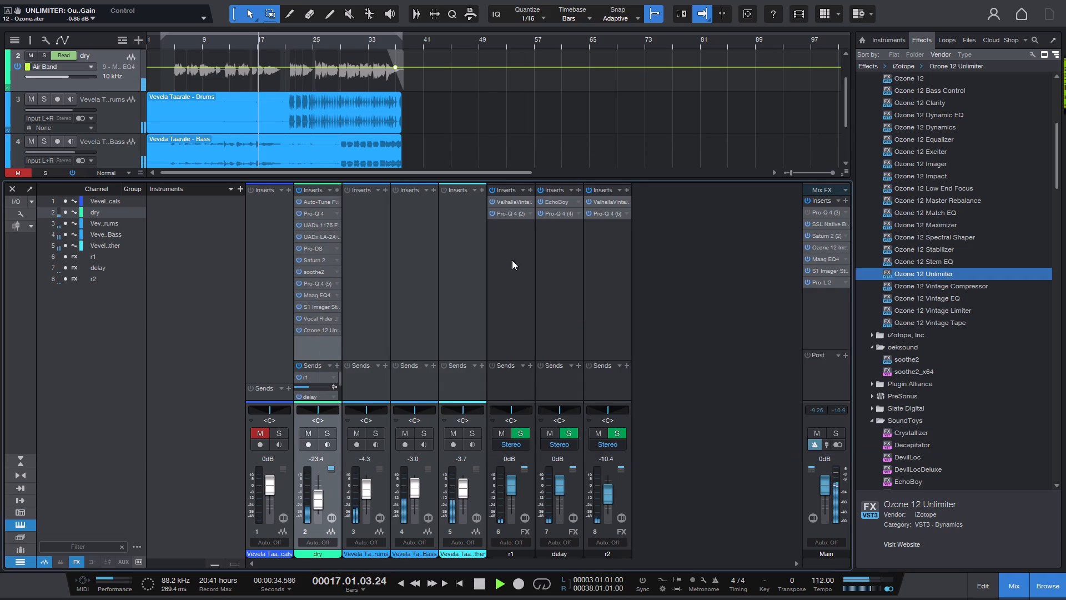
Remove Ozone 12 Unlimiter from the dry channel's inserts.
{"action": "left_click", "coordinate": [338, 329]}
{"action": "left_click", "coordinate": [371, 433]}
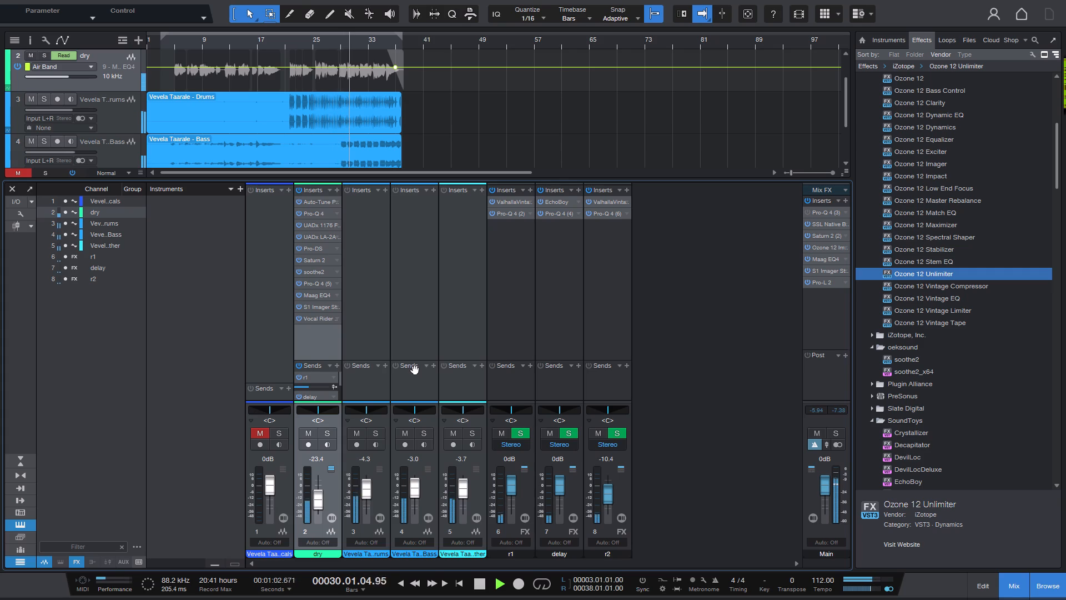
Replay from bar 3, insert Ozone 12 Vintage EQ last on the dry channel and set its Low band to 30 Hz with a 3.3 dB Low Boost.
{"action": "key", "text": "1"}
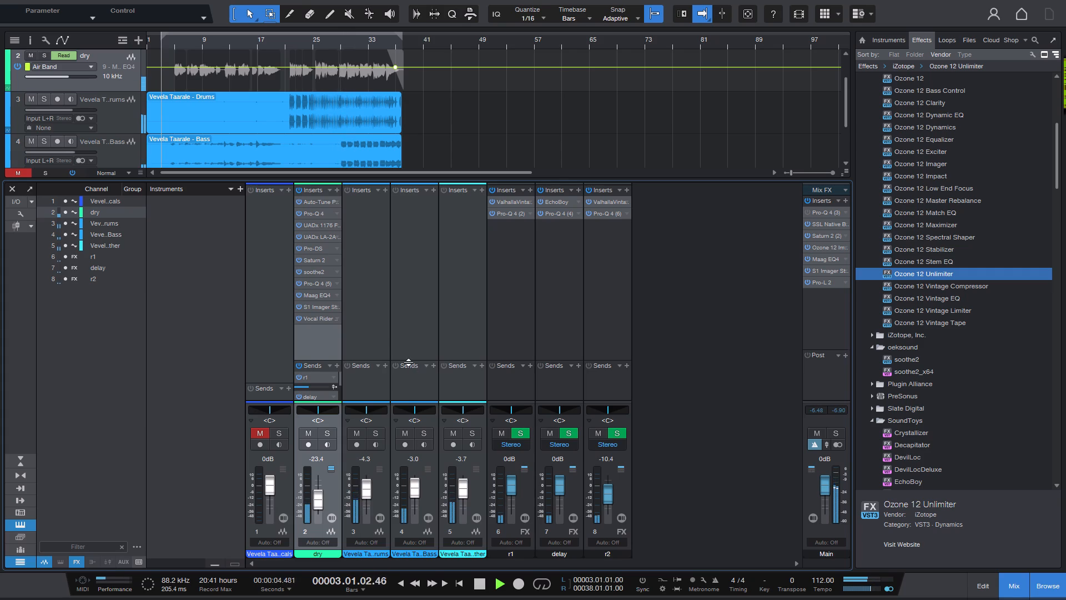
{"action": "left_click_drag", "start_coordinate": [950, 297], "coordinate": [325, 326]}
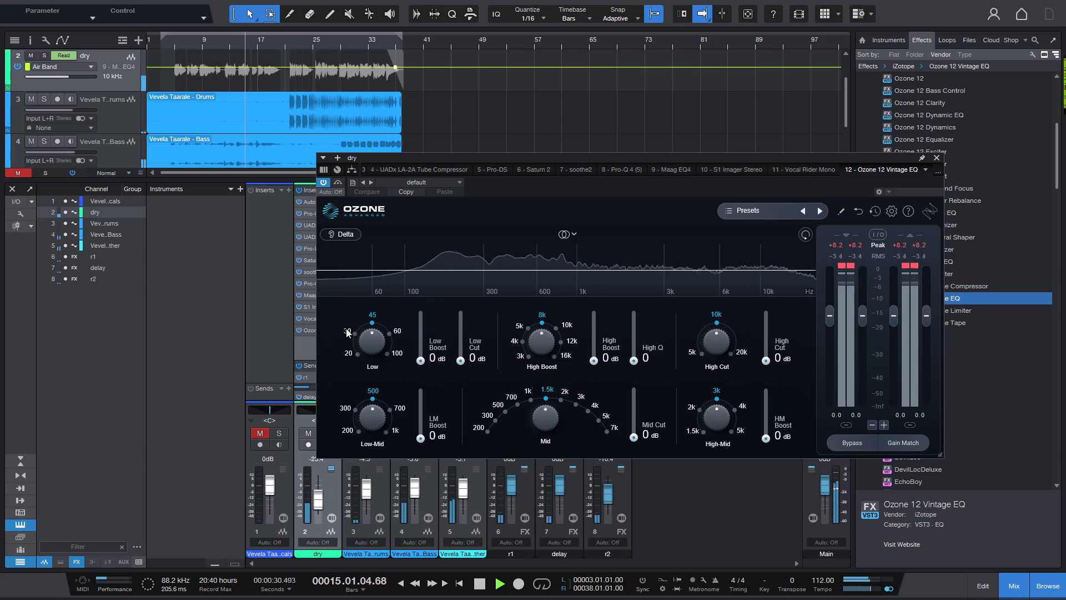
{"action": "left_click_drag", "start_coordinate": [364, 338], "coordinate": [365, 356]}
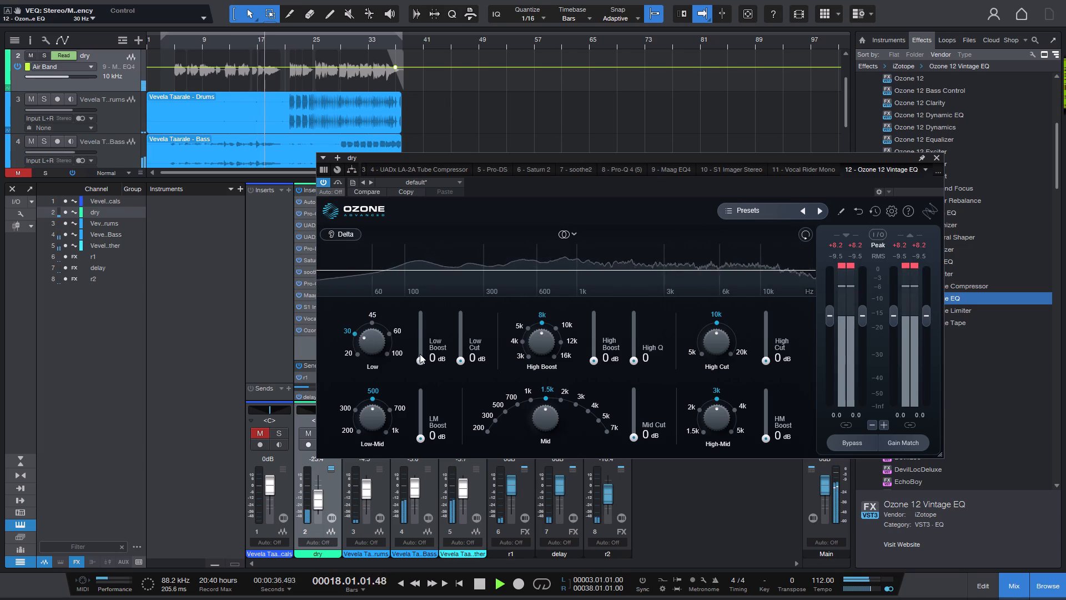
{"action": "left_click_drag", "start_coordinate": [420, 354], "coordinate": [421, 339]}
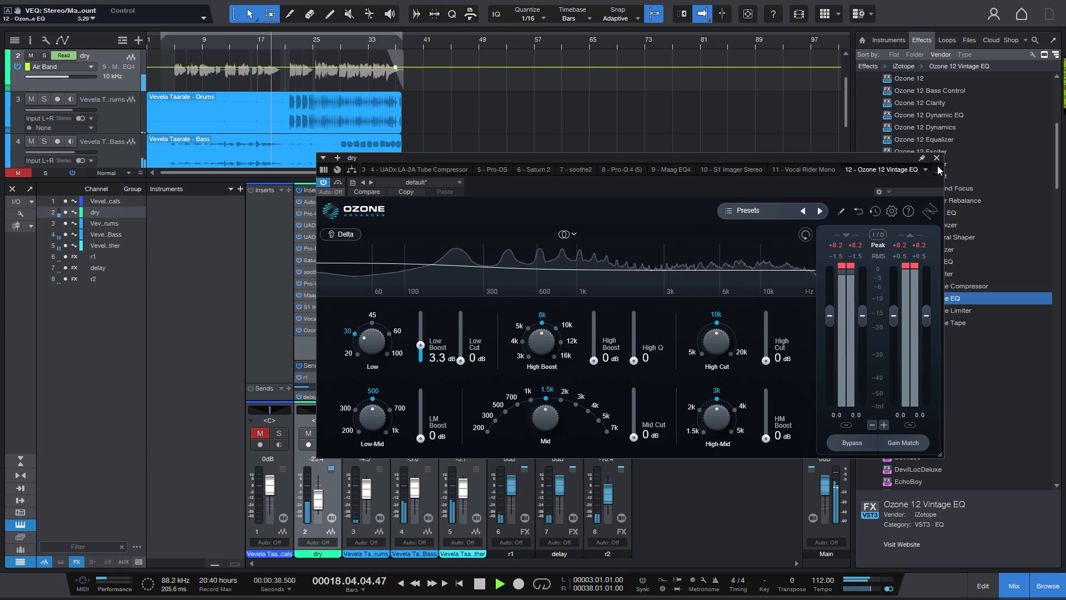
Set the Vintage EQ's High Cut frequency to 20k, replay from bar 3 and set its Mid frequency to 3k.
{"action": "left_click_drag", "start_coordinate": [722, 343], "coordinate": [720, 368]}
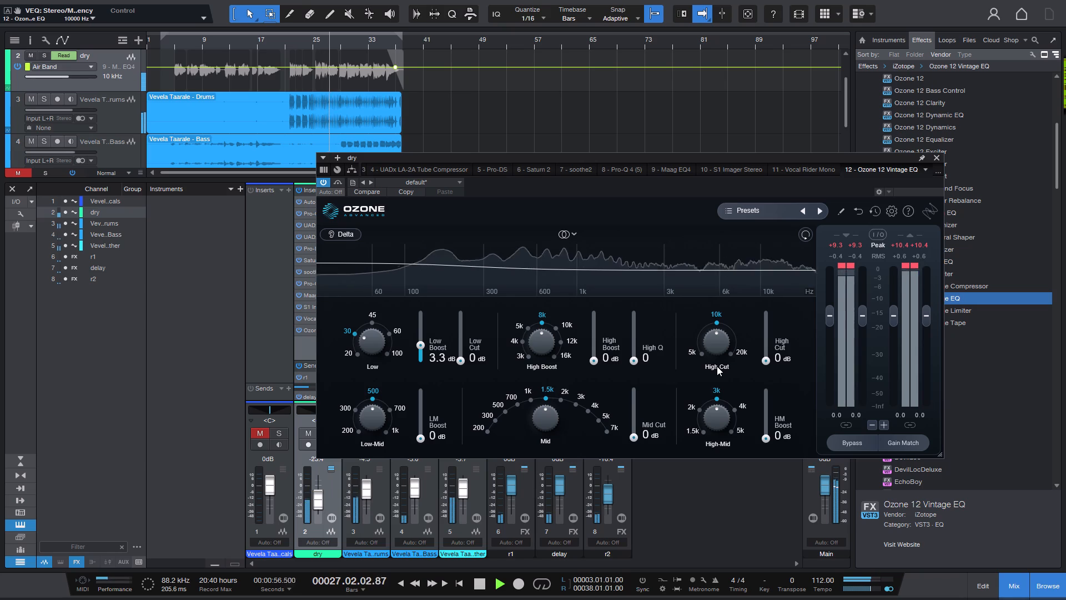
{"action": "left_click_drag", "start_coordinate": [708, 344], "coordinate": [701, 290]}
{"action": "key", "text": "1"}
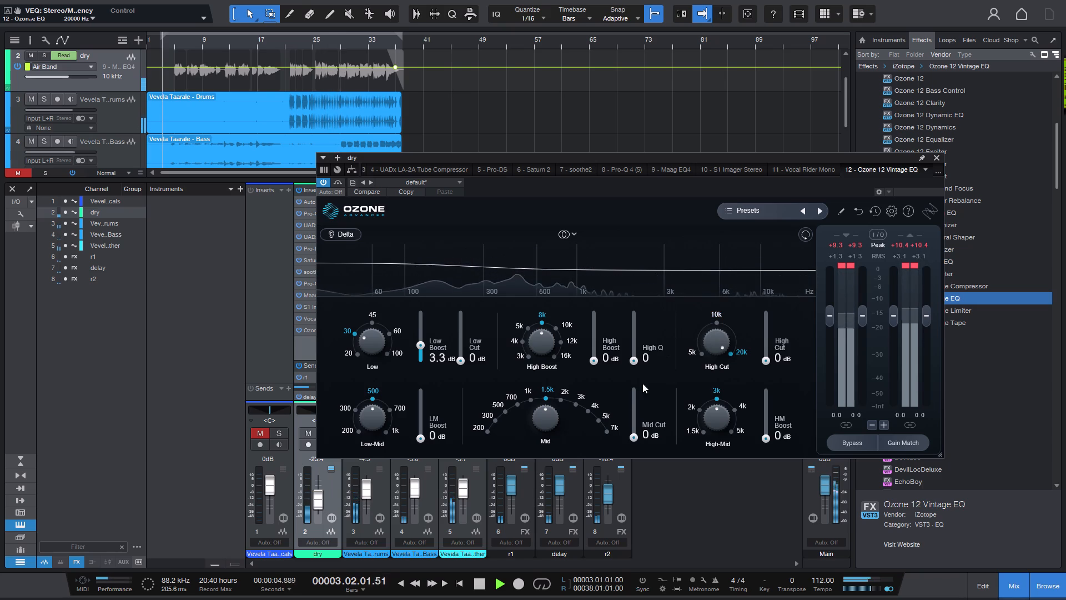
{"action": "left_click_drag", "start_coordinate": [540, 423], "coordinate": [531, 393]}
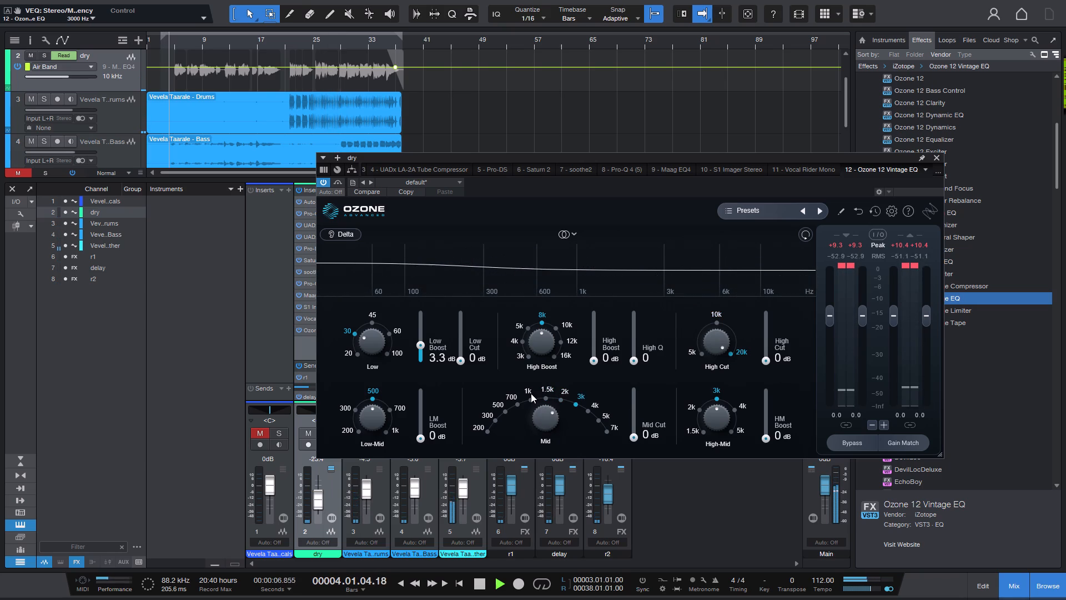
{"action": "left_click_drag", "start_coordinate": [531, 393], "coordinate": [532, 392]}
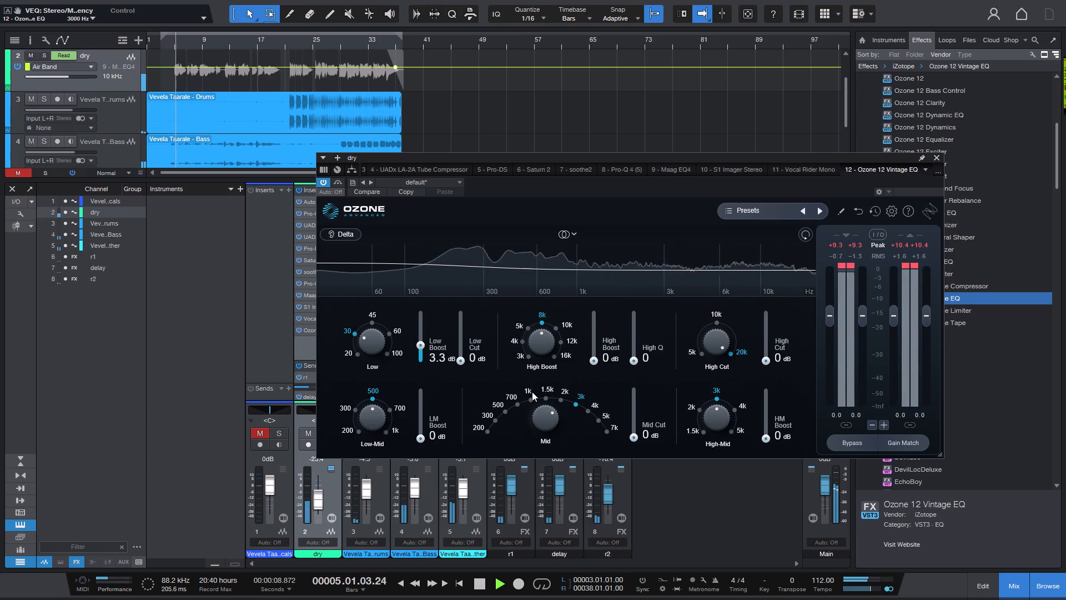
Sweep the Vintage EQ's Mid frequency through 1k, 700 and 200 Hz during playback and settle it at 2k.
{"action": "left_click_drag", "start_coordinate": [532, 392], "coordinate": [532, 392]}
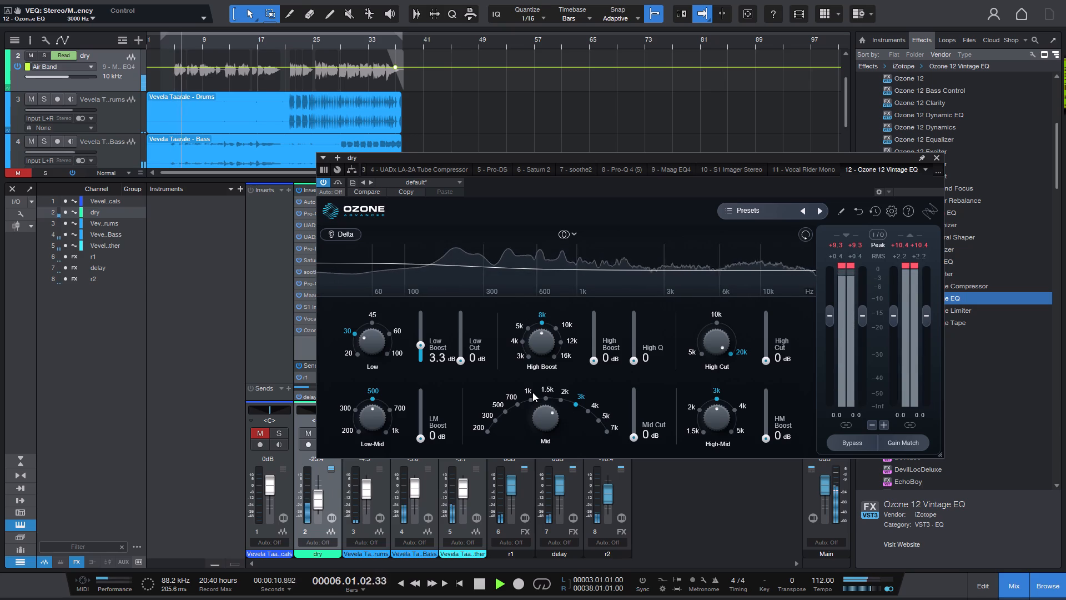
{"action": "left_click_drag", "start_coordinate": [532, 392], "coordinate": [534, 393]}
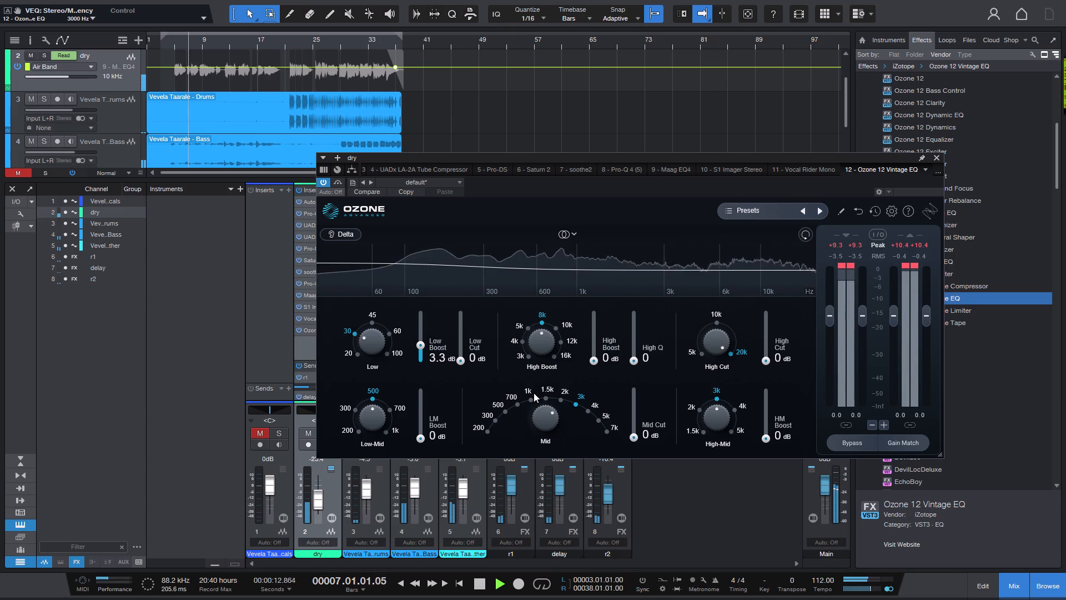
{"action": "left_click_drag", "start_coordinate": [534, 393], "coordinate": [534, 393]}
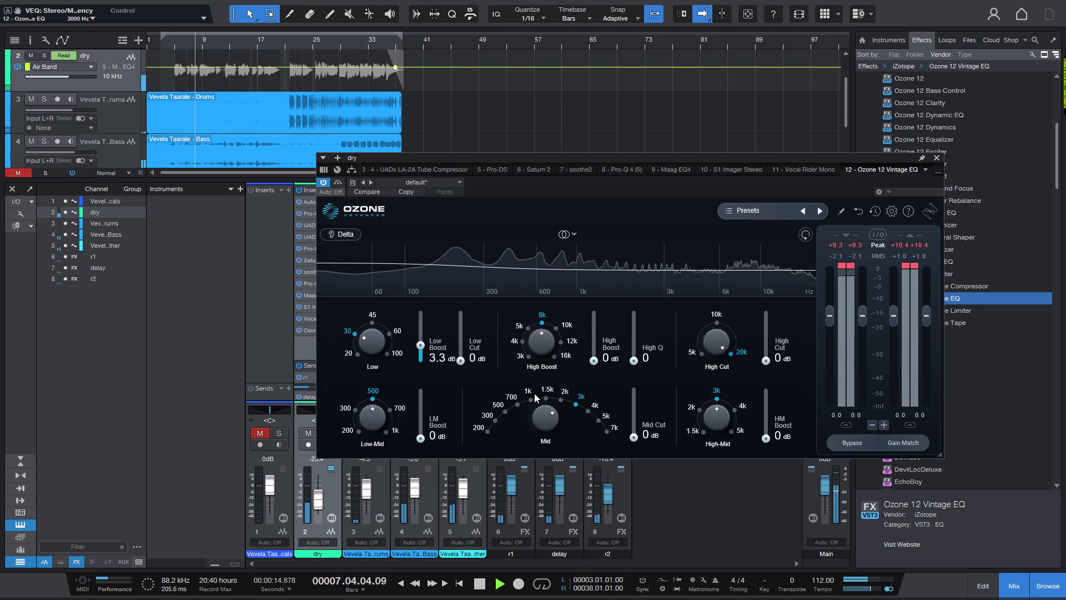
{"action": "left_click_drag", "start_coordinate": [534, 393], "coordinate": [535, 393]}
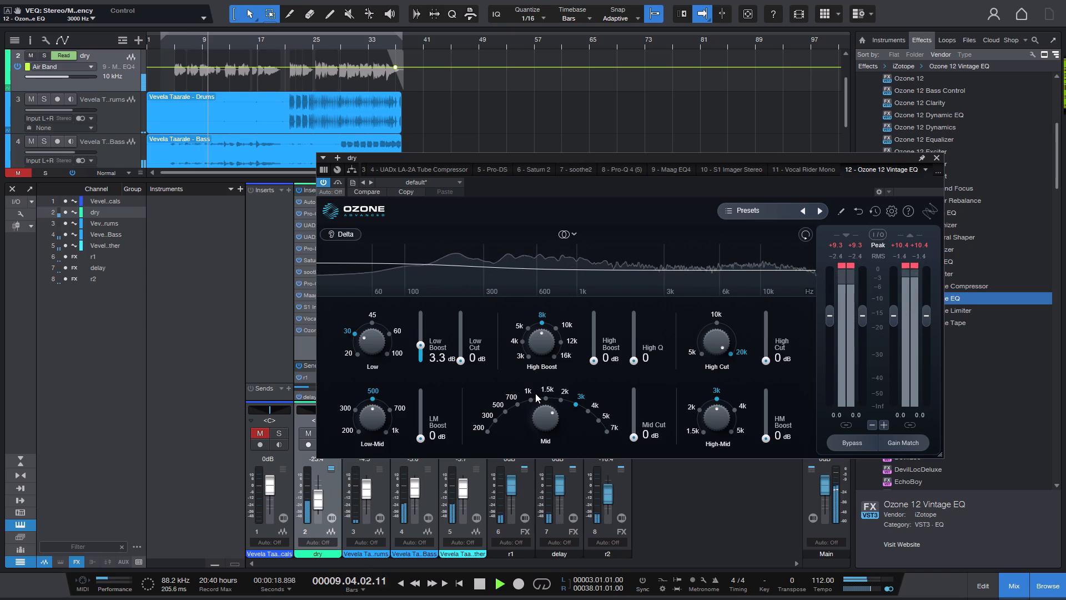
{"action": "left_click_drag", "start_coordinate": [535, 393], "coordinate": [548, 433]}
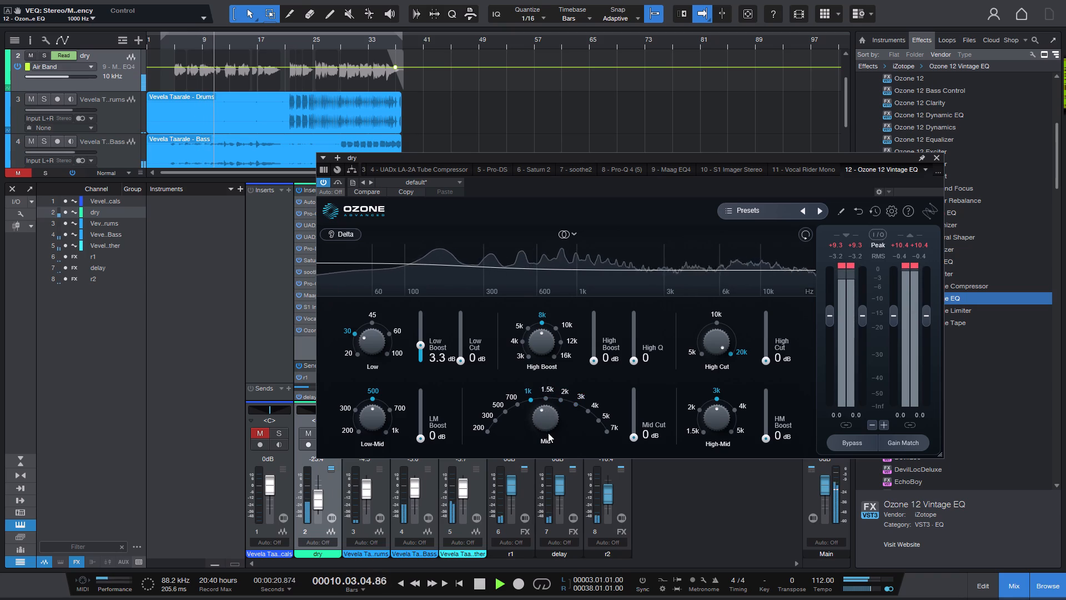
{"action": "left_click_drag", "start_coordinate": [548, 433], "coordinate": [548, 445]}
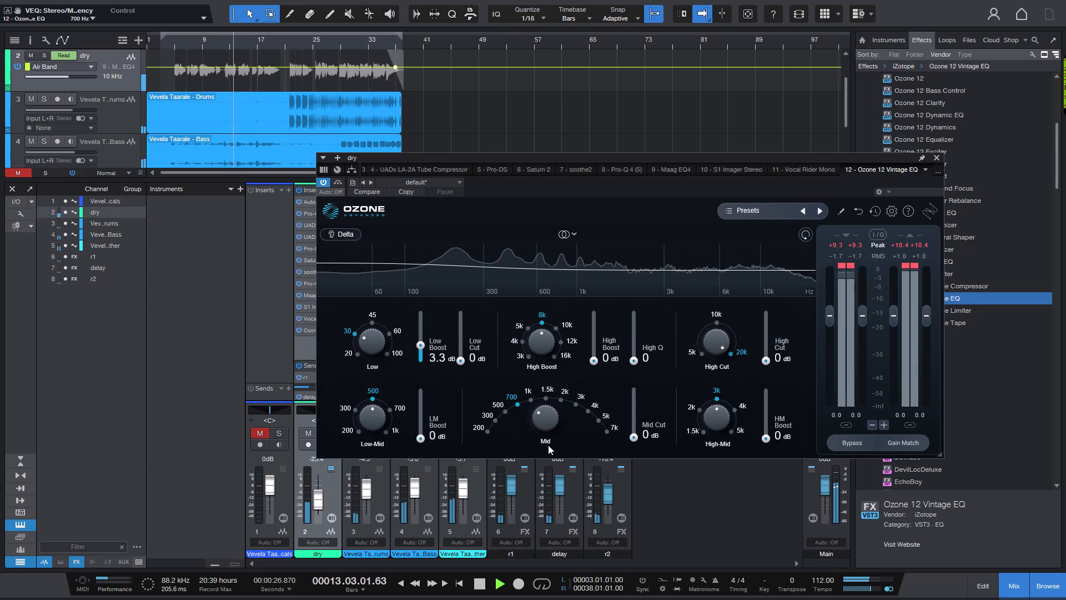
{"action": "left_click_drag", "start_coordinate": [548, 445], "coordinate": [551, 444]}
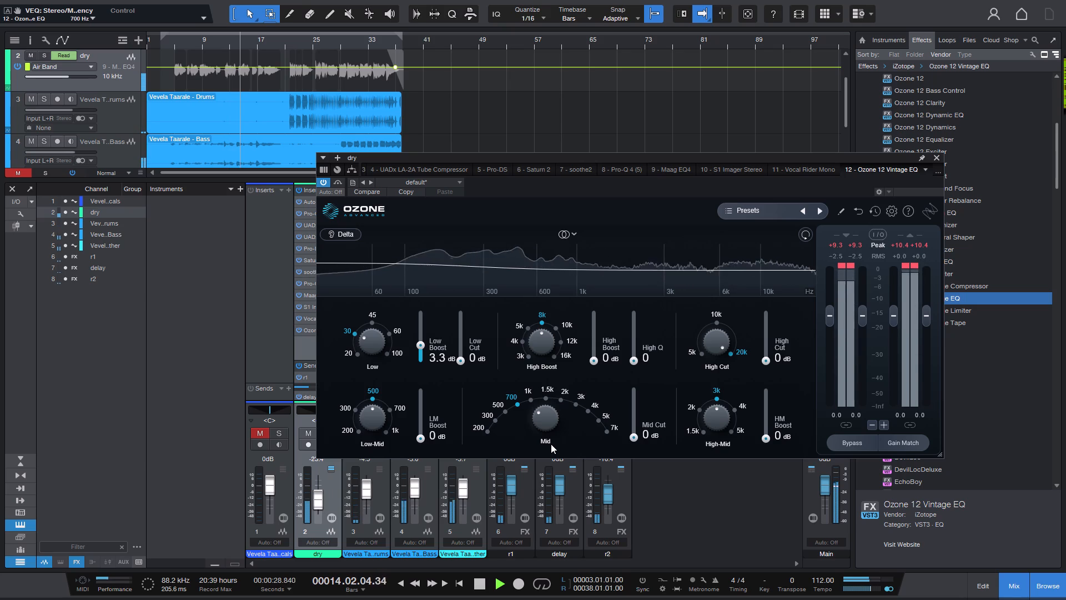
{"action": "left_click_drag", "start_coordinate": [551, 444], "coordinate": [545, 503]}
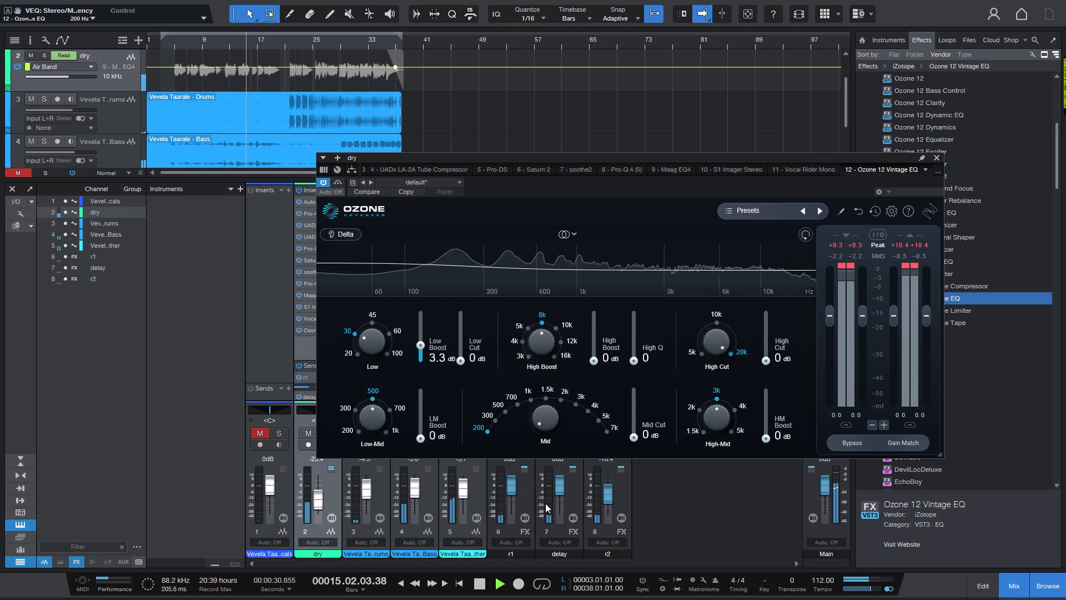
{"action": "left_click_drag", "start_coordinate": [545, 503], "coordinate": [514, 406]}
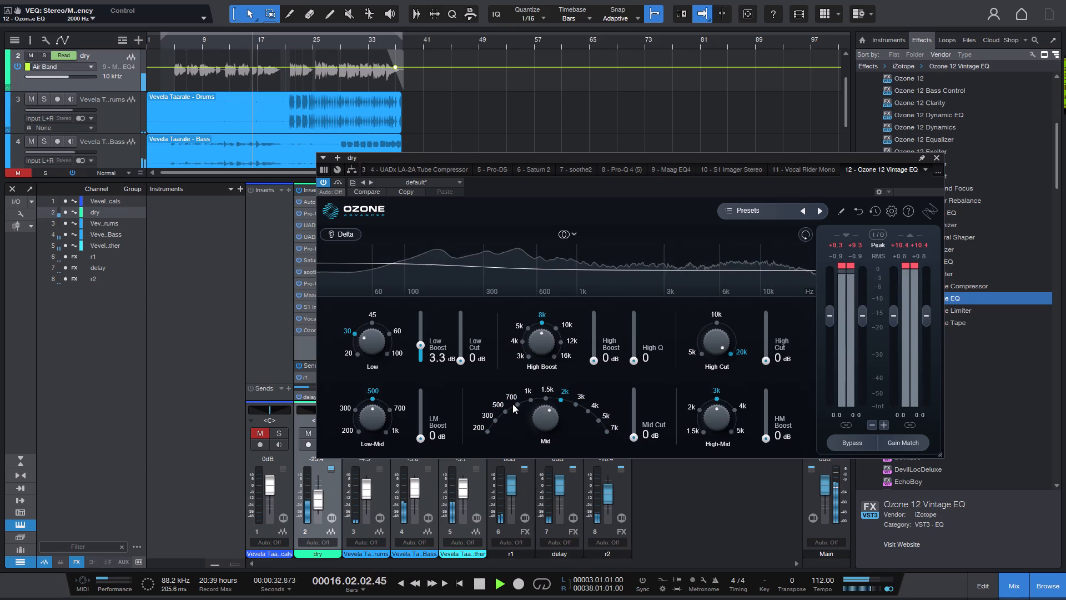
Replay from bar 3 and set the Vintage EQ's High Cut to 1.9 dB and its High-Mid band to 4k with a 3.3 dB HM Boost.
{"action": "key", "text": "1"}
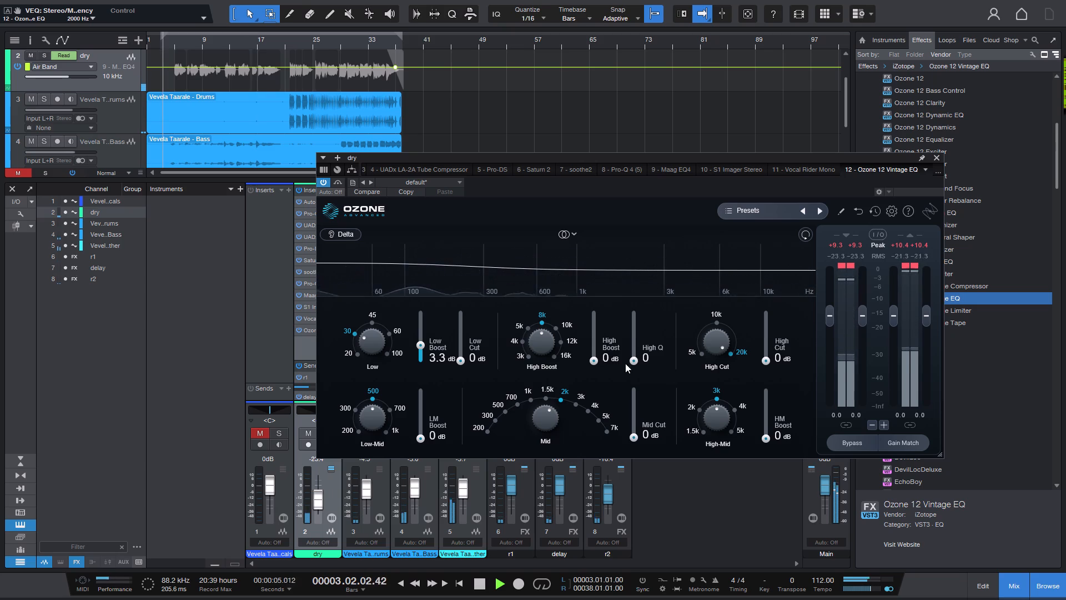
{"action": "left_click_drag", "start_coordinate": [712, 344], "coordinate": [707, 356]}
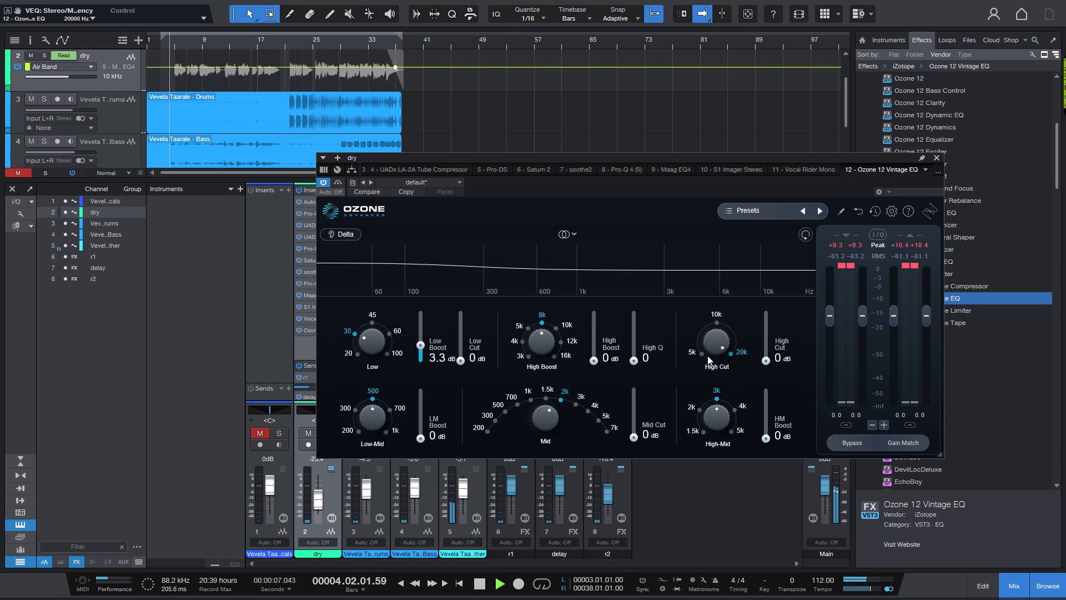
{"action": "left_click_drag", "start_coordinate": [710, 414], "coordinate": [698, 379]}
{"action": "left_click_drag", "start_coordinate": [768, 357], "coordinate": [768, 351]}
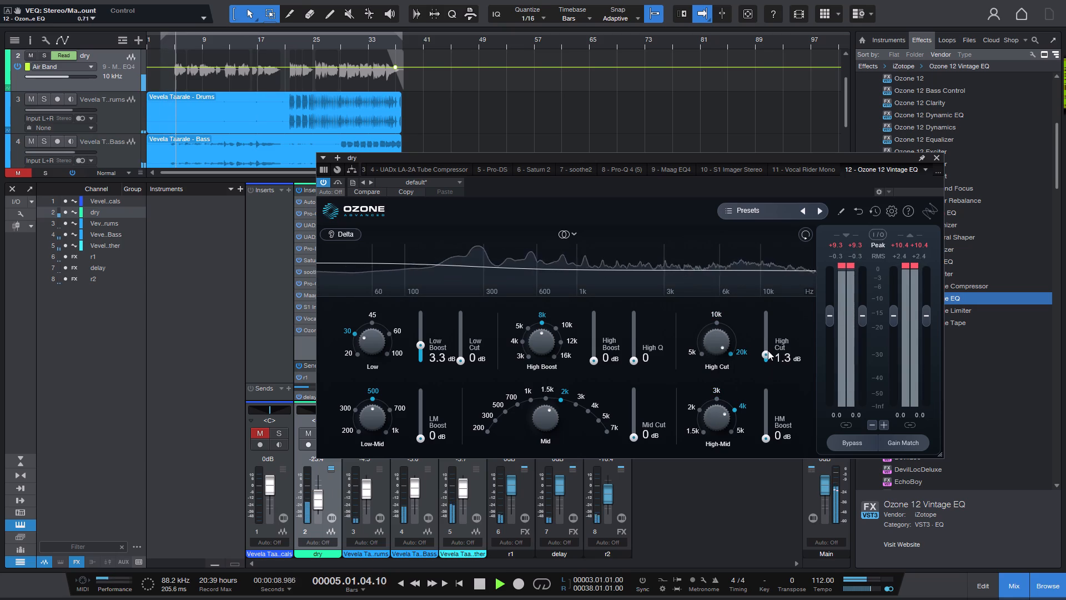
{"action": "left_click_drag", "start_coordinate": [768, 351], "coordinate": [768, 348]}
{"action": "left_click_drag", "start_coordinate": [767, 437], "coordinate": [767, 422]}
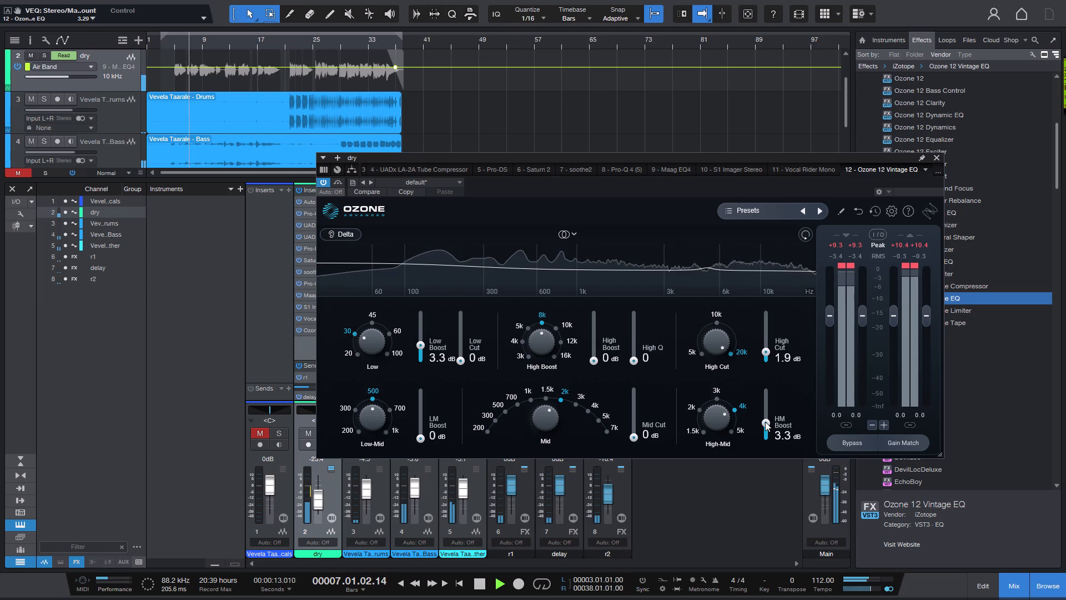
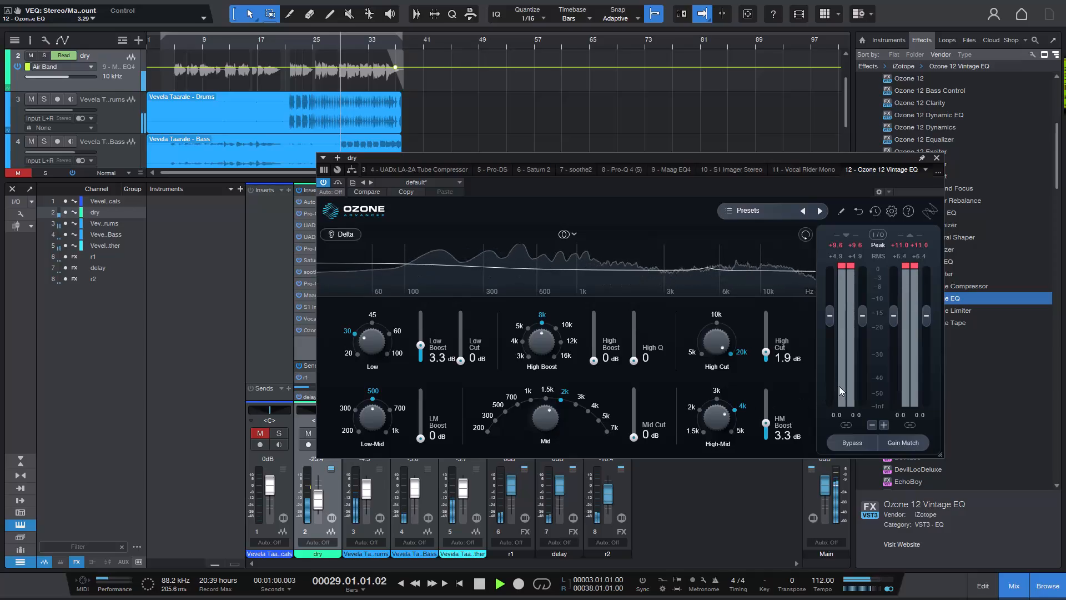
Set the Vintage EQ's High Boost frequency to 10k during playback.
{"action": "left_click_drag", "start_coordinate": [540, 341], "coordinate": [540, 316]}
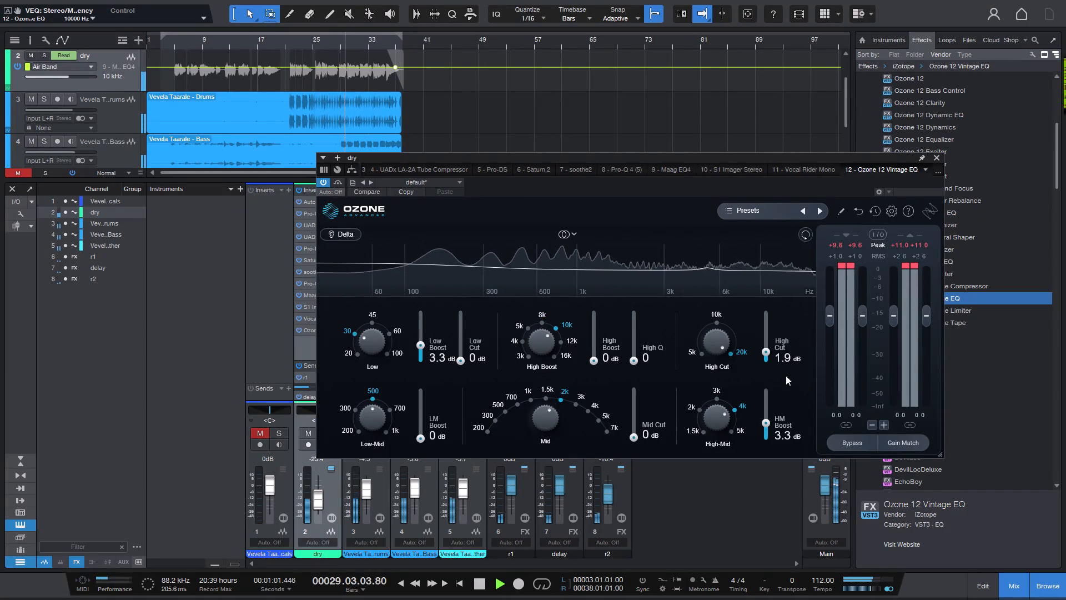
Close the Ozone 12 Vintage EQ and remove it from the dry channel's inserts.
{"action": "left_click", "coordinate": [938, 159]}
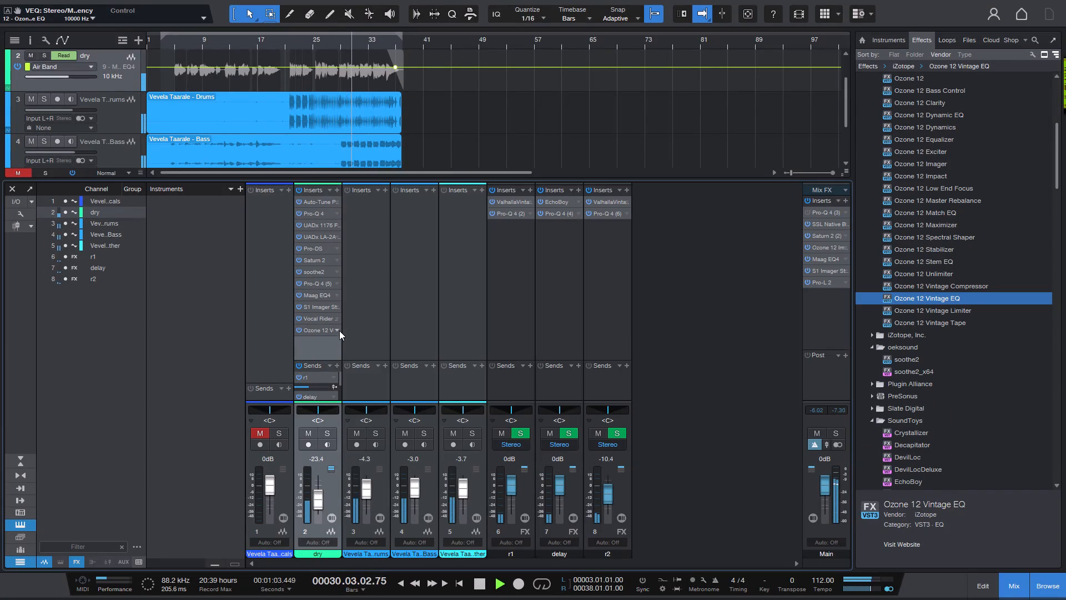
{"action": "left_click", "coordinate": [339, 331]}
{"action": "left_click", "coordinate": [383, 433]}
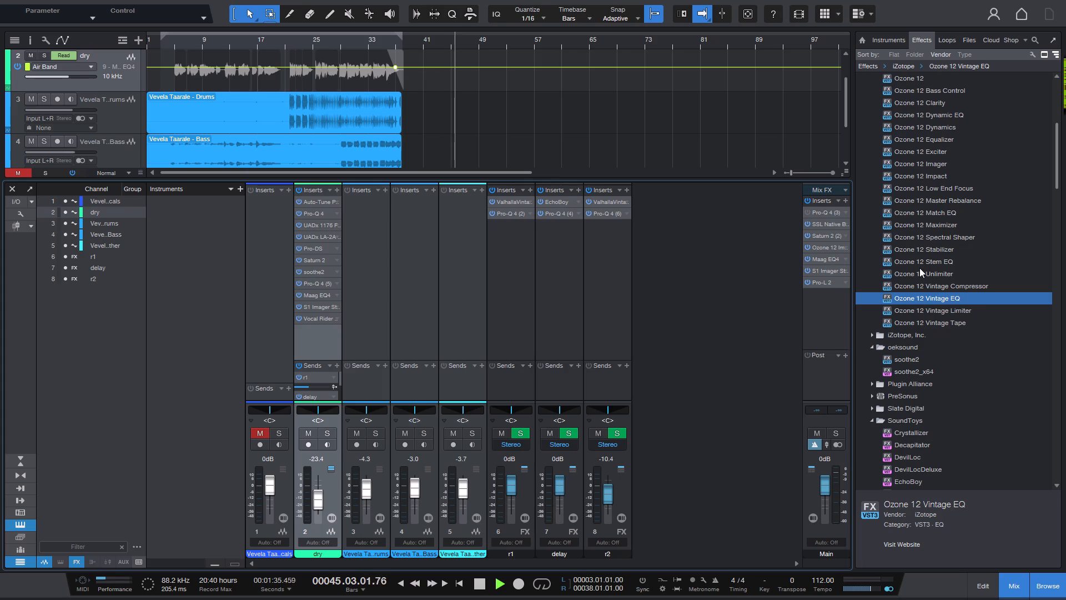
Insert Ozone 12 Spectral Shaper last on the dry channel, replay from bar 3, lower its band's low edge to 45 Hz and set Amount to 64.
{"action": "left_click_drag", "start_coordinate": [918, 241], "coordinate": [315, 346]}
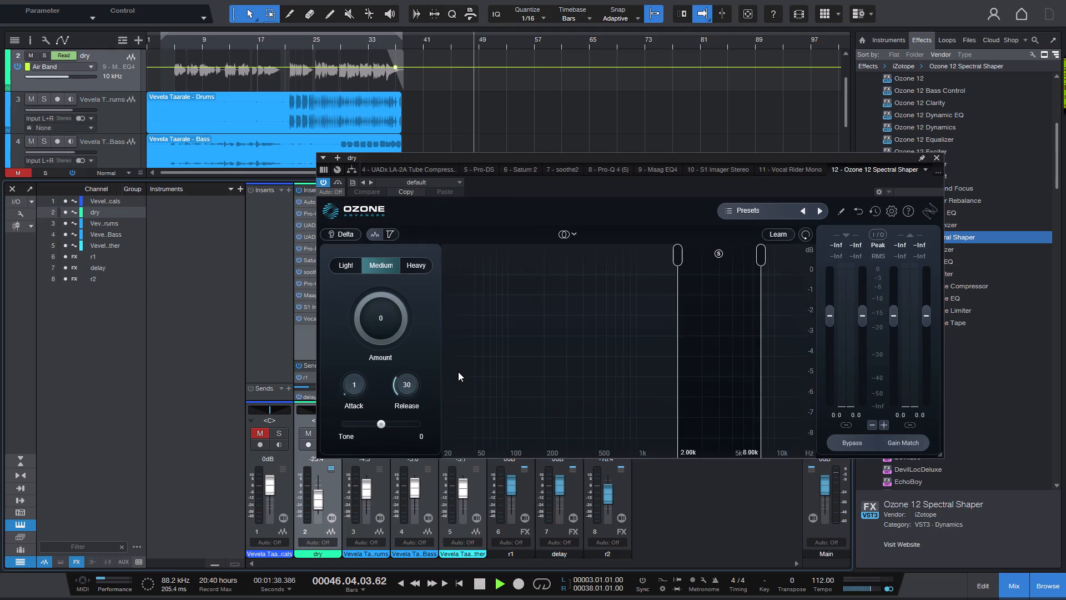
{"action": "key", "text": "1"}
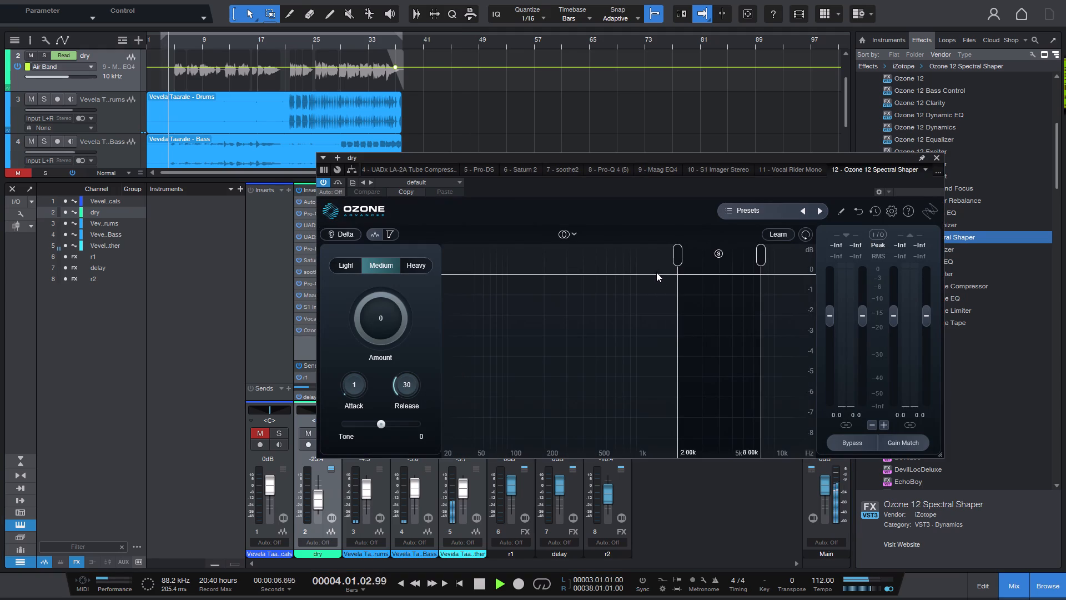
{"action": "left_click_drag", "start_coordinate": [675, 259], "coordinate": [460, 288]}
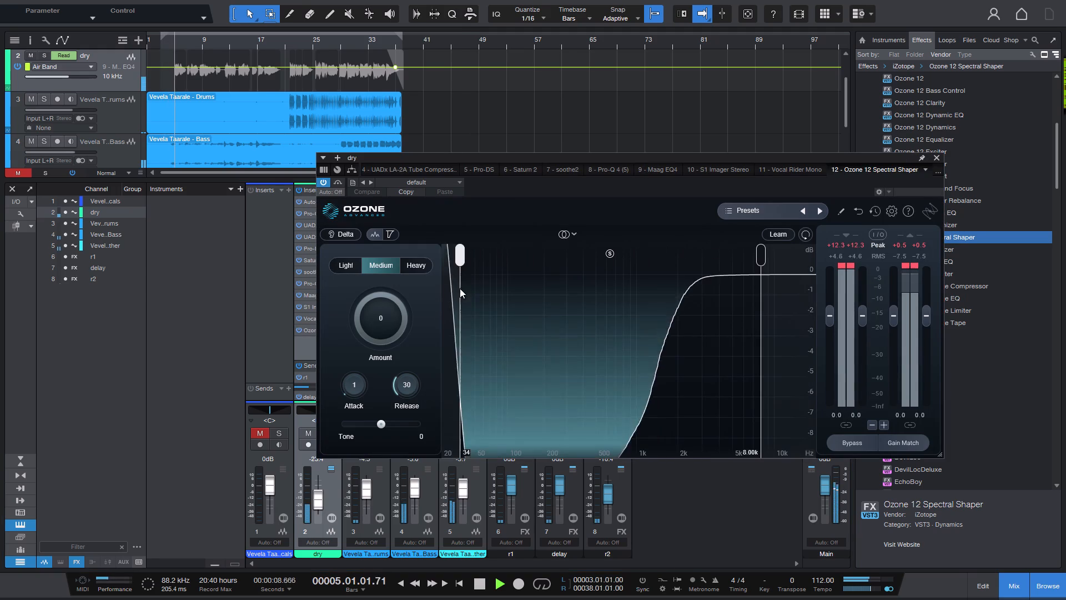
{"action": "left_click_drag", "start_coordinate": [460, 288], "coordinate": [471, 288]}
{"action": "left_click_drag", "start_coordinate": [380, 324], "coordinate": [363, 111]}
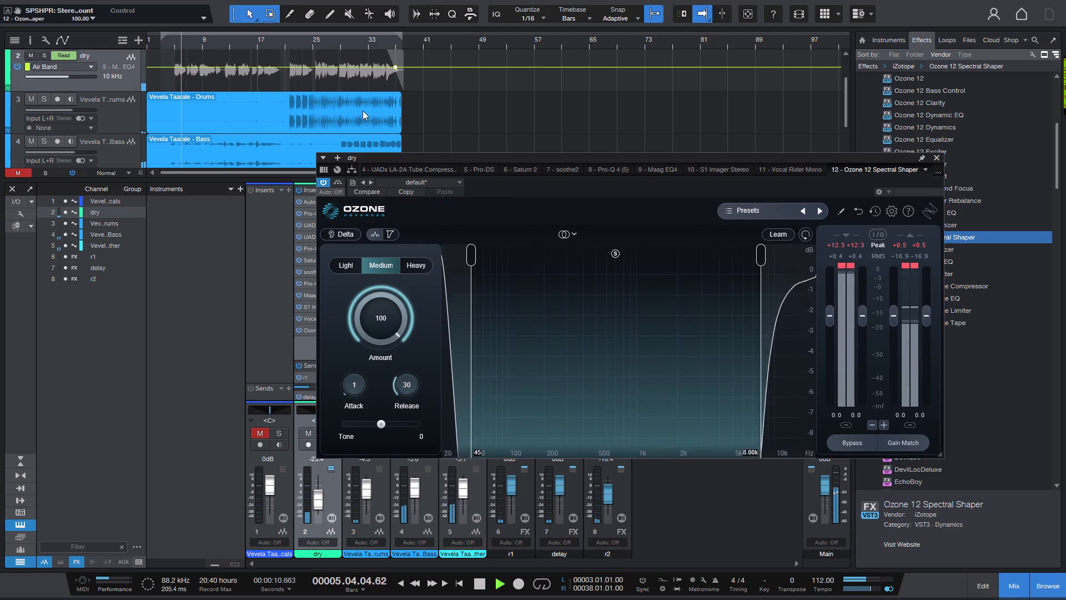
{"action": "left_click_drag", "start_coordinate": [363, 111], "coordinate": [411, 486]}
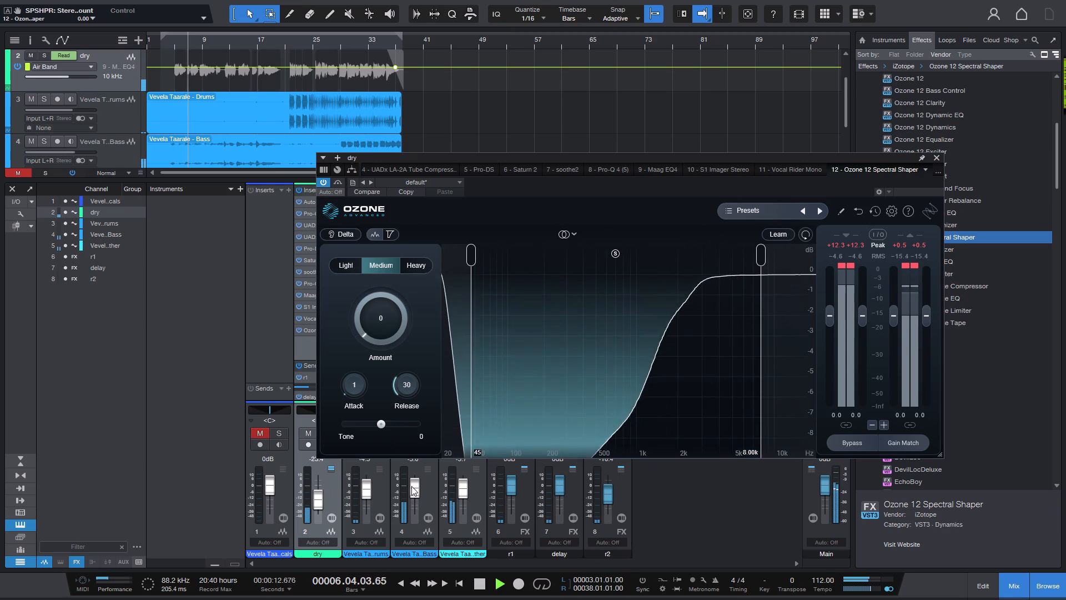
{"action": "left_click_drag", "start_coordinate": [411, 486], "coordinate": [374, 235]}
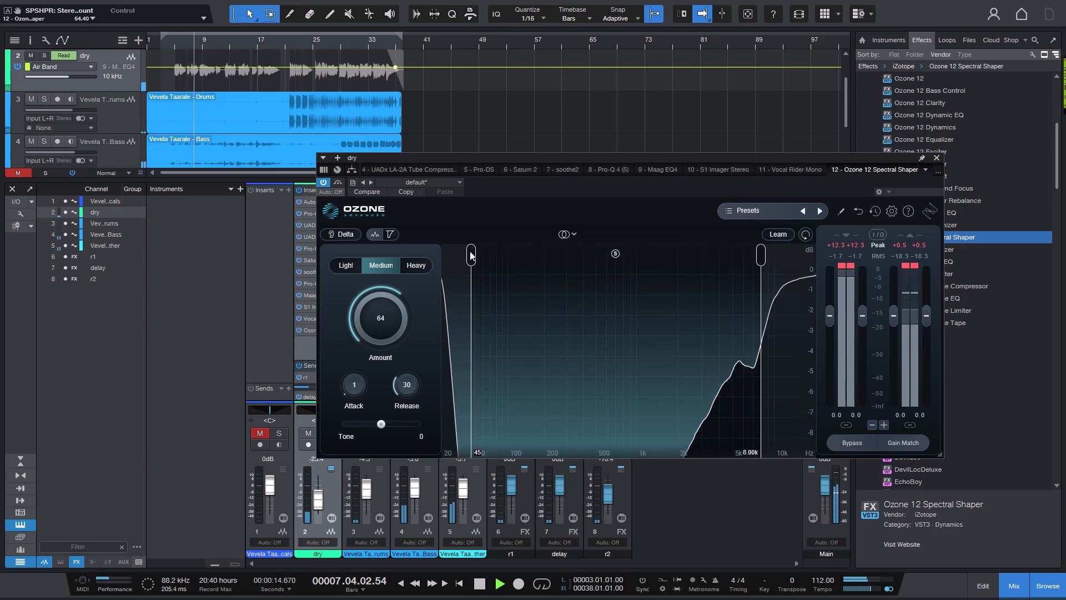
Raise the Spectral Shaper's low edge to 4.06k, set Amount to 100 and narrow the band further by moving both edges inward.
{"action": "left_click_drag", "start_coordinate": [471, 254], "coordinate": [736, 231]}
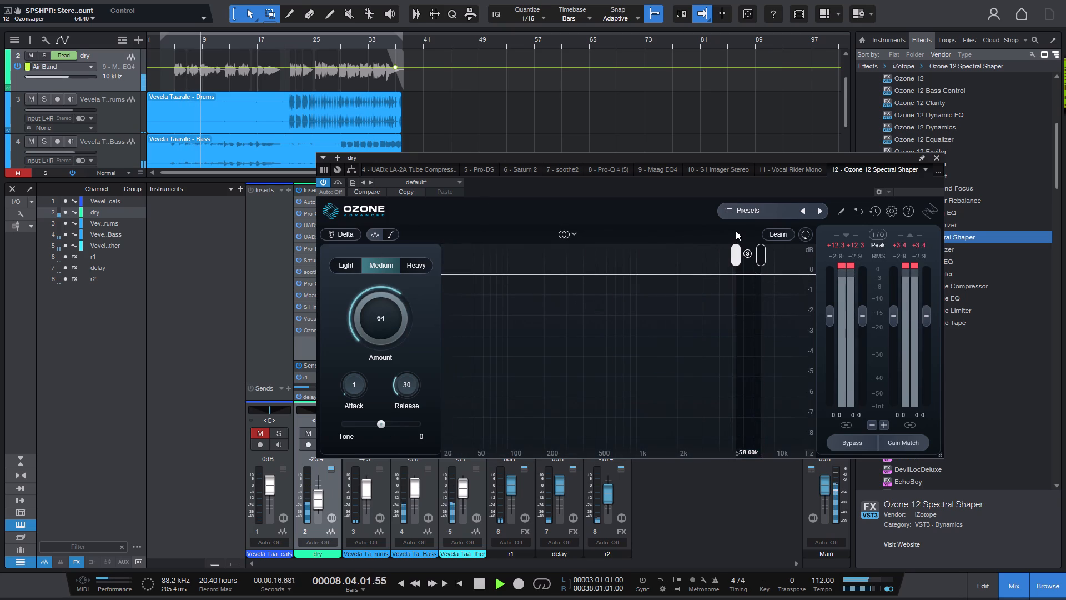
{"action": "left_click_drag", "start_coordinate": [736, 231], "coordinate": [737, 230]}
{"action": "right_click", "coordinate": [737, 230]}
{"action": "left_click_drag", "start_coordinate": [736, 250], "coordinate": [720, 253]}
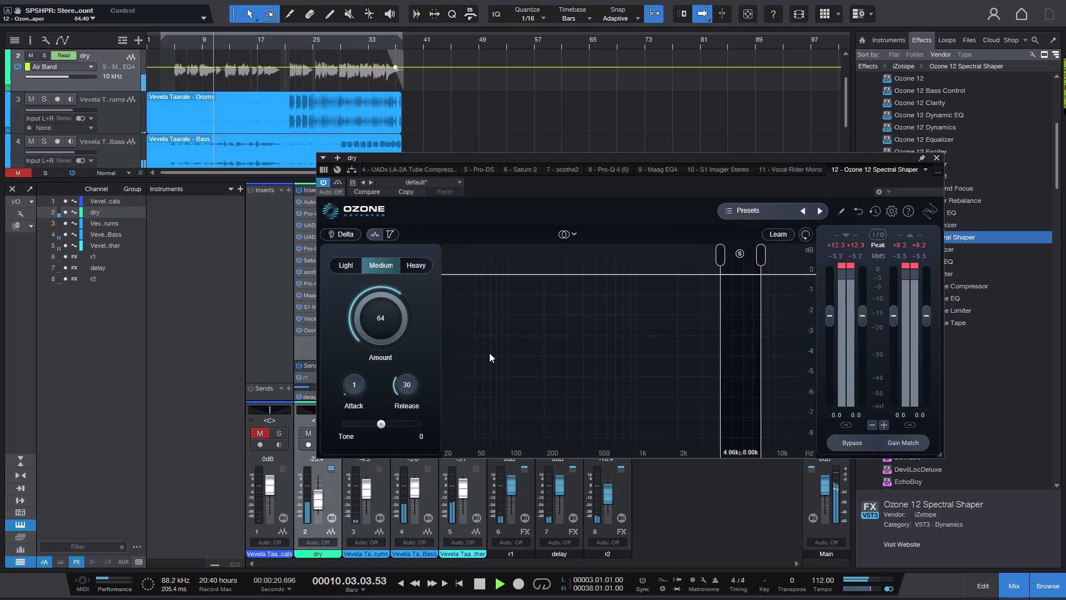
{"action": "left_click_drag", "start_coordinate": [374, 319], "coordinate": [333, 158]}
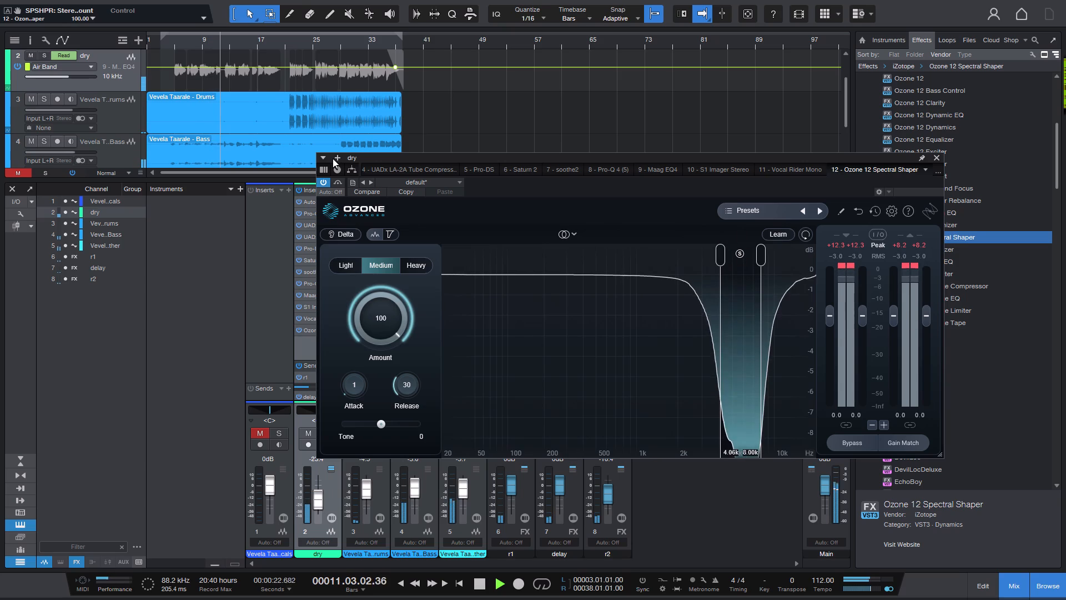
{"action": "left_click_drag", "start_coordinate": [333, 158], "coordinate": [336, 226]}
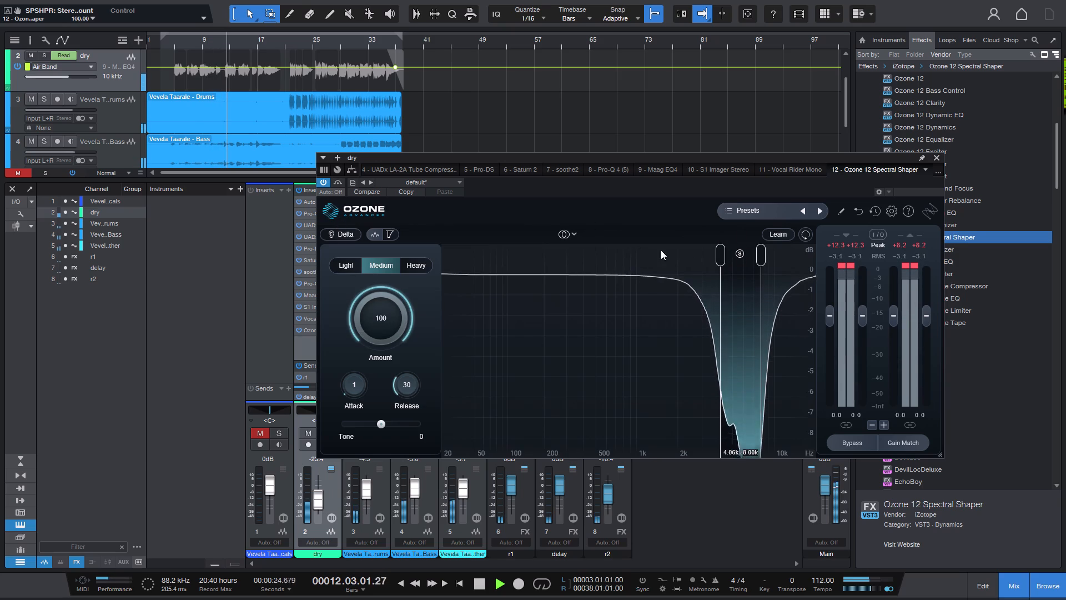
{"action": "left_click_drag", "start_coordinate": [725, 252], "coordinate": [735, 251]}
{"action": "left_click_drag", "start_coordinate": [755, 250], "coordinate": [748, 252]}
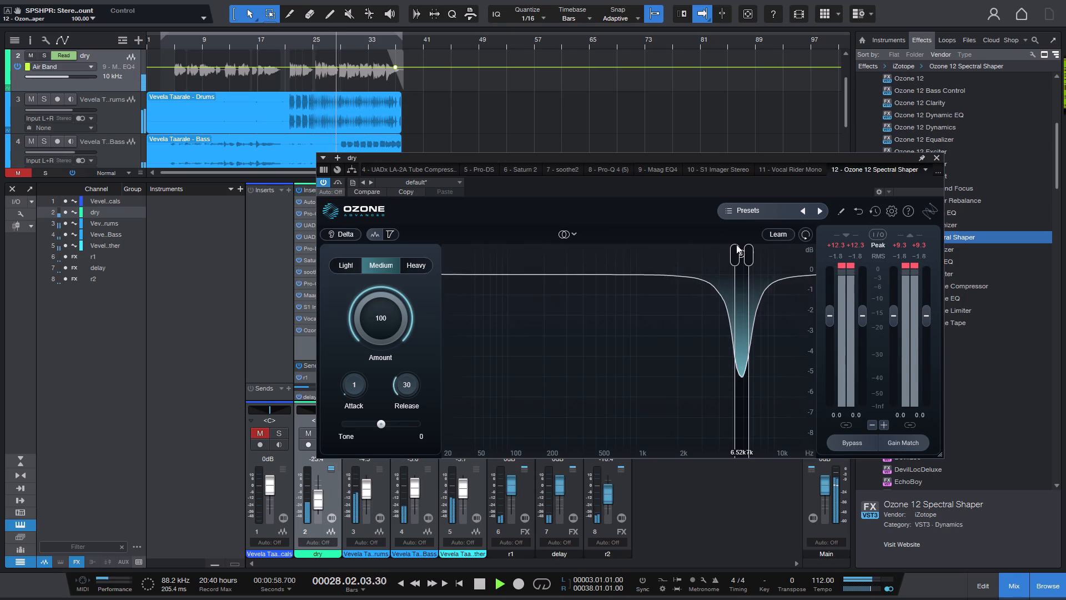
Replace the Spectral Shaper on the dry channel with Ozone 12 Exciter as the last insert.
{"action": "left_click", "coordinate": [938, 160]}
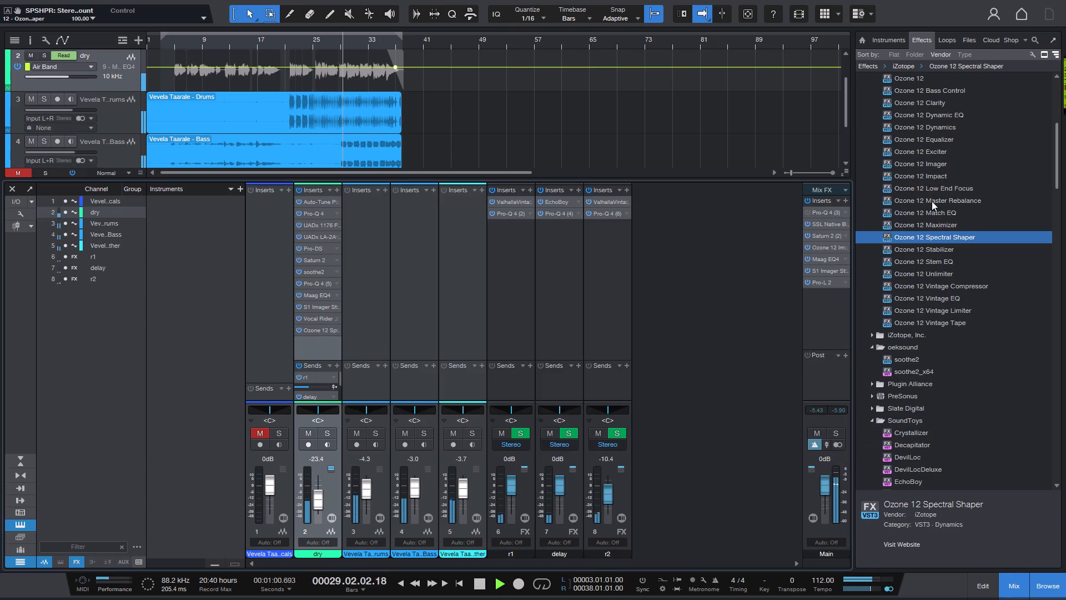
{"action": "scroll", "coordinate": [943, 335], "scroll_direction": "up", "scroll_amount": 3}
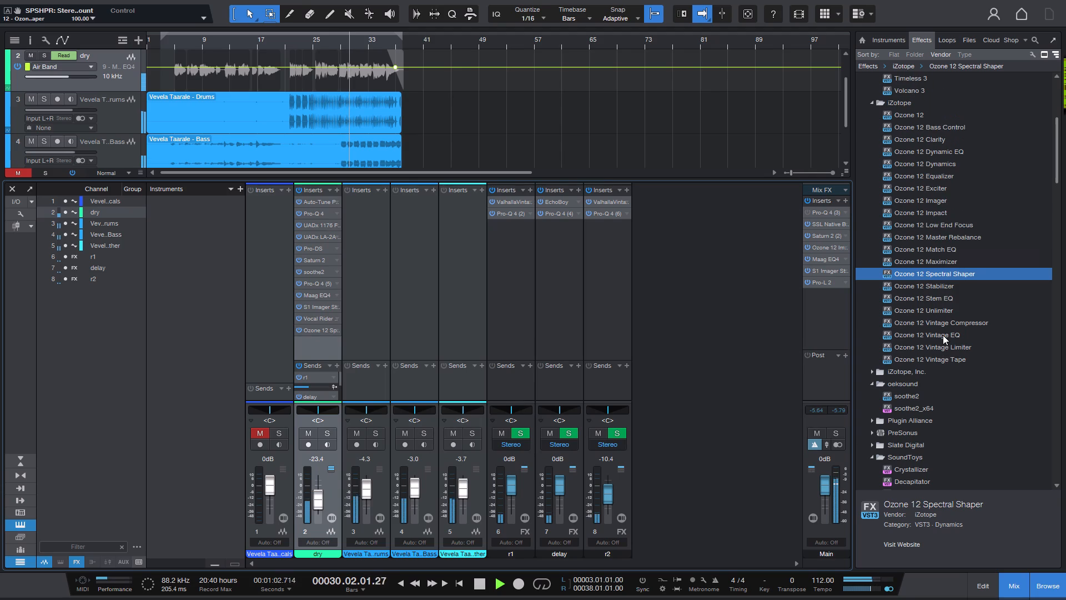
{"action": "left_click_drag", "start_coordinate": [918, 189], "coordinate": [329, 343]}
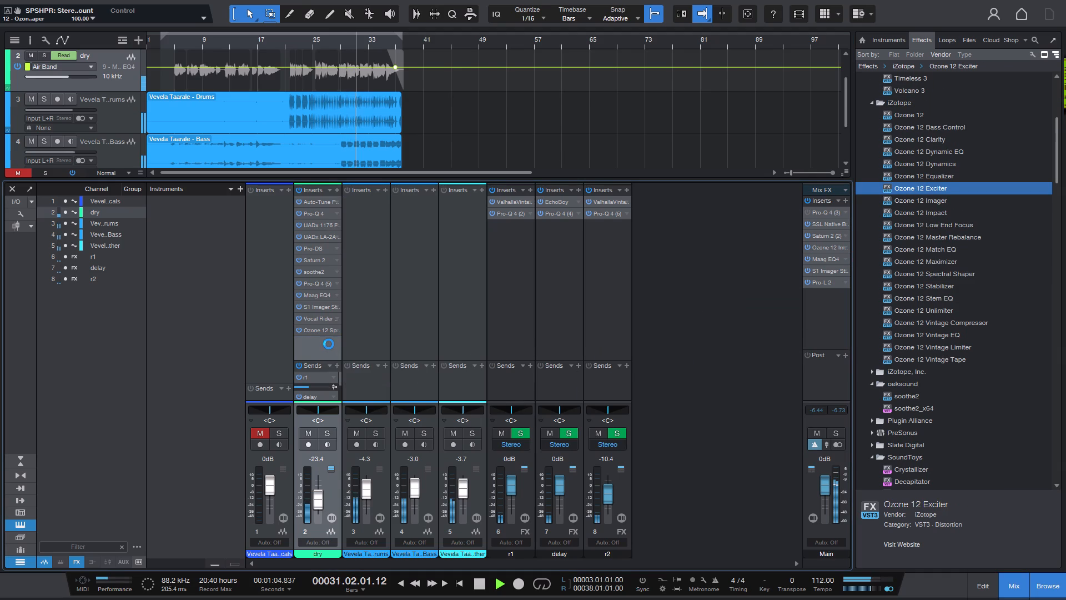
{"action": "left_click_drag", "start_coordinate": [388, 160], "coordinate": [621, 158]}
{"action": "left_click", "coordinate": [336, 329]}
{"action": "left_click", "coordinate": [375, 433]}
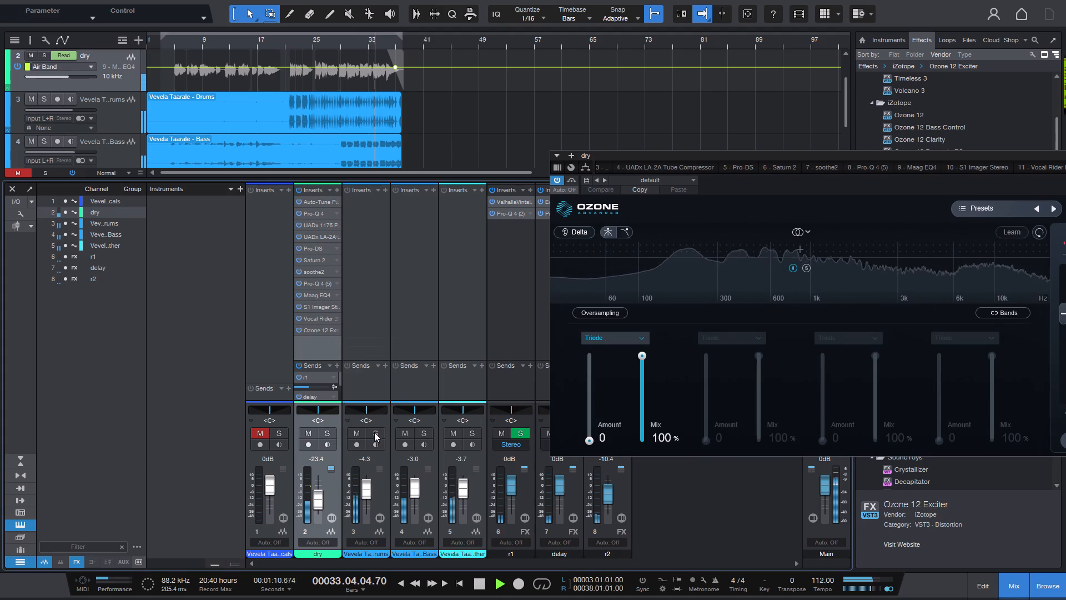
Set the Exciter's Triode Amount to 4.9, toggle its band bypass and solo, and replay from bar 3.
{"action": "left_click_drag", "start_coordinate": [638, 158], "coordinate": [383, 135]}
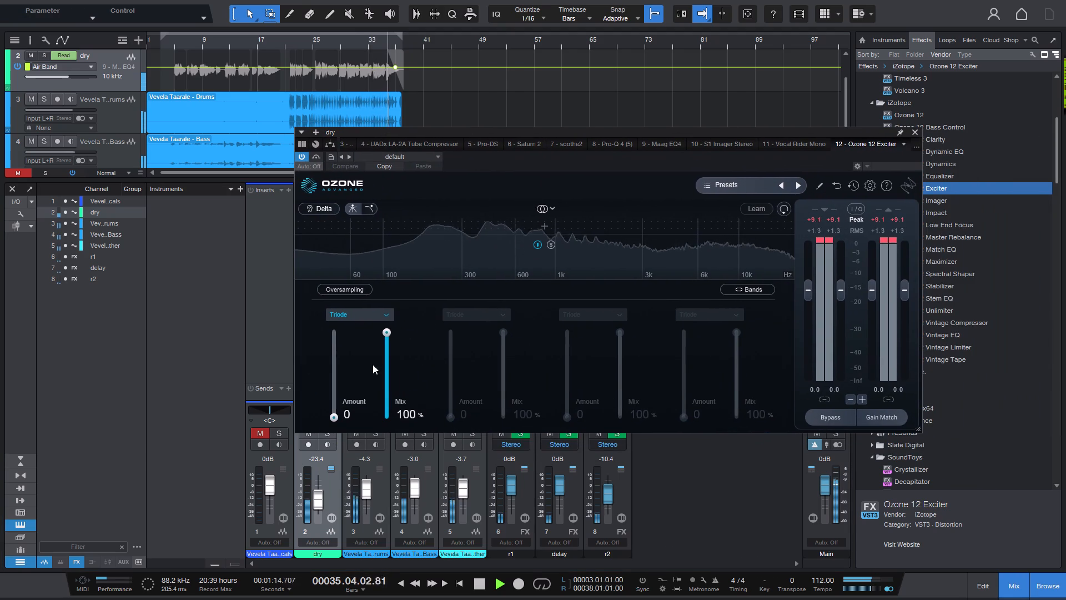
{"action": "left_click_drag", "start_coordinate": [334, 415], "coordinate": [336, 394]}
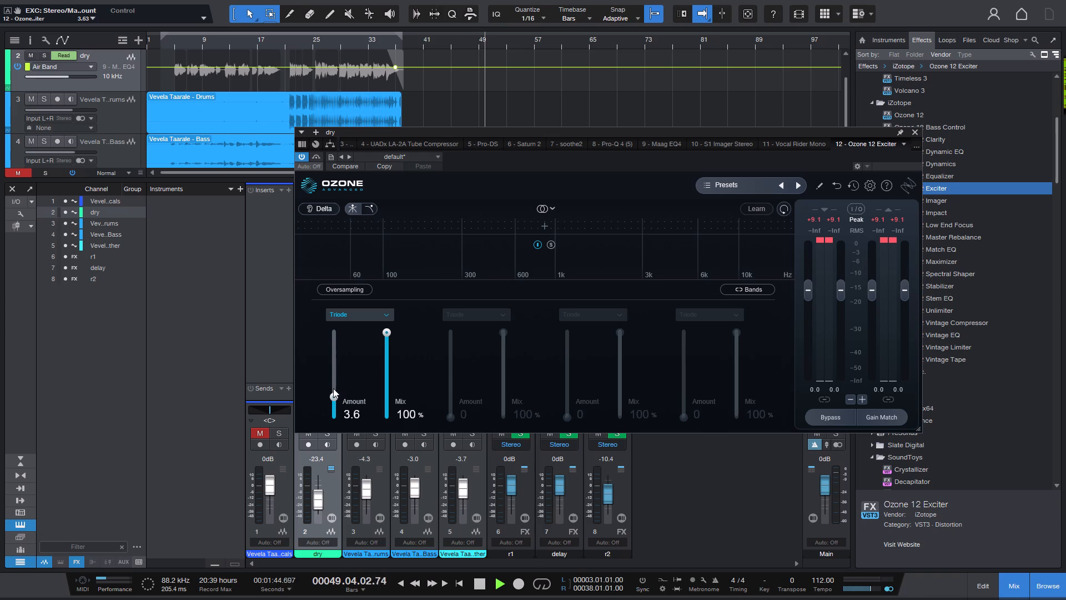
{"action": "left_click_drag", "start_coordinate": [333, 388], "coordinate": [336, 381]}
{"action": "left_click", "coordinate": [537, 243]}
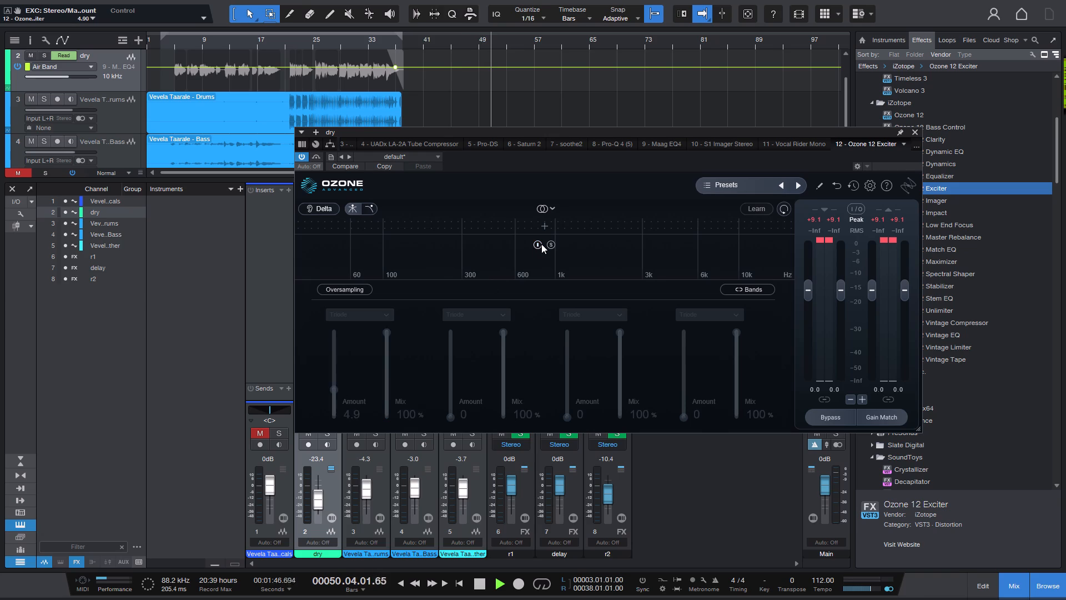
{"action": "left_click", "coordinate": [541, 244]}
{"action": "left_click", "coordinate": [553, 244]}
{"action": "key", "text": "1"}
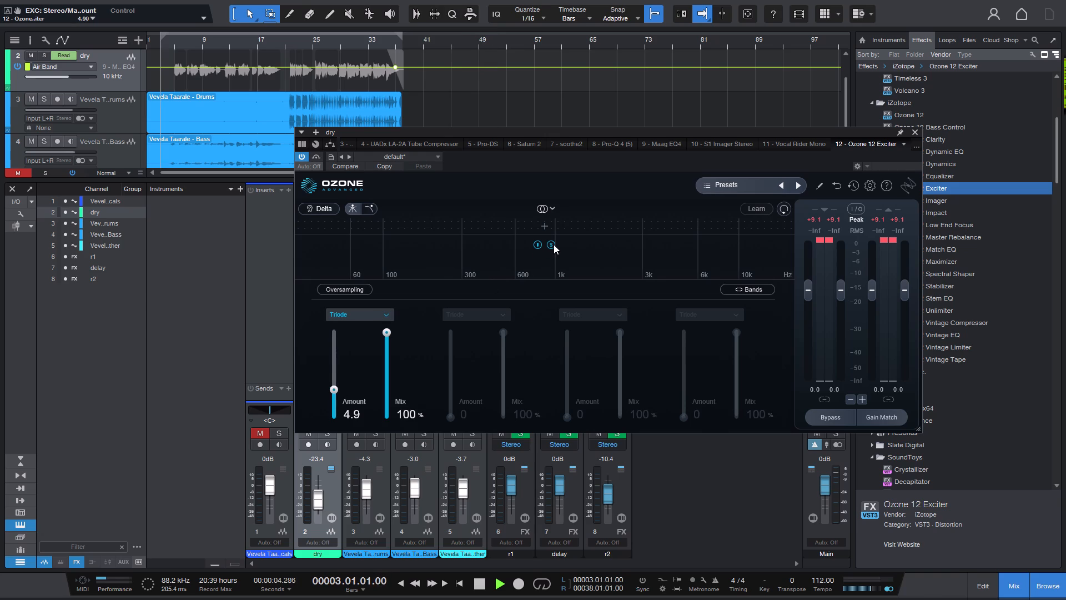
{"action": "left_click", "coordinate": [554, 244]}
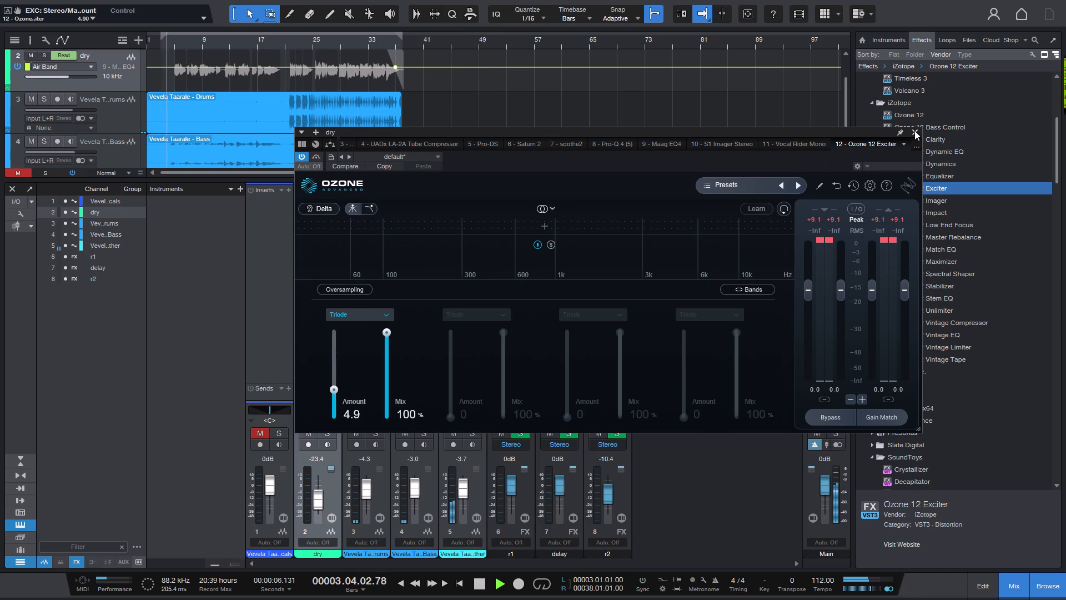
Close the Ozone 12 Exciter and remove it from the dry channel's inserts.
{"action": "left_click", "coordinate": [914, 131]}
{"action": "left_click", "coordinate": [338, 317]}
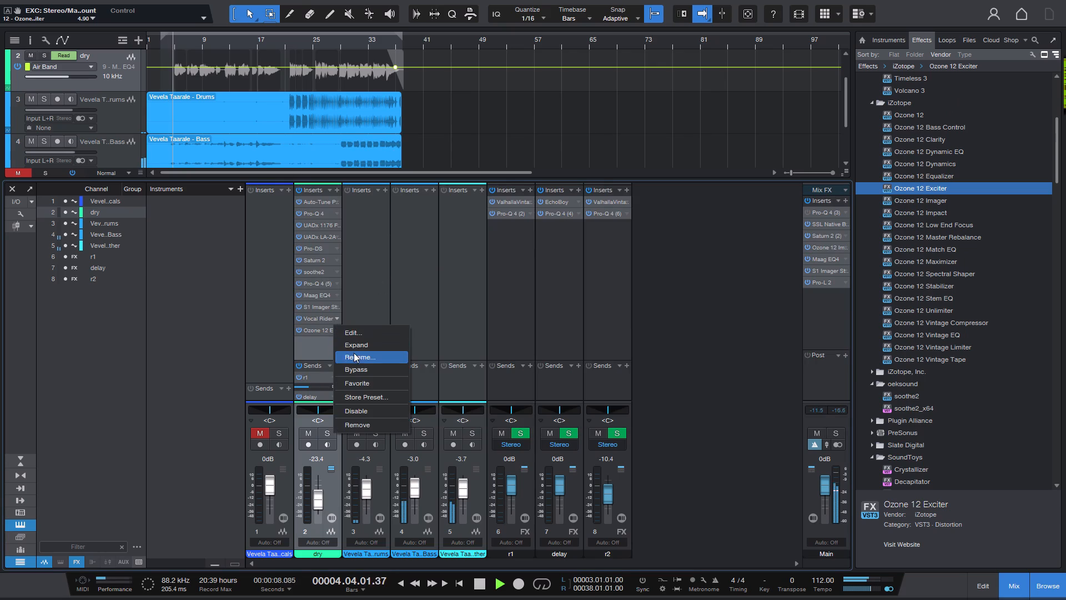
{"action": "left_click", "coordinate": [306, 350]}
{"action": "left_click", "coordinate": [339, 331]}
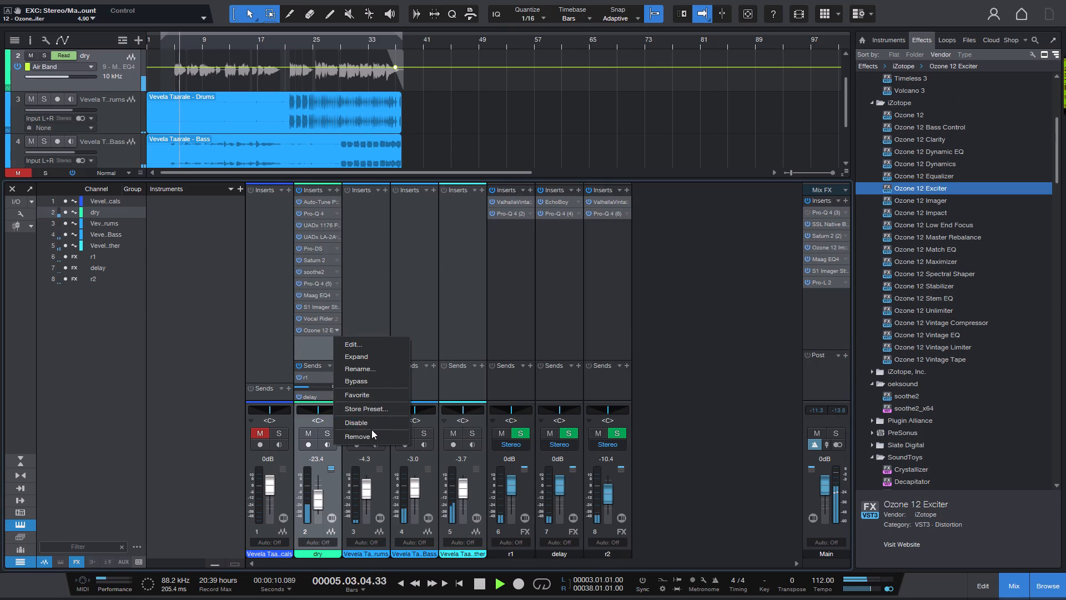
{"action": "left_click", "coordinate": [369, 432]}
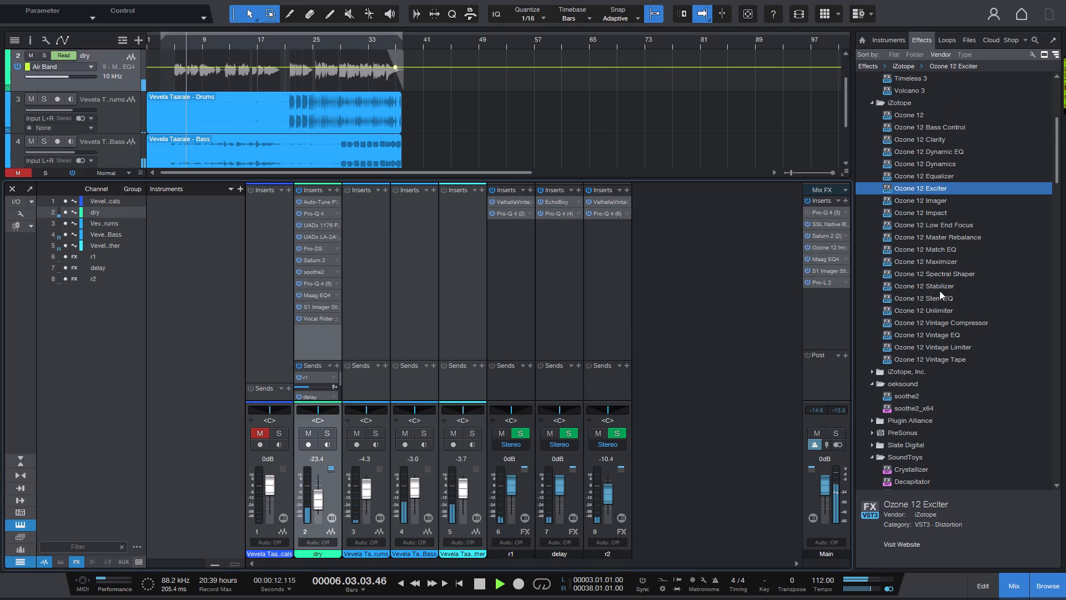
Insert Ozone 12 Stem EQ last on the dry channel and add a Vocals Low Shelf at 57 Hz with -2.1 dB gain.
{"action": "left_click_drag", "start_coordinate": [936, 296], "coordinate": [320, 327]}
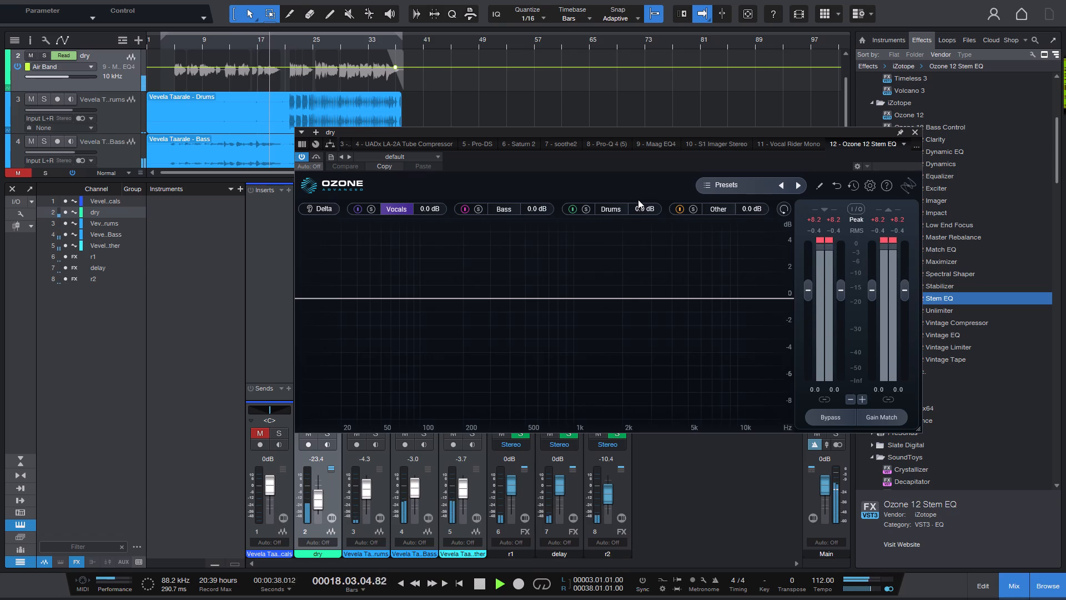
{"action": "double_click", "coordinate": [388, 296]}
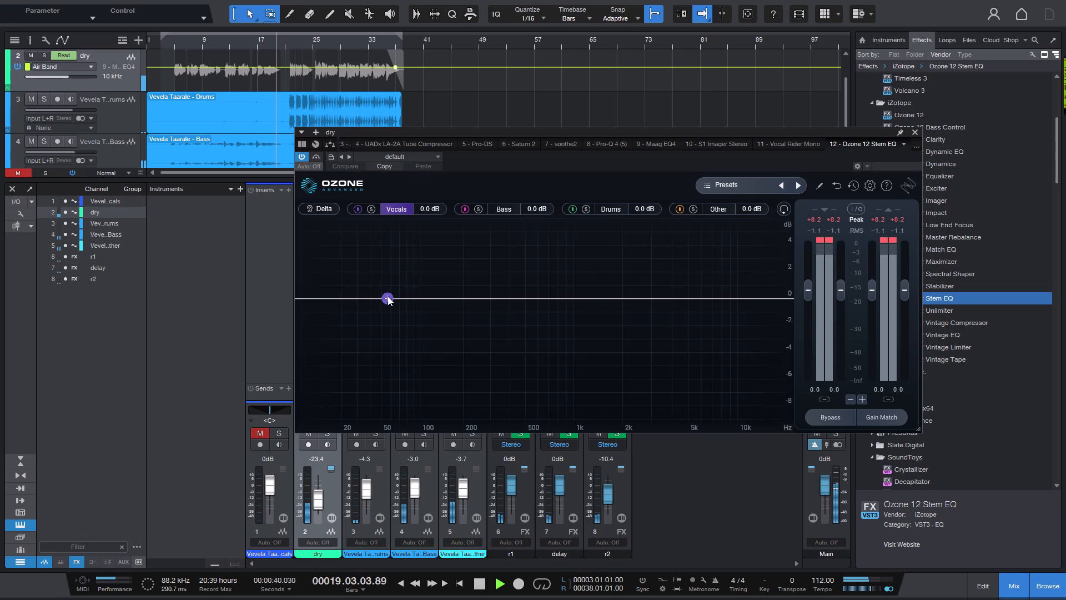
{"action": "left_click_drag", "start_coordinate": [388, 296], "coordinate": [388, 324]}
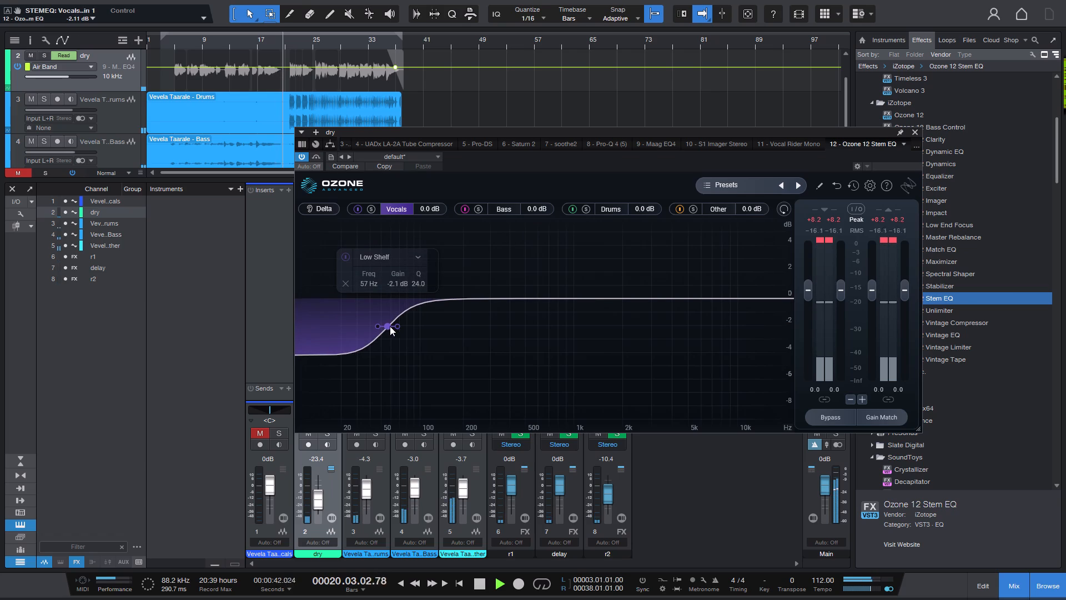
Replay from bar 3, reset the dry channel's level to 0 dB and pull its fader down to -6.9 dB.
{"action": "key", "text": "1"}
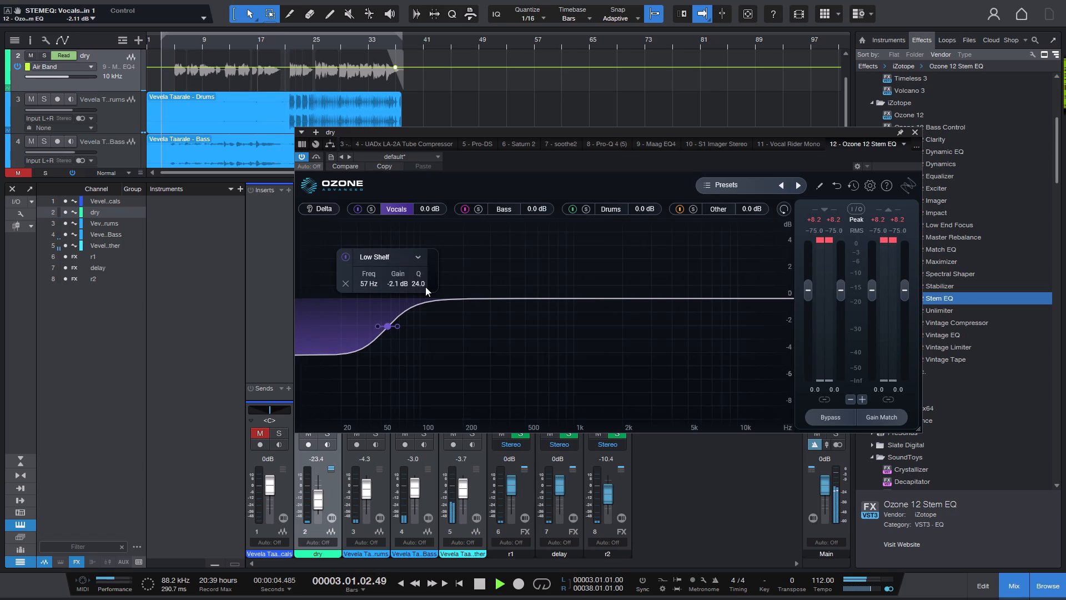
{"action": "left_click", "coordinate": [316, 459]}
{"action": "key", "text": "0"}
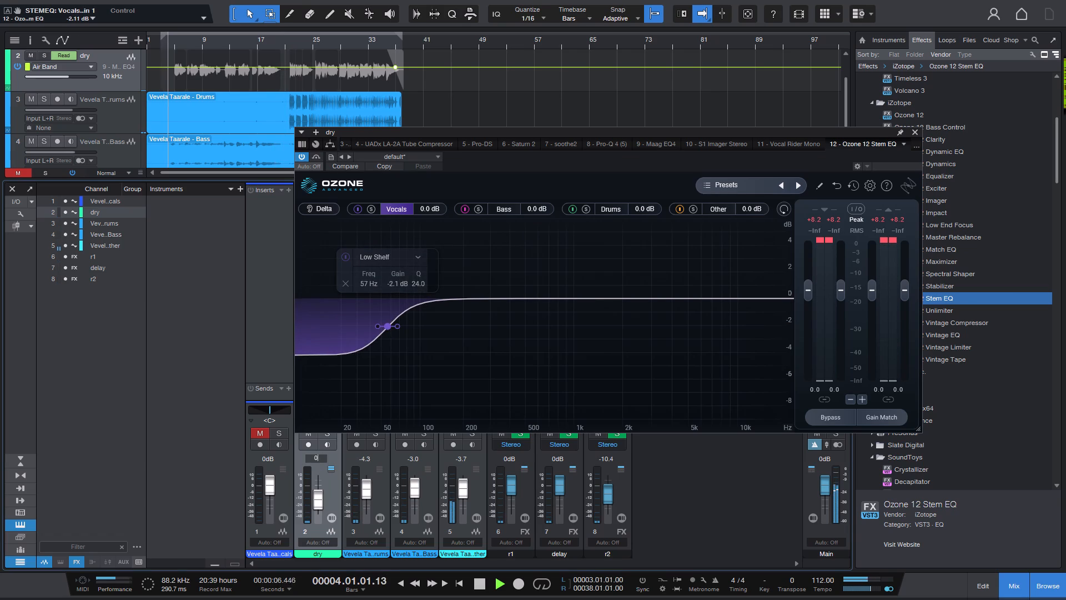
{"action": "key", "text": "Return"}
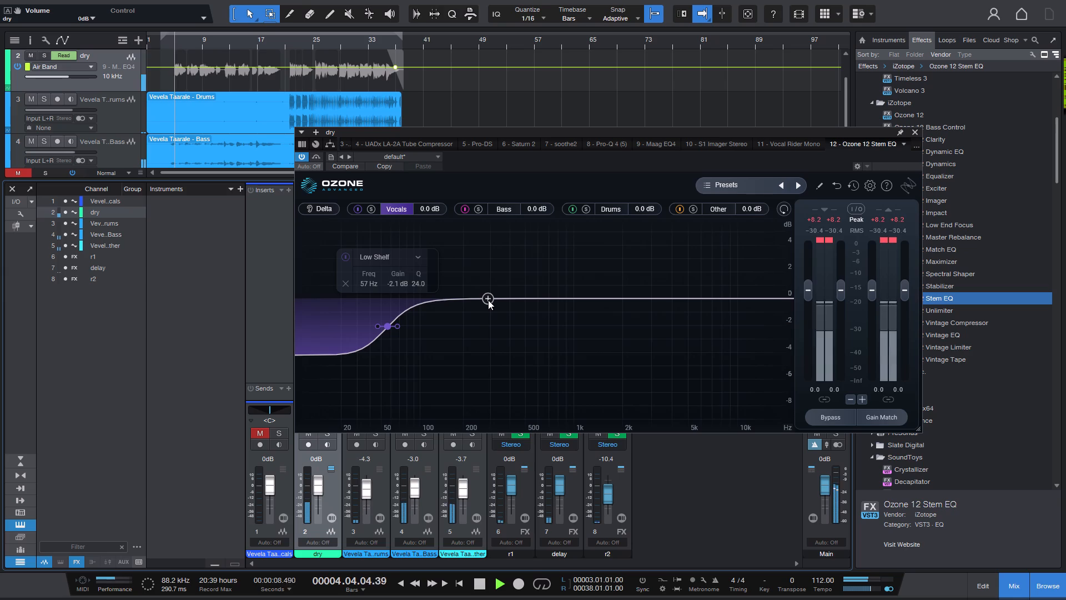
{"action": "left_click_drag", "start_coordinate": [319, 485], "coordinate": [319, 488]}
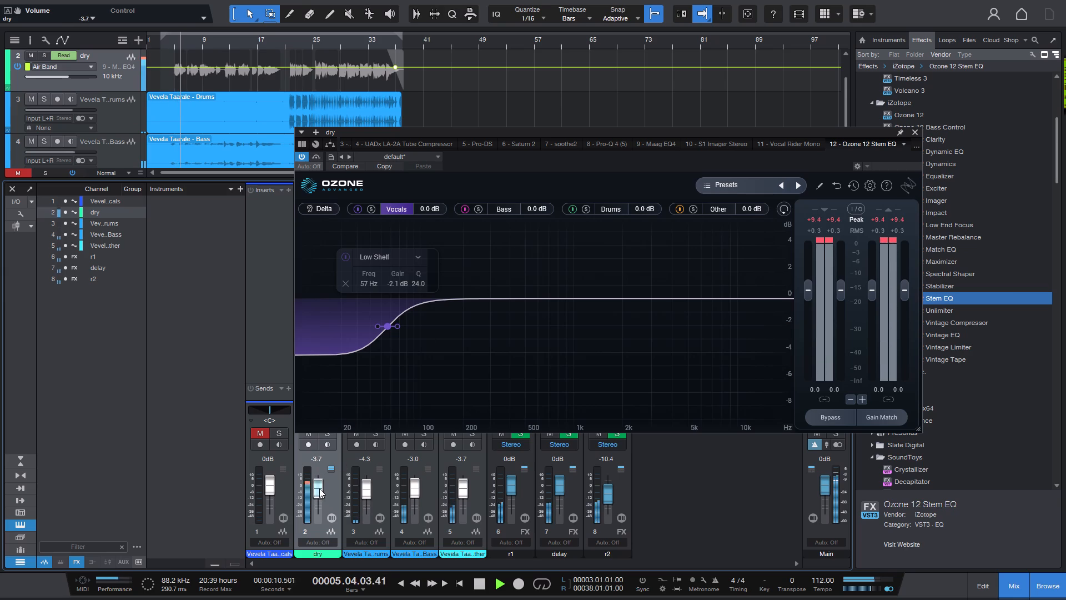
{"action": "left_click_drag", "start_coordinate": [319, 488], "coordinate": [320, 491]}
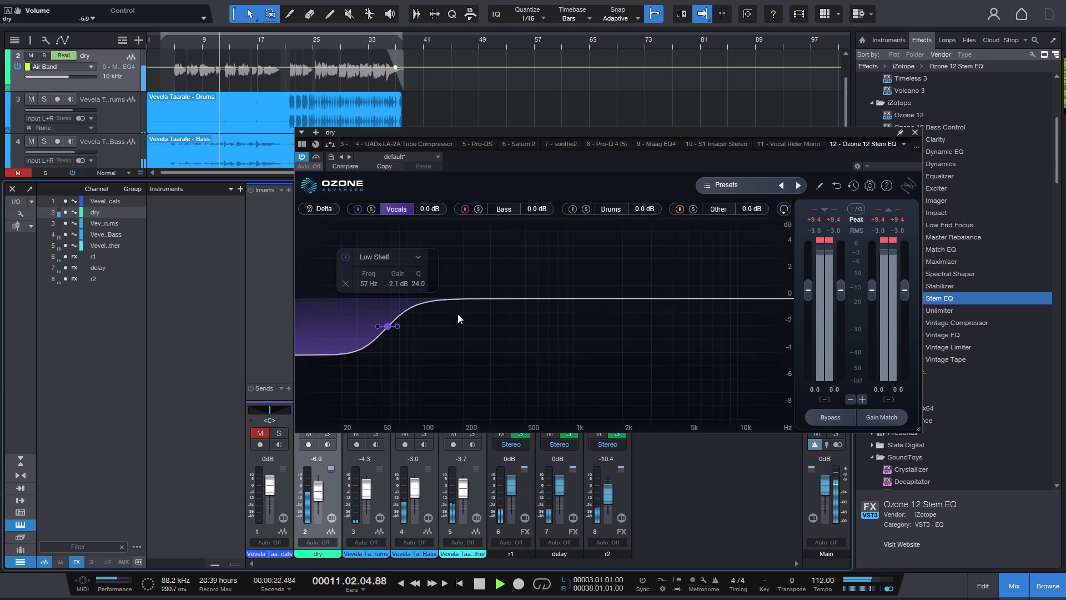
Add a Bell node to the Stem EQ's Vocals curve at about 265 Hz with -4.6 dB gain.
{"action": "double_click", "coordinate": [485, 297]}
{"action": "left_click_drag", "start_coordinate": [485, 297], "coordinate": [482, 358]}
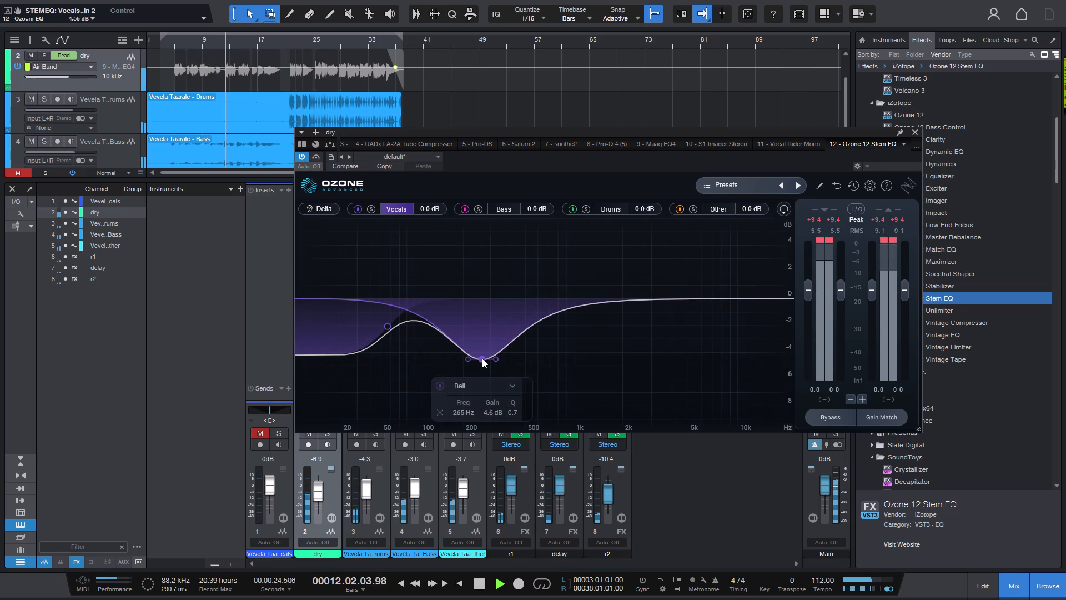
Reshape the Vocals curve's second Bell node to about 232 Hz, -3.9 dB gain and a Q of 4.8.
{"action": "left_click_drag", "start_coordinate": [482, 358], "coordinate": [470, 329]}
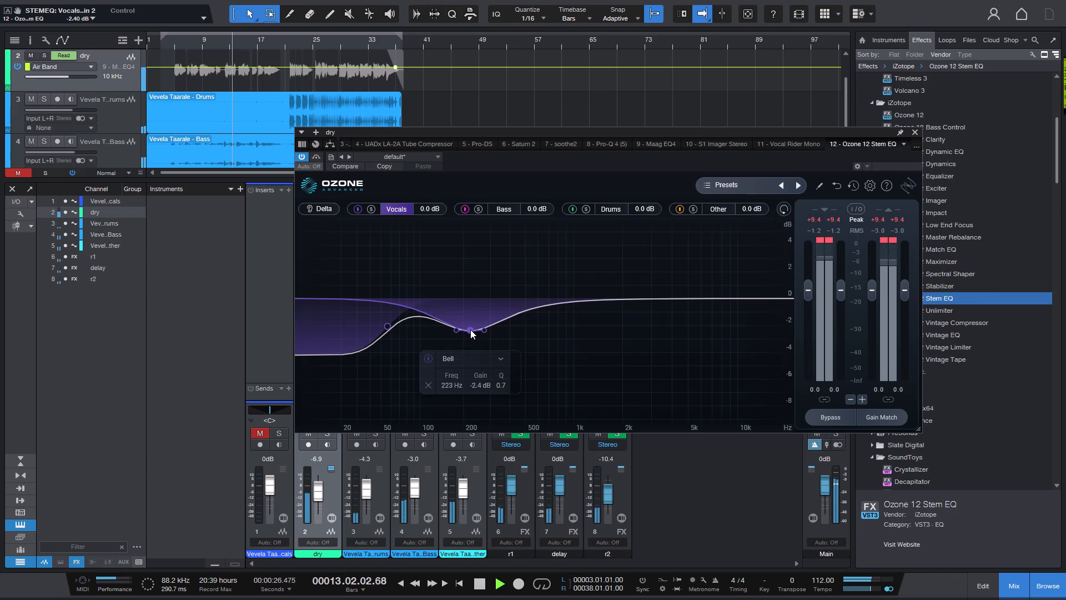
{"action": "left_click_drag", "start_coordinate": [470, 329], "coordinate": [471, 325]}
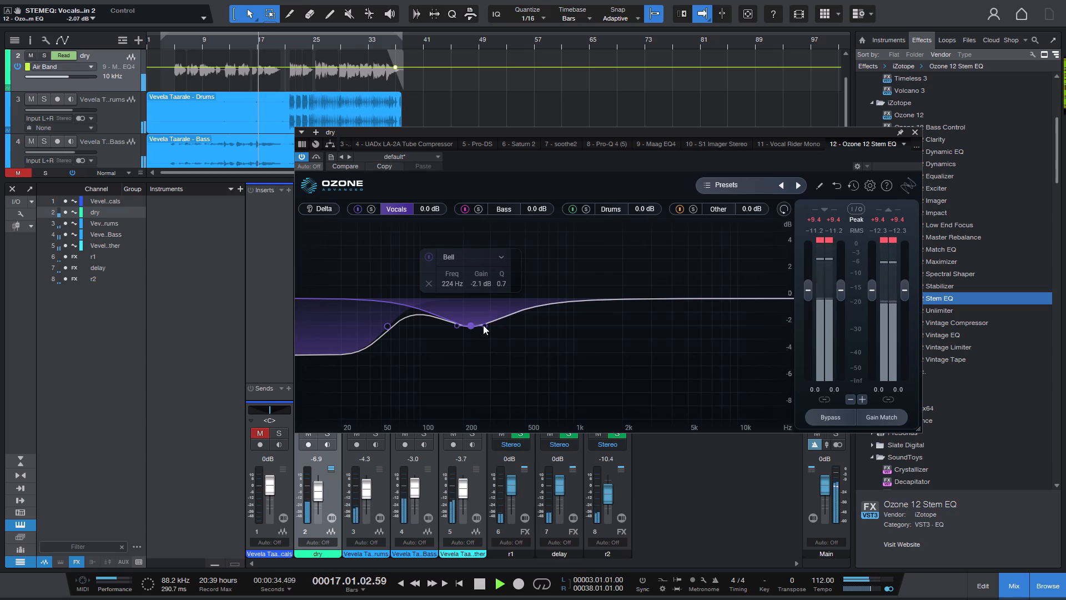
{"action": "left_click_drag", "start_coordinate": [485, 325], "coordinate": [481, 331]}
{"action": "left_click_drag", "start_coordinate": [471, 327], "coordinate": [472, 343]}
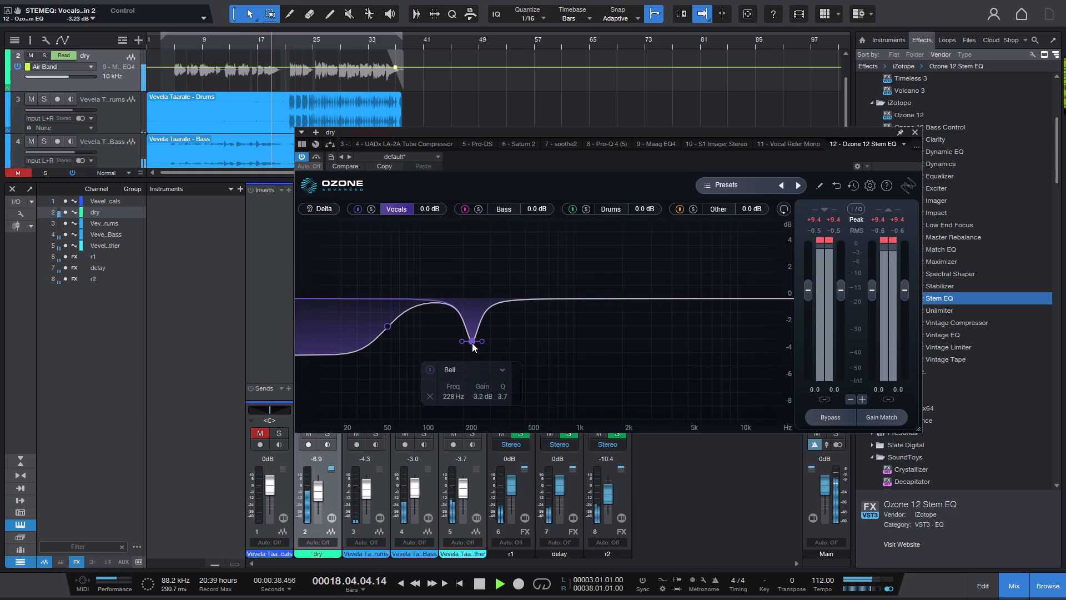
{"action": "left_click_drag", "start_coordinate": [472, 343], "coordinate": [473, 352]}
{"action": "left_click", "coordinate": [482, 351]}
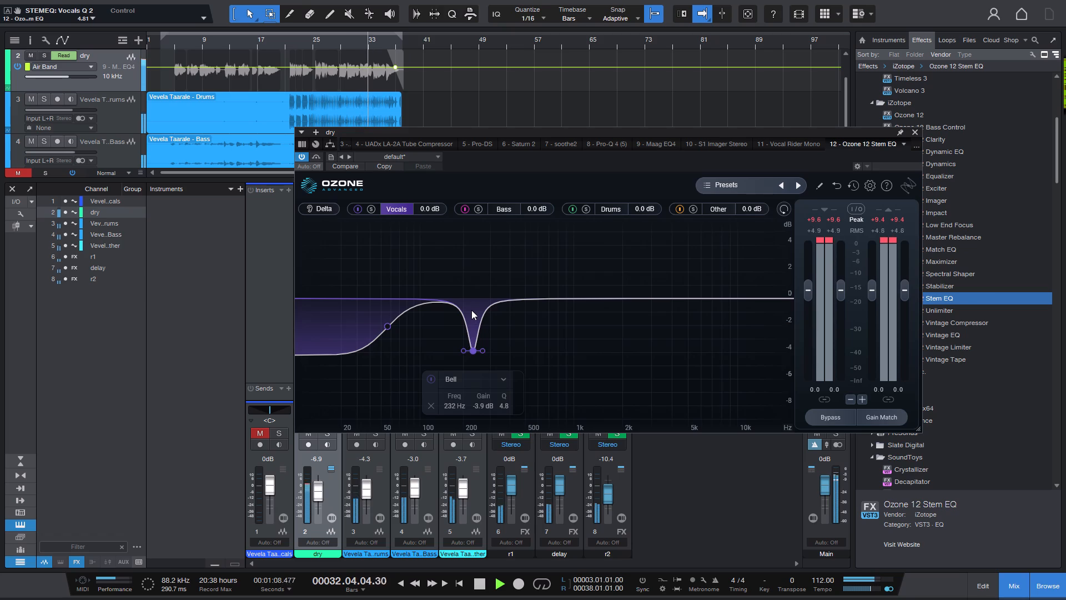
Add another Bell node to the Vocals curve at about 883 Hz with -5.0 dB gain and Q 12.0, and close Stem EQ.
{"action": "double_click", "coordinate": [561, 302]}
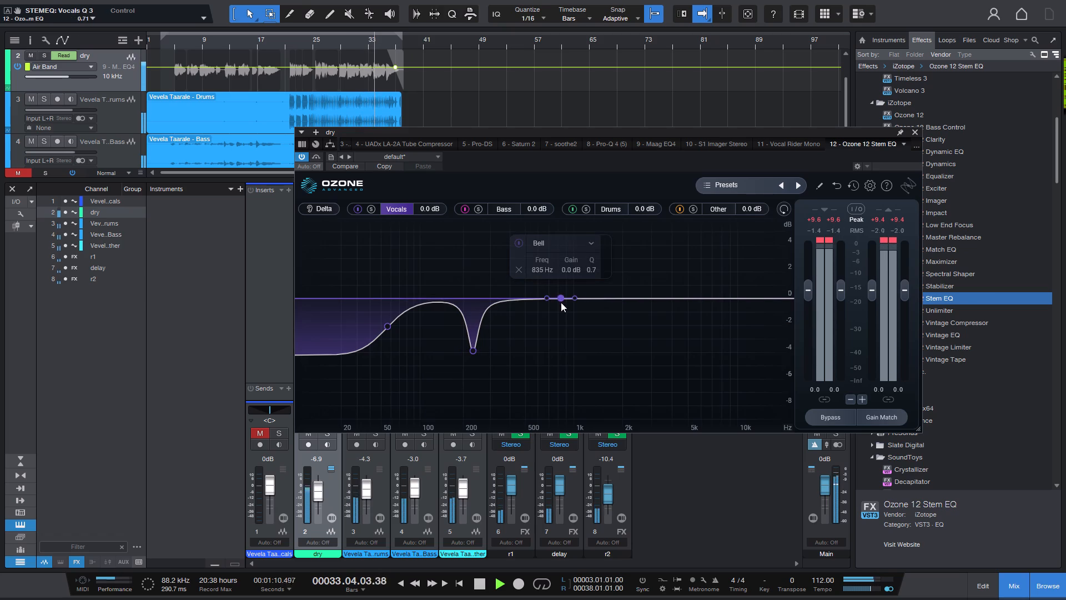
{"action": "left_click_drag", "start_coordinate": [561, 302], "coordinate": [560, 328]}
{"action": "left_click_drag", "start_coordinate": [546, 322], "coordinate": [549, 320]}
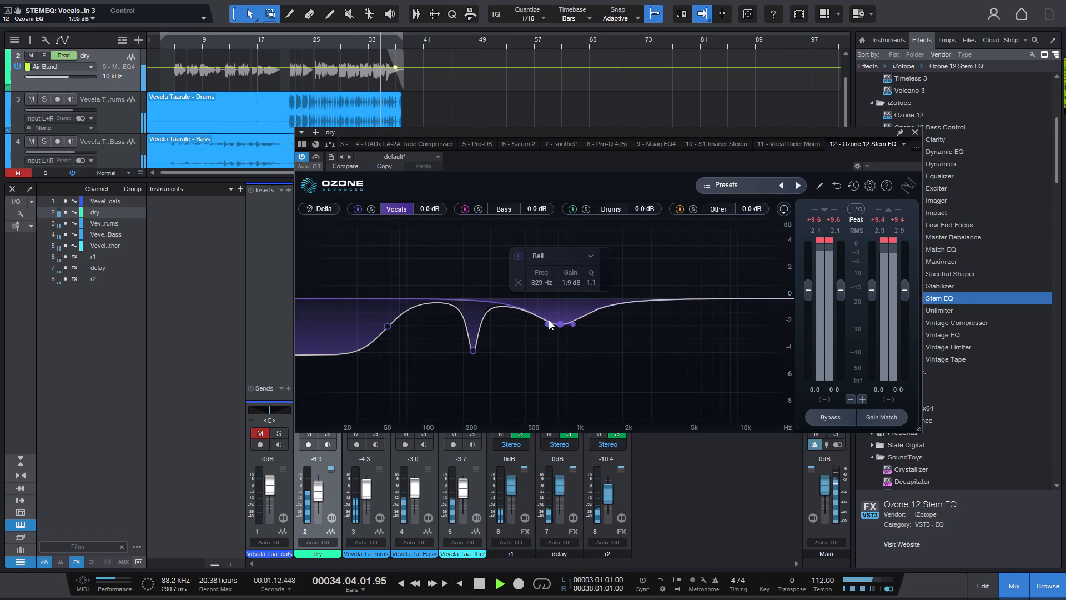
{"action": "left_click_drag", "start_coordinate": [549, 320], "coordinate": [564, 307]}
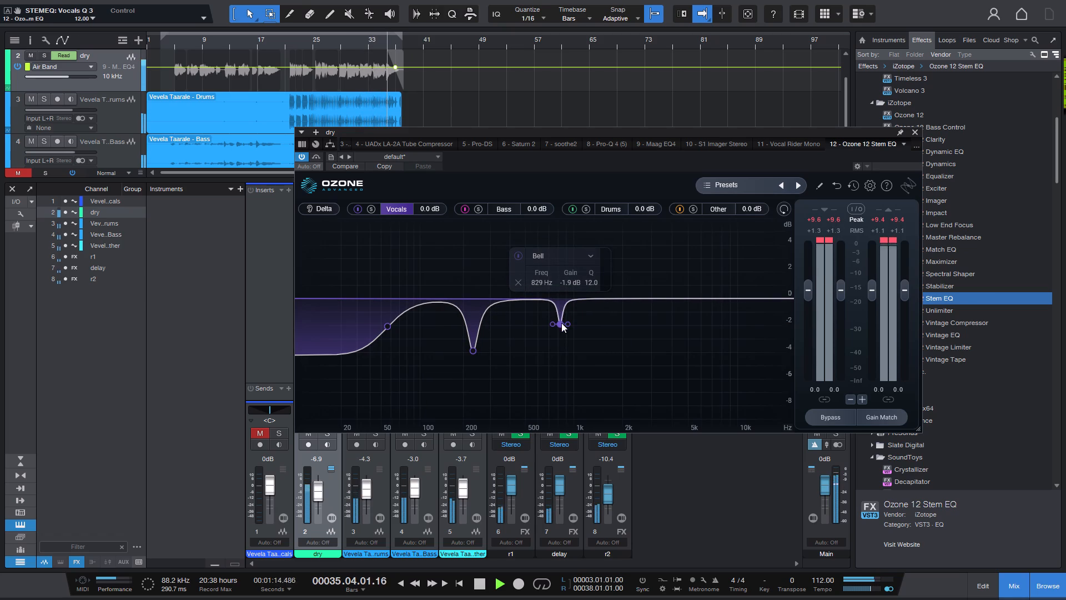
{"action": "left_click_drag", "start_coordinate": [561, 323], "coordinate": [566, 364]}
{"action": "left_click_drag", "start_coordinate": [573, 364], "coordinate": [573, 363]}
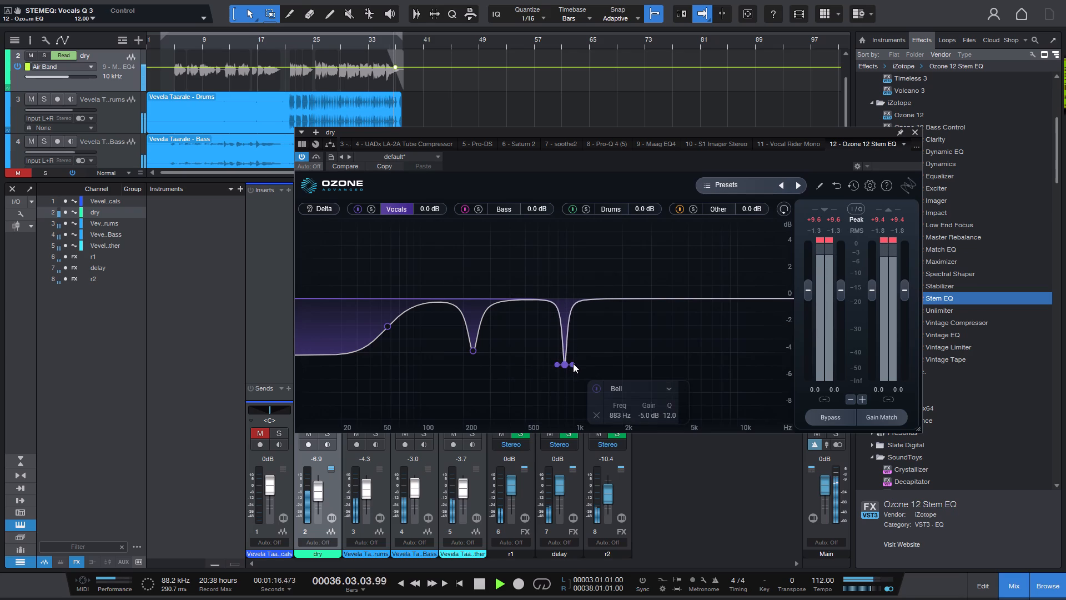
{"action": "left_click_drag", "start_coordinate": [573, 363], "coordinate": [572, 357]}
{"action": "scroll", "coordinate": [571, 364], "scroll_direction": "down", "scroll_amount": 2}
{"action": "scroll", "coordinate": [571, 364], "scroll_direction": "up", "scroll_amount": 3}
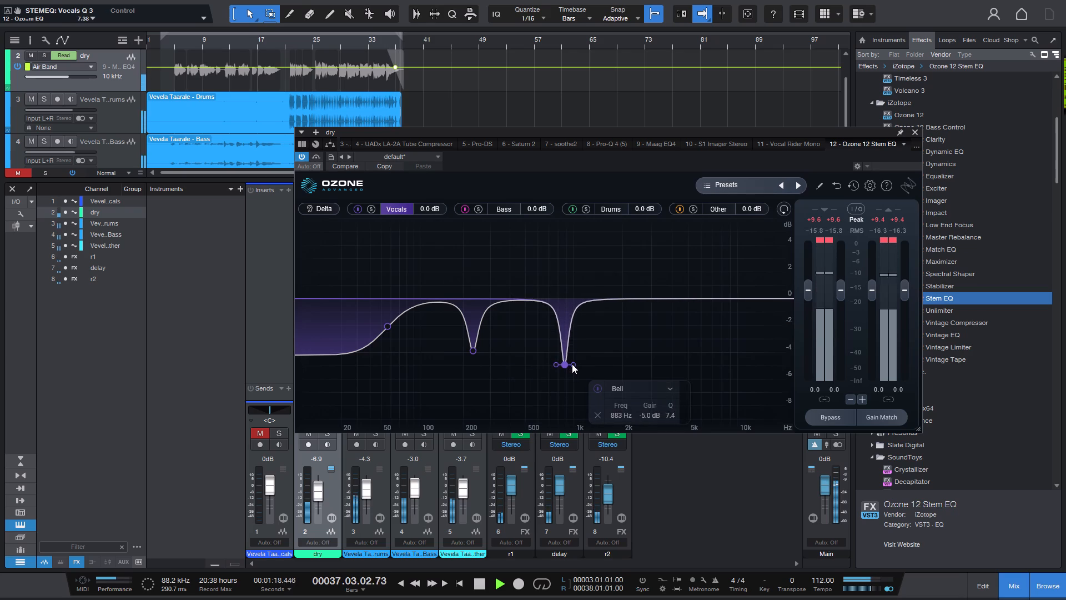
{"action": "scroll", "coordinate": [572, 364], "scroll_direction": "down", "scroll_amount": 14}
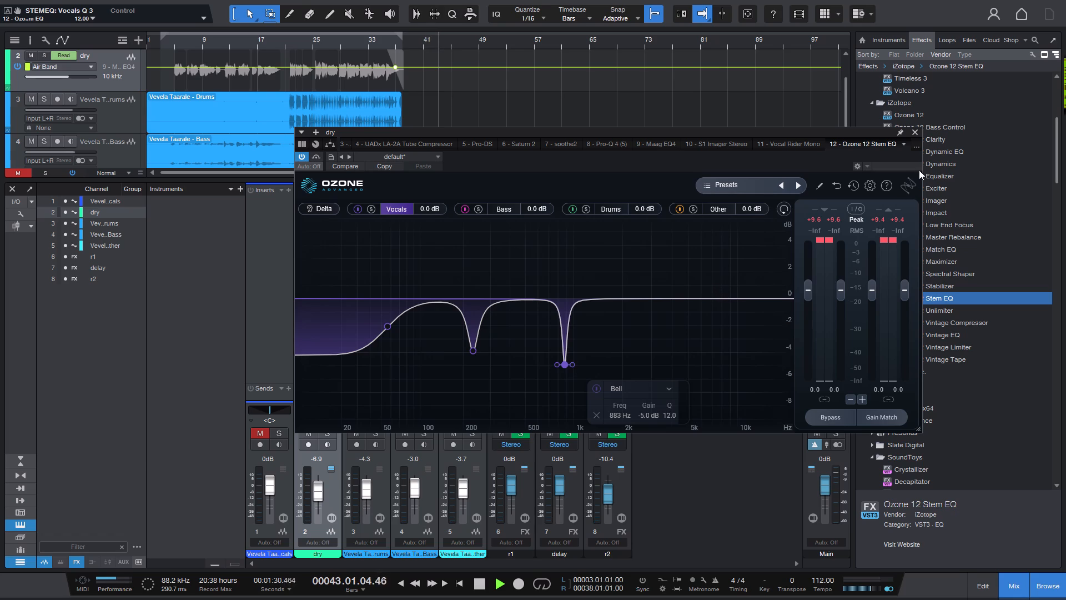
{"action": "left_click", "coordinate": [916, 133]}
Replay from bar 3 and check the low-cut band of the r2 channel's Pro-Q 4, closing the plug-in when done.
{"action": "key", "text": "1"}
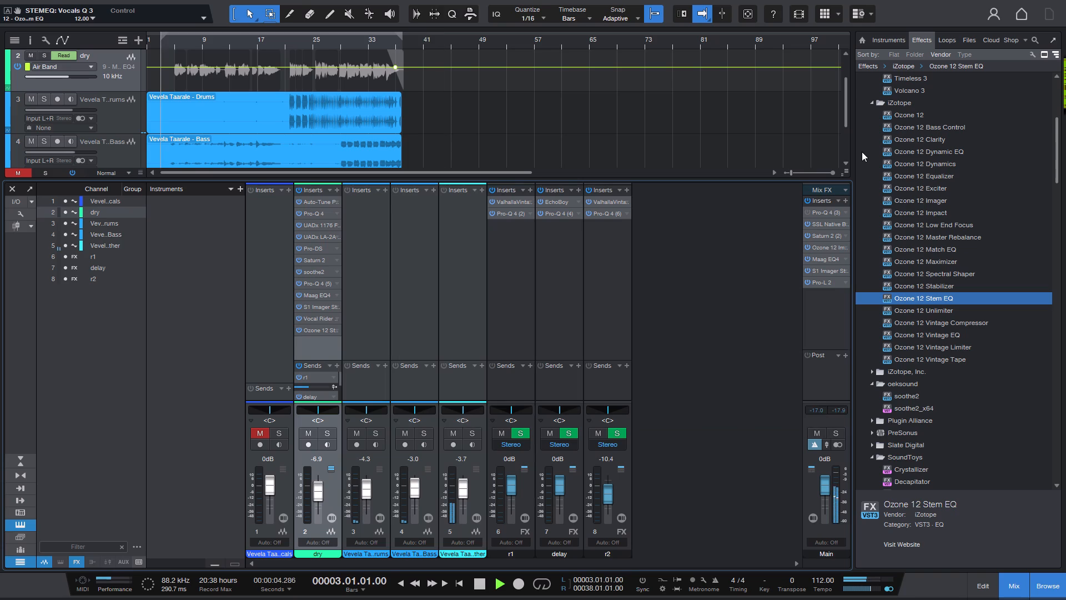
{"action": "left_click", "coordinate": [630, 218]}
{"action": "left_click", "coordinate": [633, 228]}
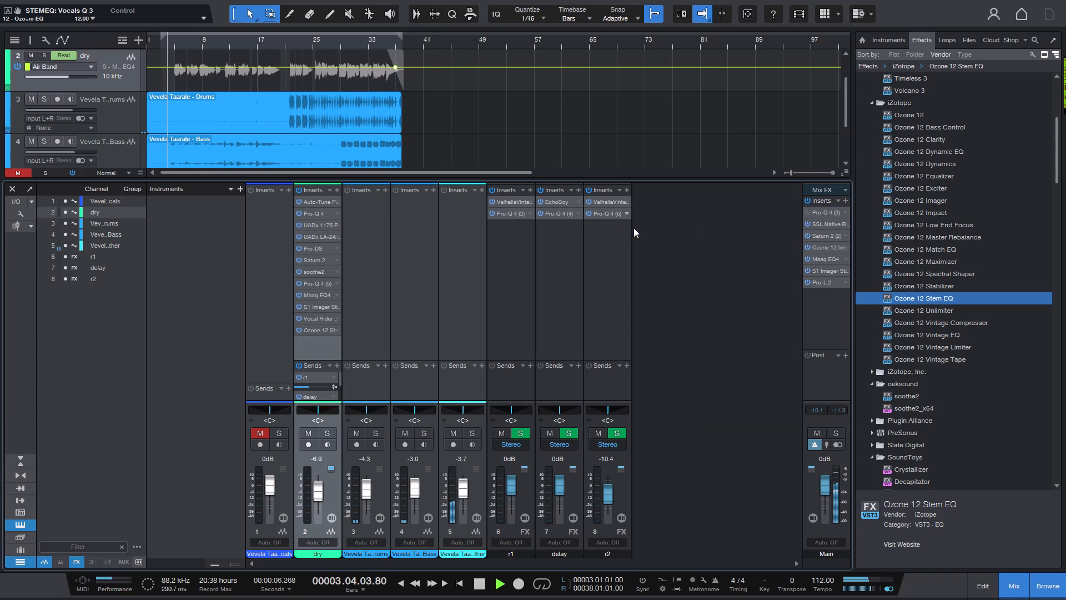
{"action": "left_click", "coordinate": [642, 247]}
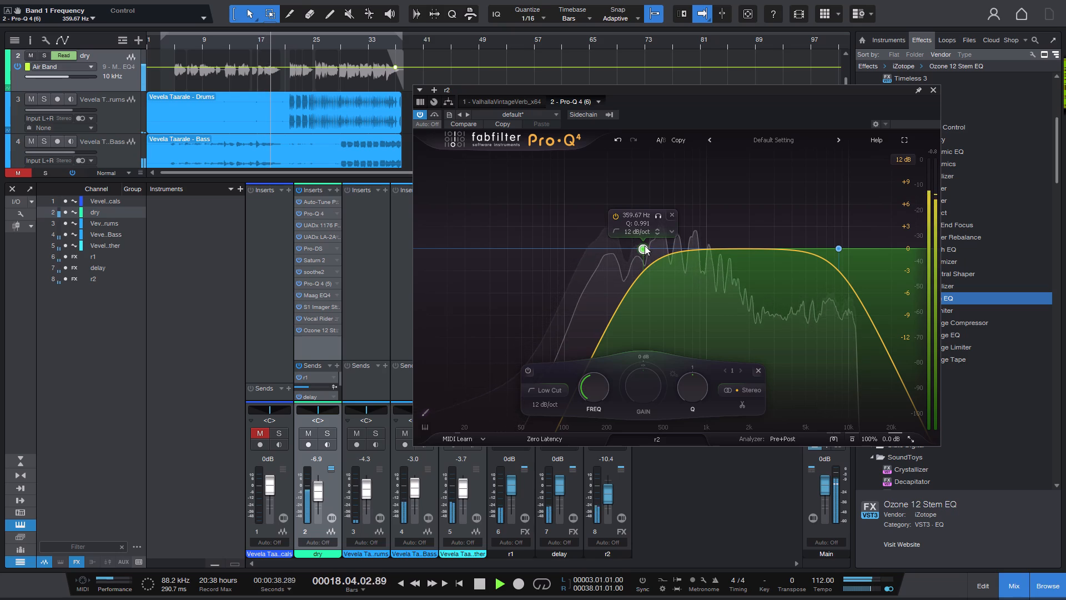
{"action": "left_click", "coordinate": [931, 93]}
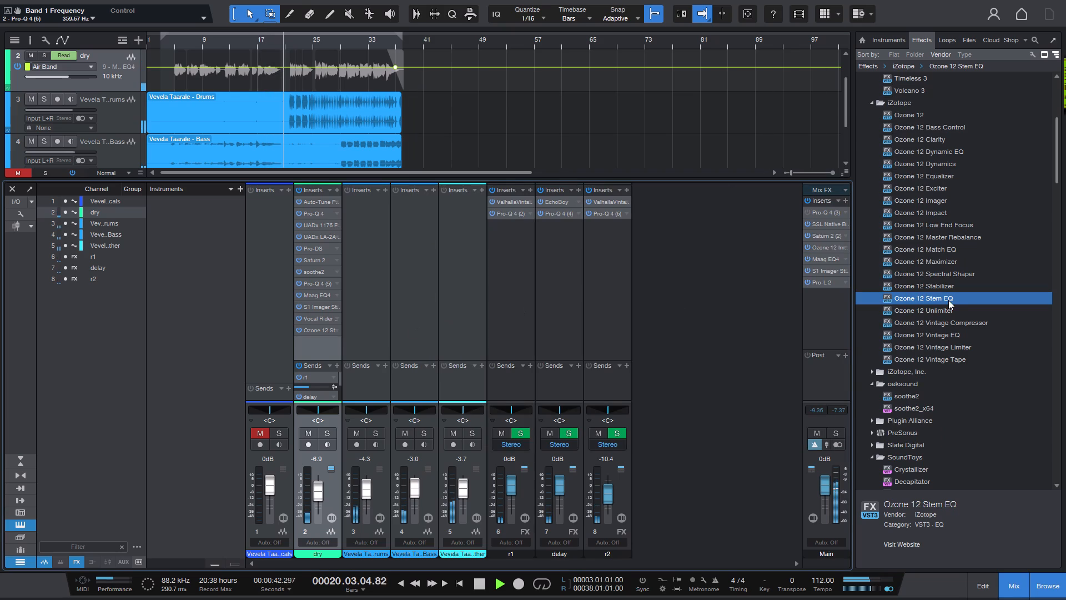
Insert Ozone 12 Master Rebalance last in the dry channel's inserts.
{"action": "left_click", "coordinate": [928, 252]}
{"action": "left_click", "coordinate": [927, 237]}
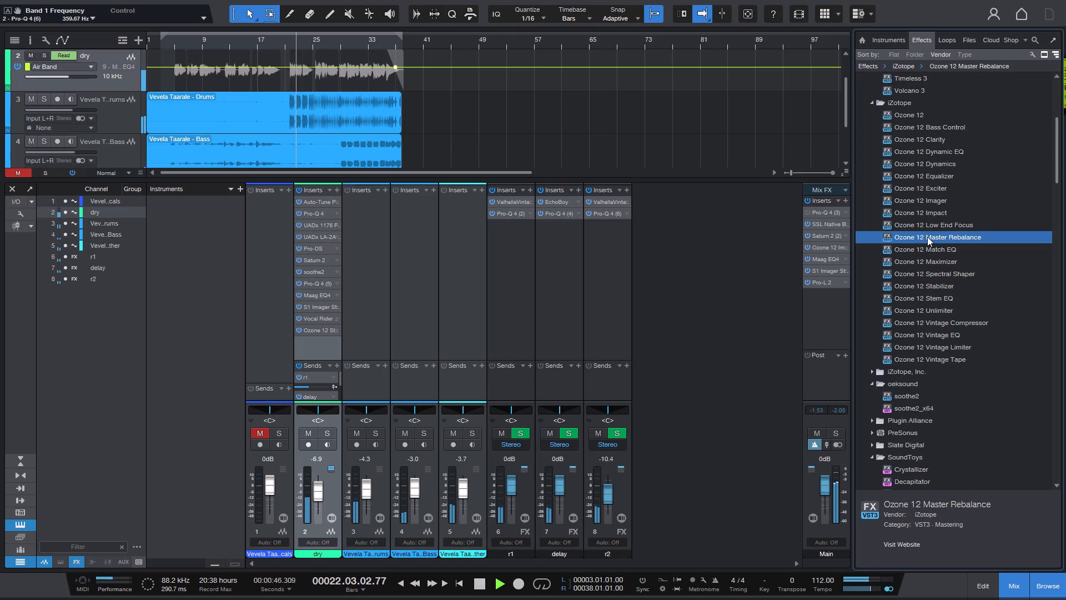
{"action": "left_click_drag", "start_coordinate": [927, 236], "coordinate": [325, 342]}
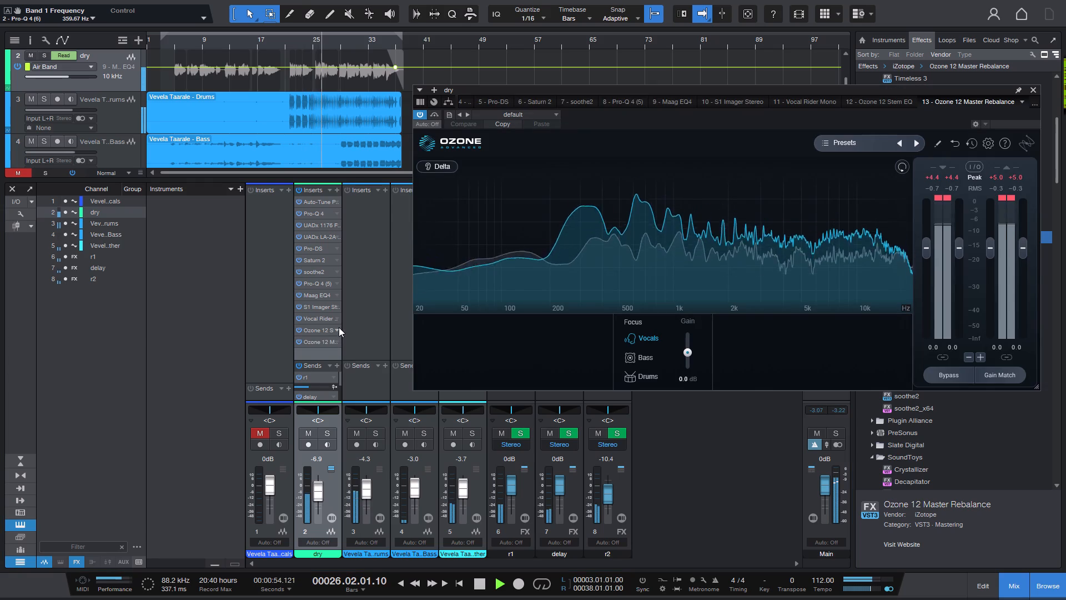
Remove Ozone 12 Stem EQ from the dry channel's inserts.
{"action": "left_click", "coordinate": [336, 329]}
{"action": "left_click", "coordinate": [362, 438]}
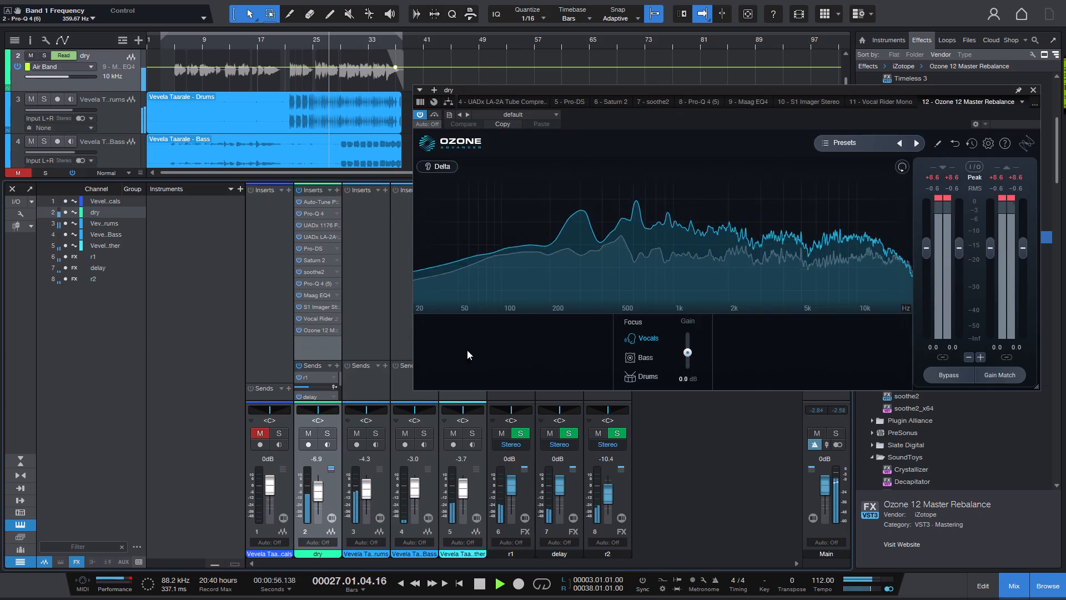
Move the Master Rebalance window clear of the effects list and raise its Vocals gain to about 2.4 dB.
{"action": "left_click_drag", "start_coordinate": [533, 89], "coordinate": [405, 188]}
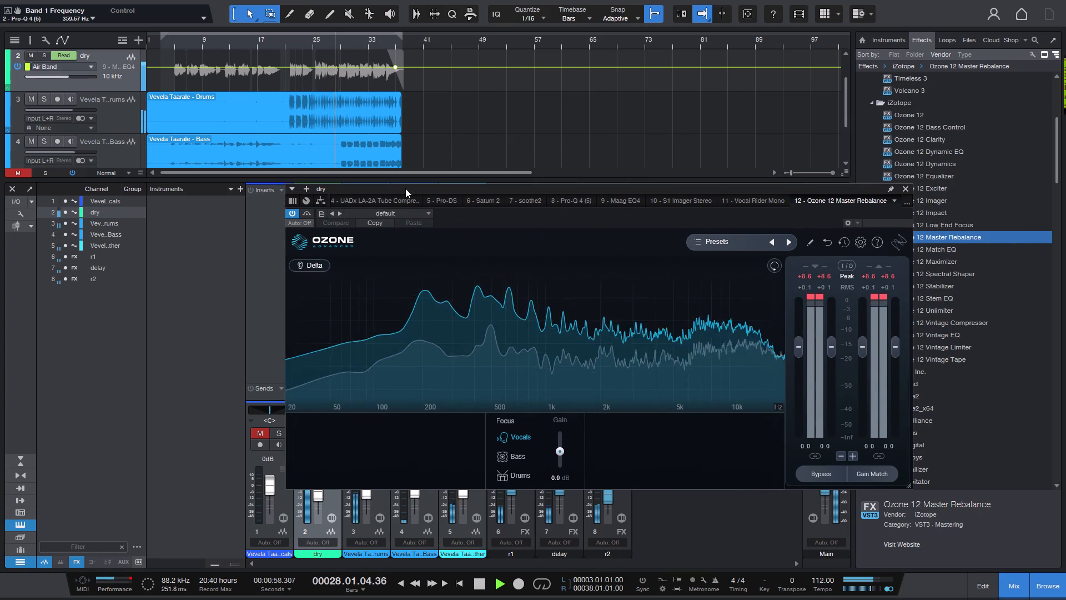
{"action": "left_click_drag", "start_coordinate": [405, 188], "coordinate": [407, 188]}
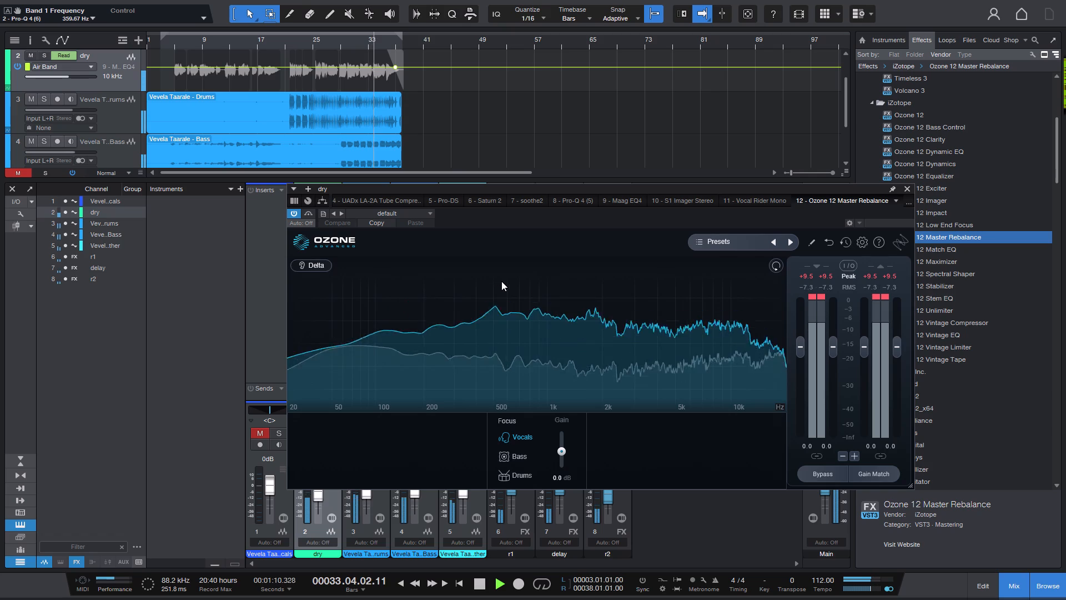
{"action": "left_click", "coordinate": [563, 449]}
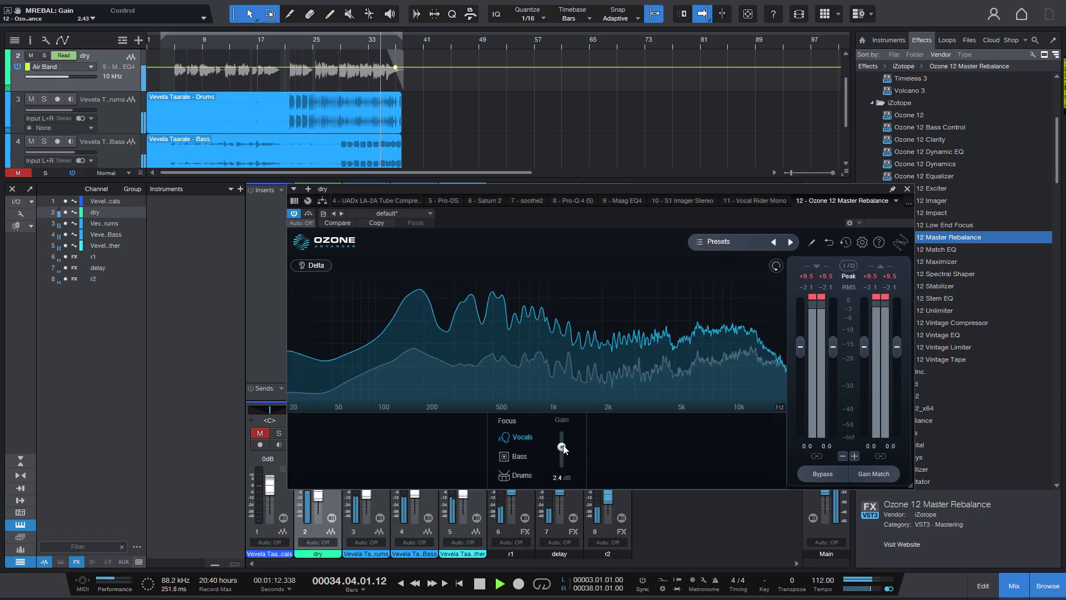
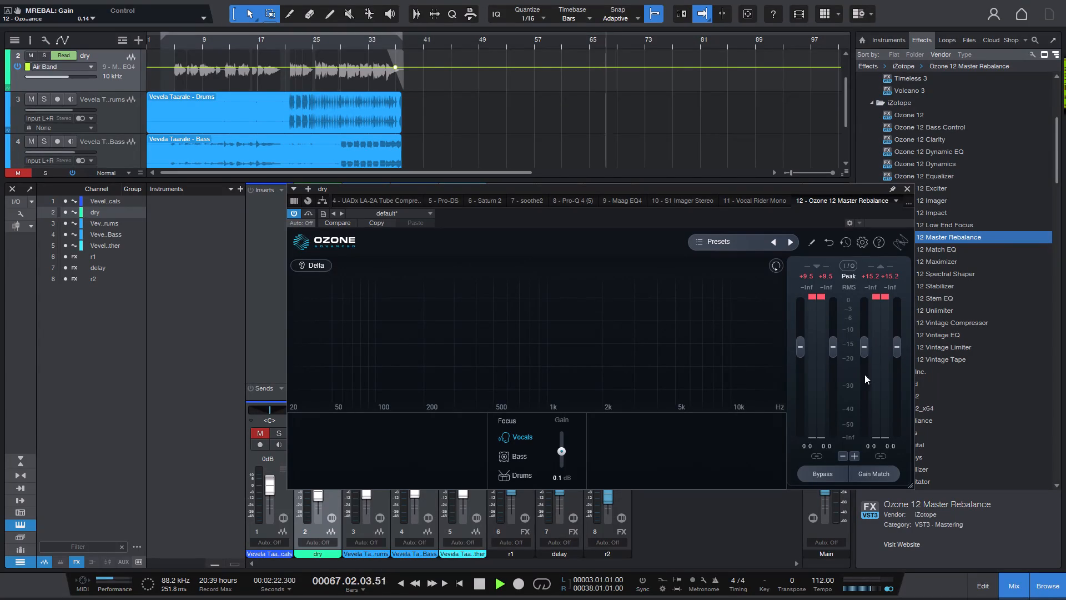
Replay from bar 3, set Master Rebalance's linked input gain to about -1.7 dB and close the plug-in.
{"action": "key", "text": "1"}
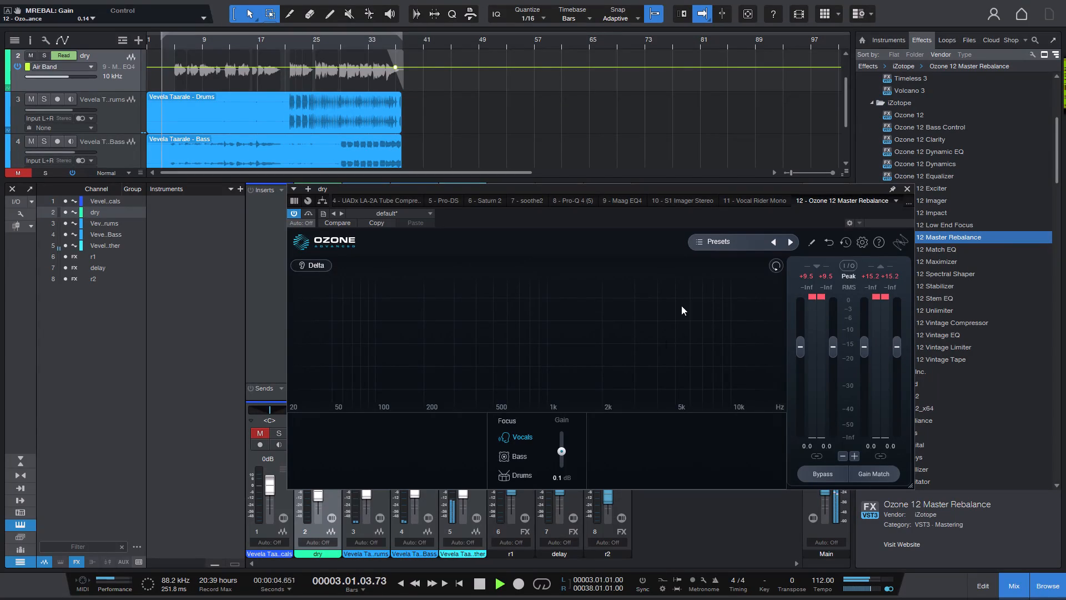
{"action": "left_click_drag", "start_coordinate": [804, 350], "coordinate": [803, 333]}
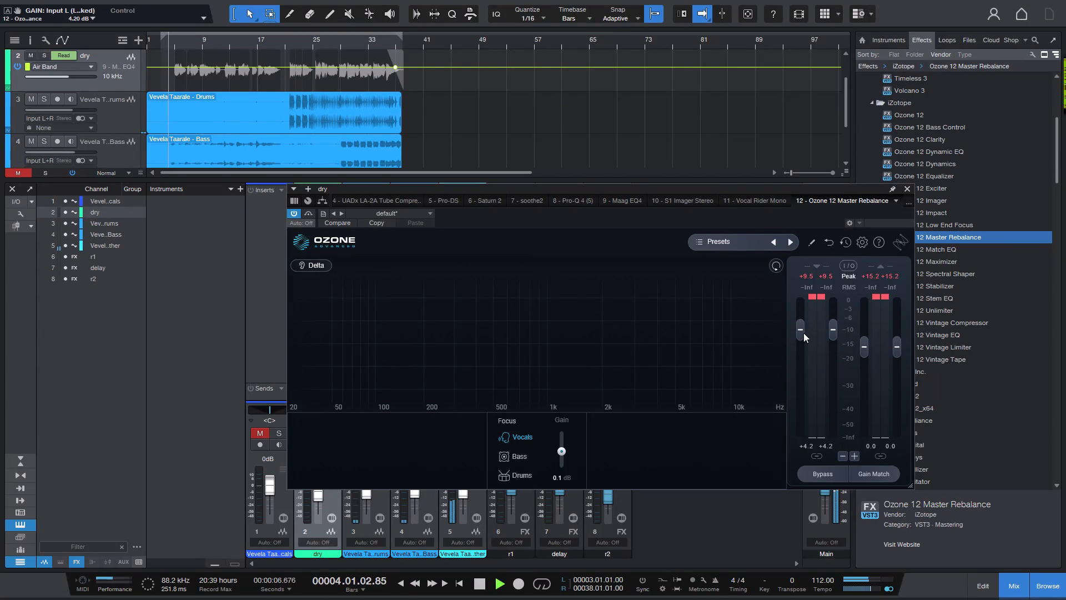
{"action": "left_click_drag", "start_coordinate": [803, 333], "coordinate": [804, 333]}
{"action": "right_click", "coordinate": [831, 336]}
{"action": "left_click_drag", "start_coordinate": [833, 332], "coordinate": [799, 332]}
{"action": "right_click_drag", "start_coordinate": [790, 324], "coordinate": [791, 324]}
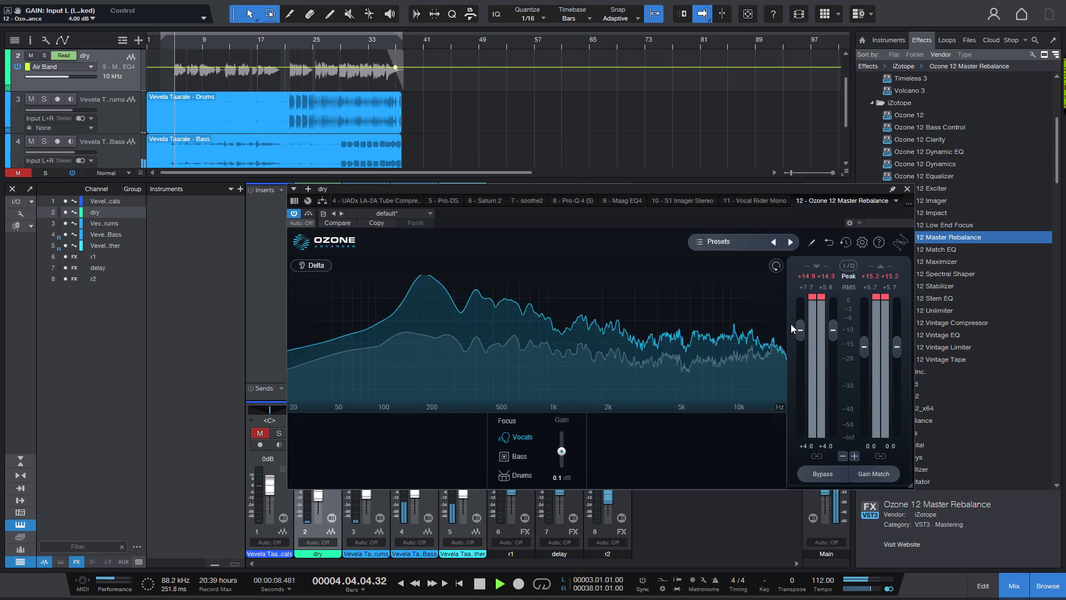
{"action": "right_click_drag", "start_coordinate": [791, 324], "coordinate": [841, 327]}
{"action": "left_click_drag", "start_coordinate": [886, 319], "coordinate": [808, 347]}
{"action": "left_click_drag", "start_coordinate": [819, 296], "coordinate": [809, 366]}
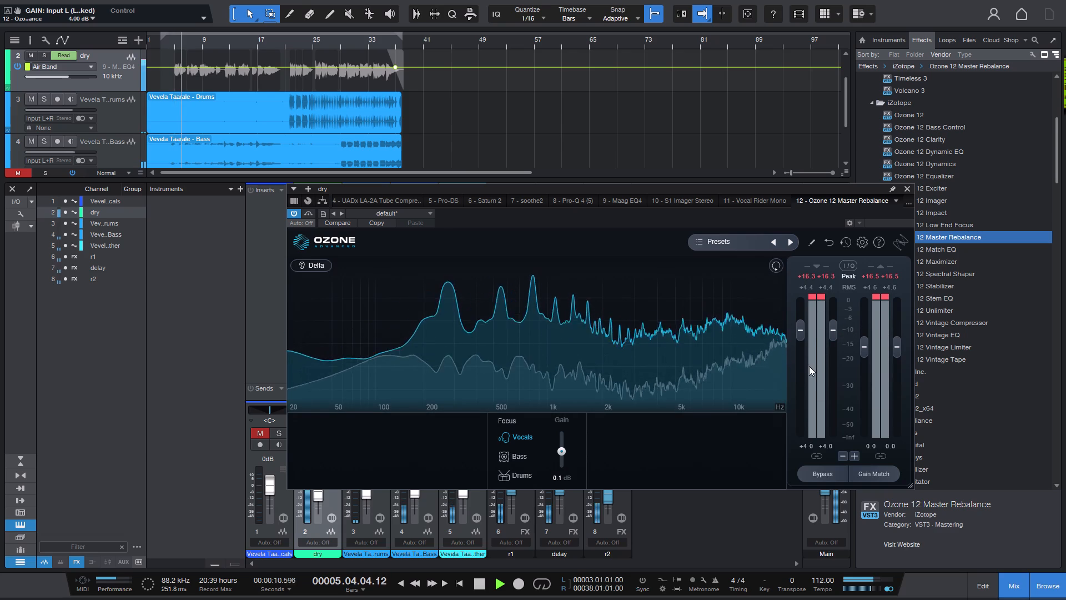
{"action": "left_click_drag", "start_coordinate": [809, 366], "coordinate": [808, 362]}
{"action": "left_click_drag", "start_coordinate": [803, 327], "coordinate": [805, 357]}
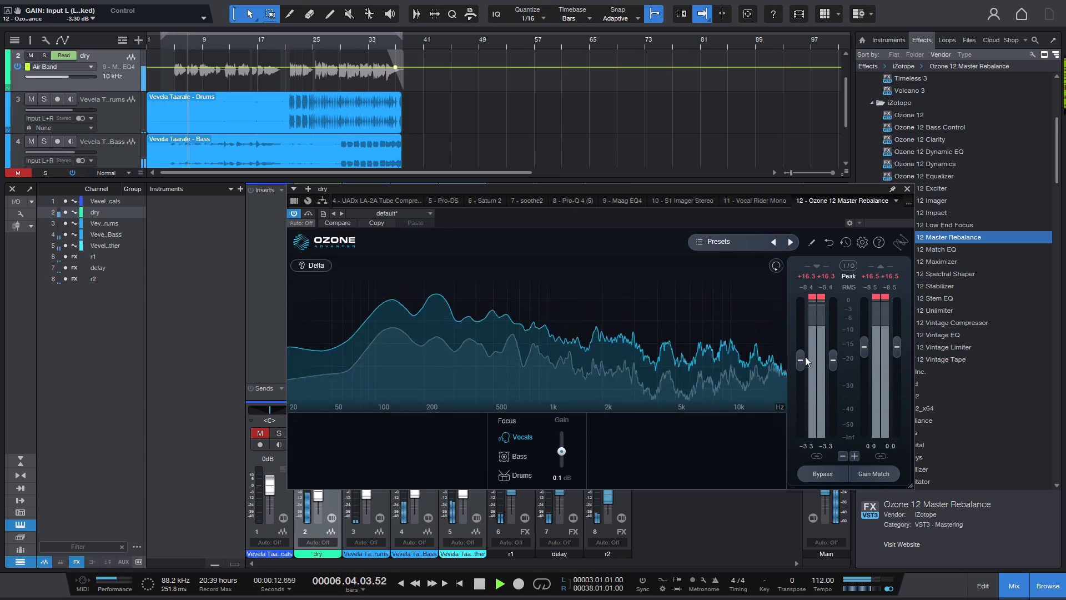
{"action": "left_click_drag", "start_coordinate": [805, 357], "coordinate": [807, 357]}
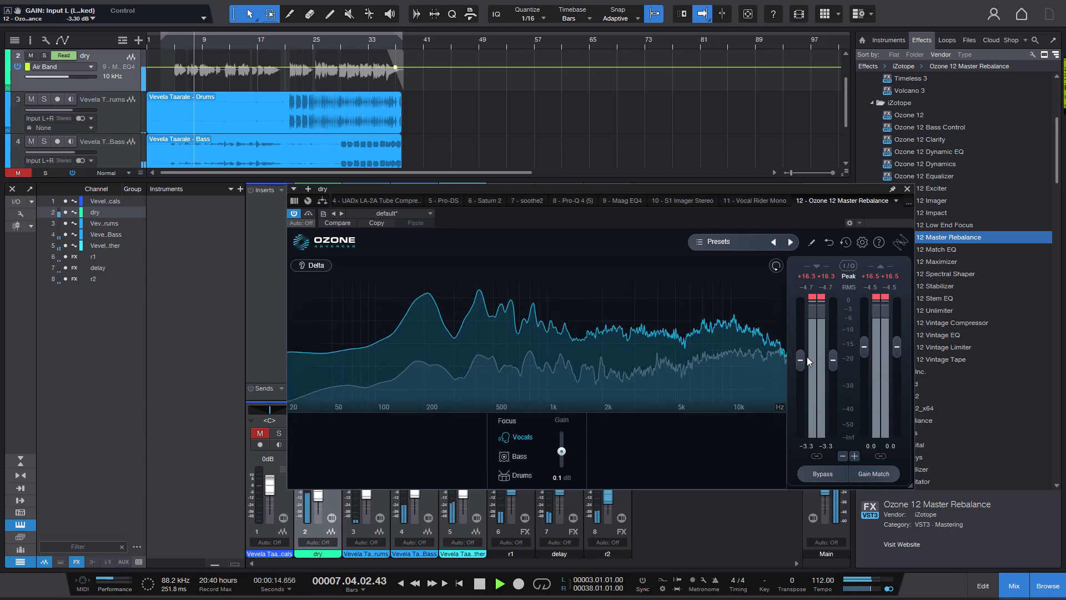
{"action": "left_click_drag", "start_coordinate": [807, 357], "coordinate": [808, 350]}
{"action": "left_click", "coordinate": [904, 192]}
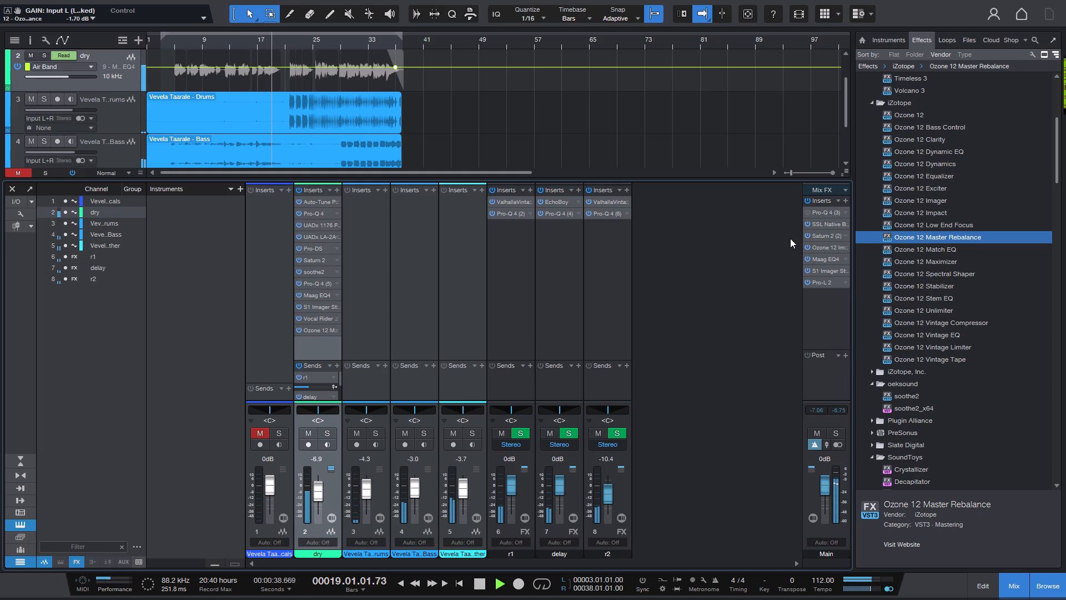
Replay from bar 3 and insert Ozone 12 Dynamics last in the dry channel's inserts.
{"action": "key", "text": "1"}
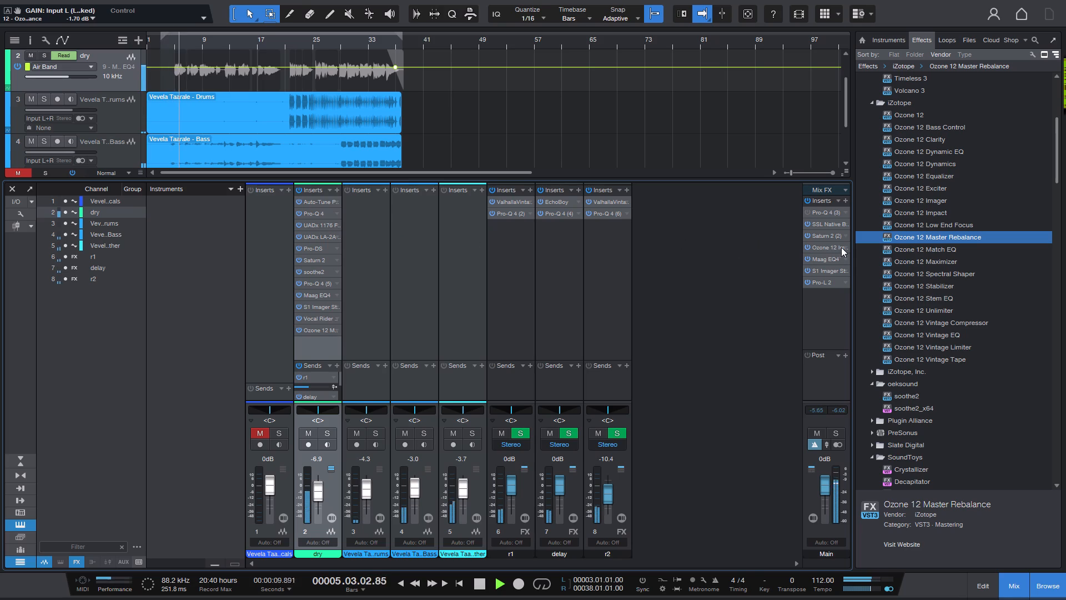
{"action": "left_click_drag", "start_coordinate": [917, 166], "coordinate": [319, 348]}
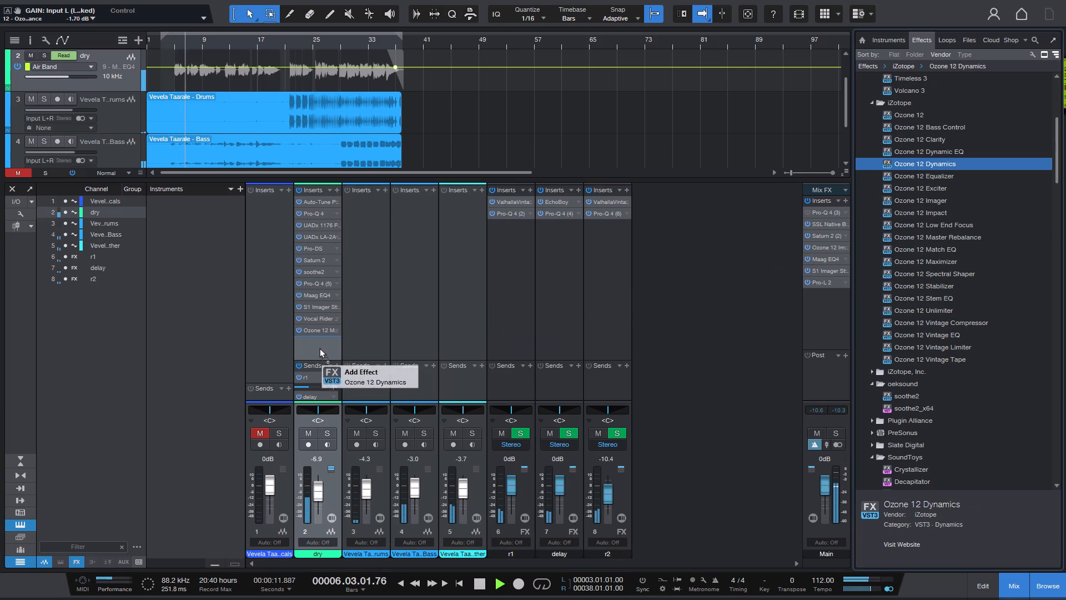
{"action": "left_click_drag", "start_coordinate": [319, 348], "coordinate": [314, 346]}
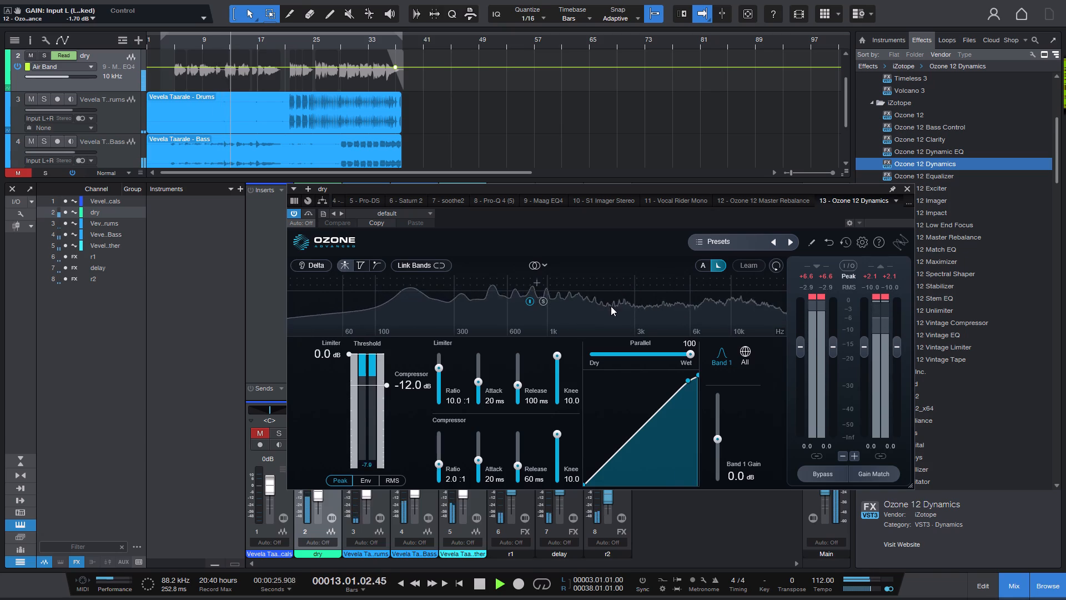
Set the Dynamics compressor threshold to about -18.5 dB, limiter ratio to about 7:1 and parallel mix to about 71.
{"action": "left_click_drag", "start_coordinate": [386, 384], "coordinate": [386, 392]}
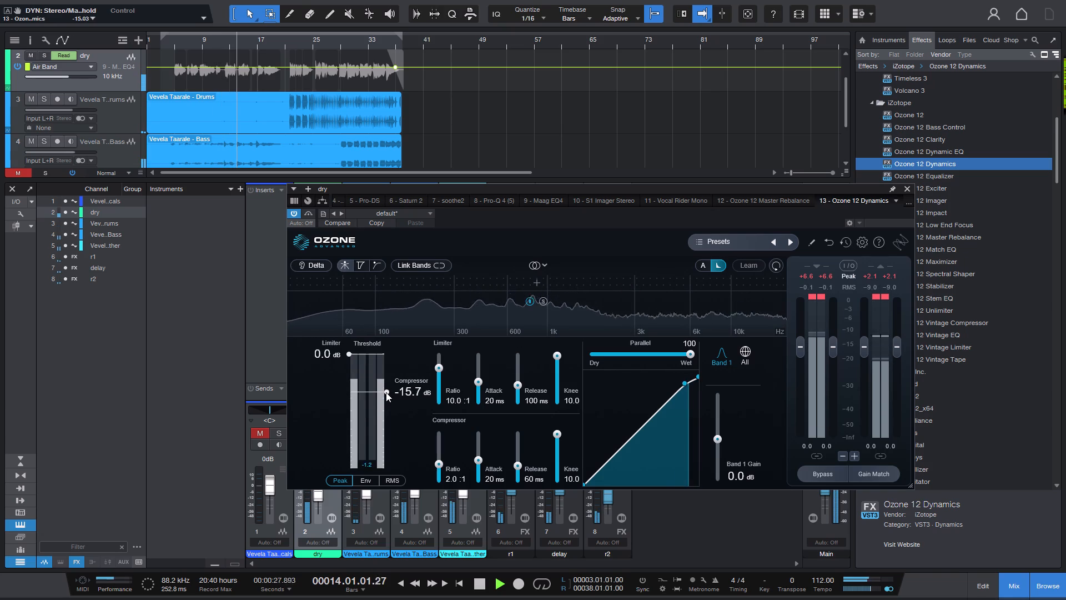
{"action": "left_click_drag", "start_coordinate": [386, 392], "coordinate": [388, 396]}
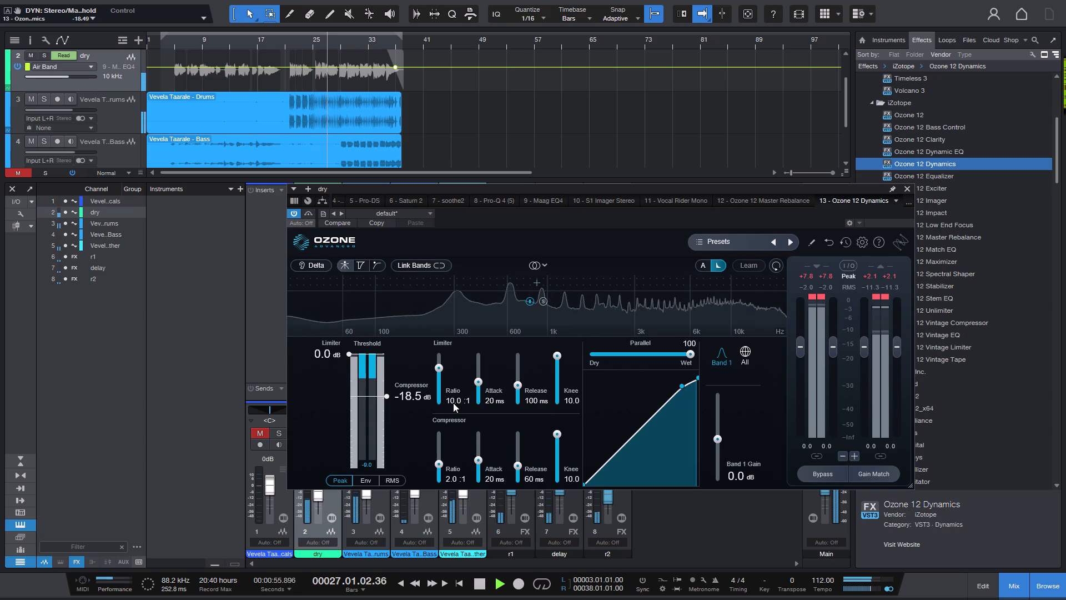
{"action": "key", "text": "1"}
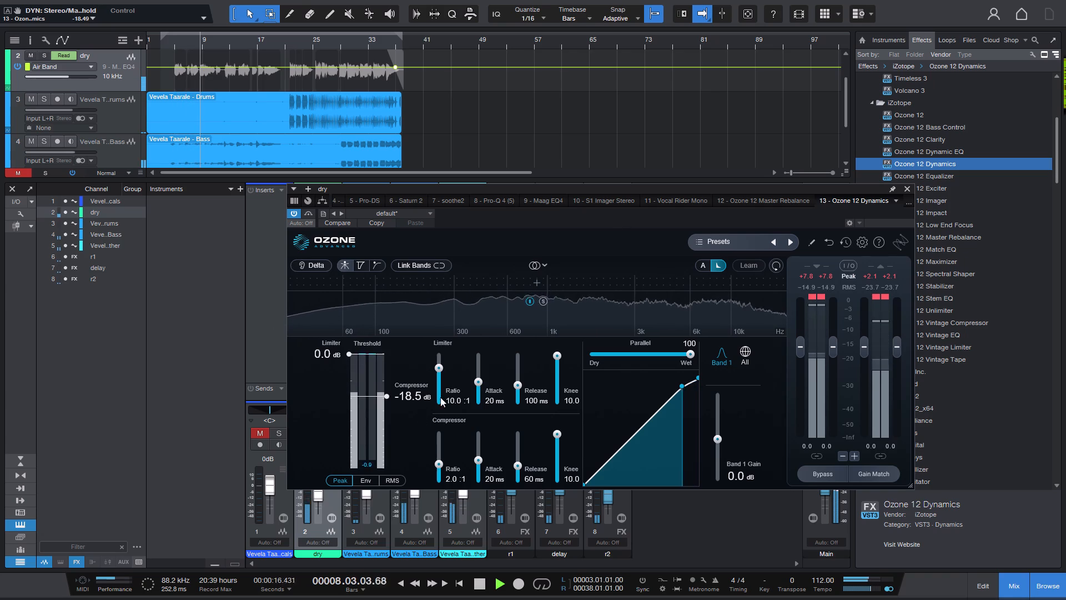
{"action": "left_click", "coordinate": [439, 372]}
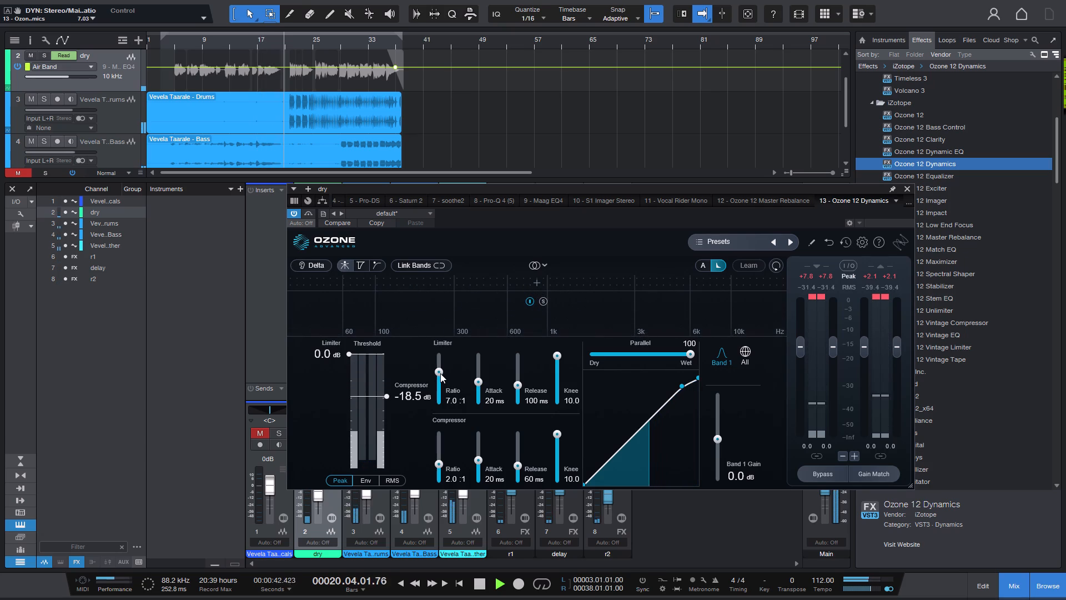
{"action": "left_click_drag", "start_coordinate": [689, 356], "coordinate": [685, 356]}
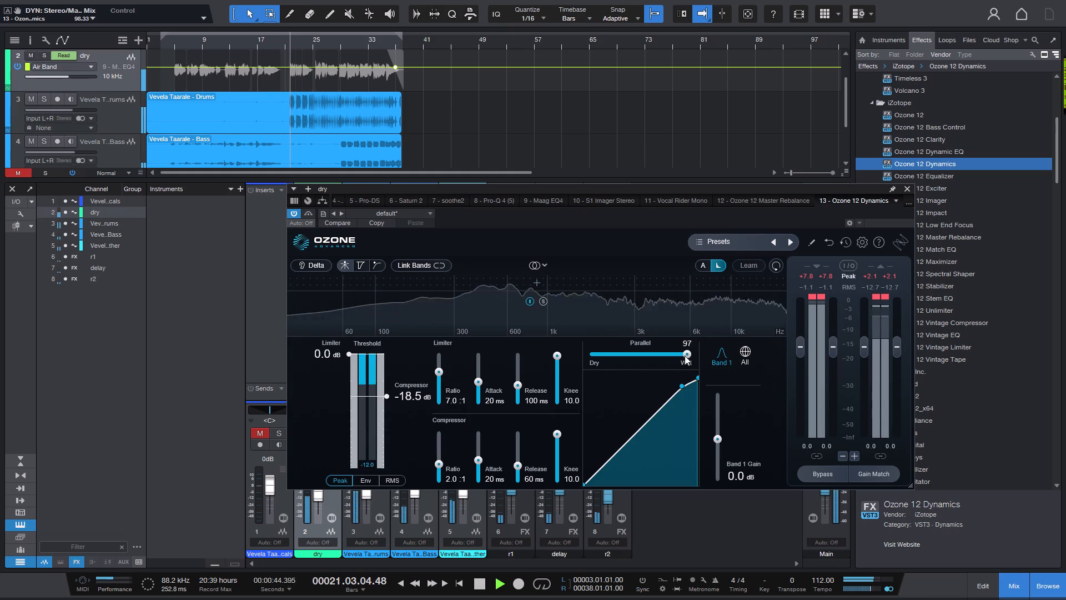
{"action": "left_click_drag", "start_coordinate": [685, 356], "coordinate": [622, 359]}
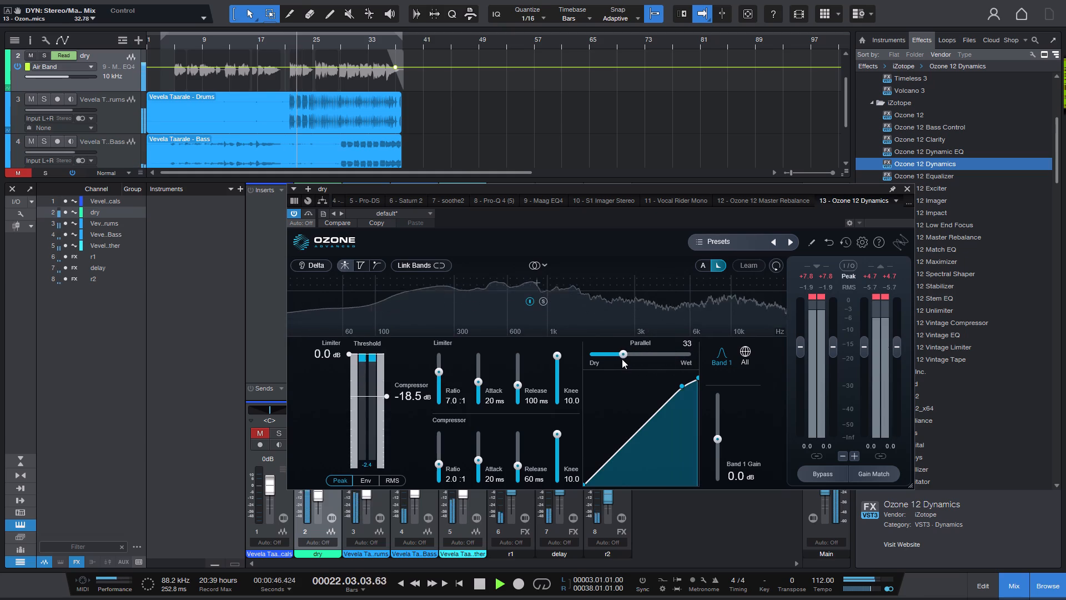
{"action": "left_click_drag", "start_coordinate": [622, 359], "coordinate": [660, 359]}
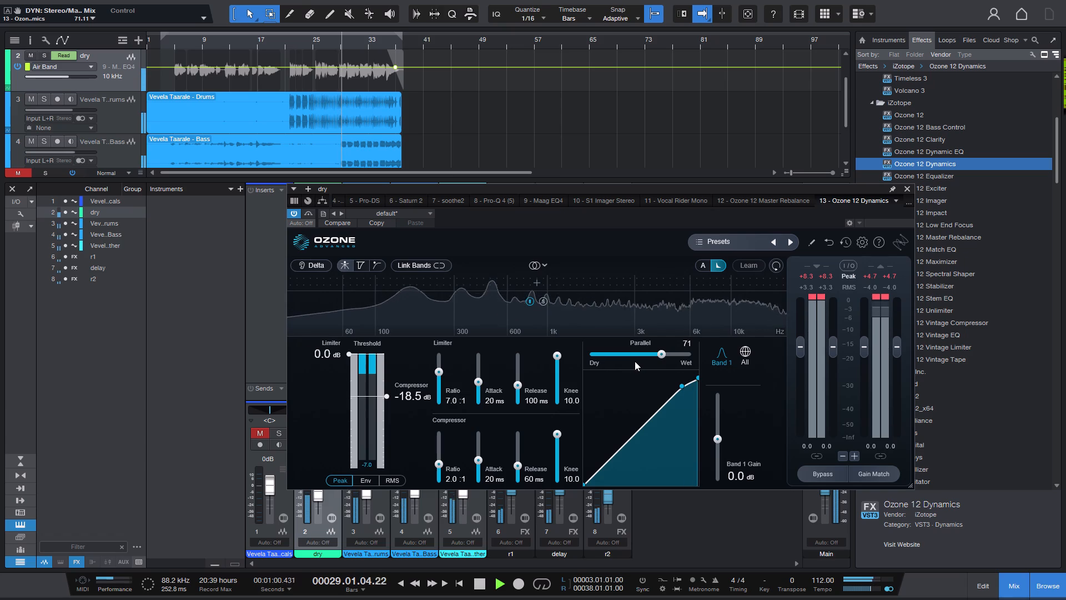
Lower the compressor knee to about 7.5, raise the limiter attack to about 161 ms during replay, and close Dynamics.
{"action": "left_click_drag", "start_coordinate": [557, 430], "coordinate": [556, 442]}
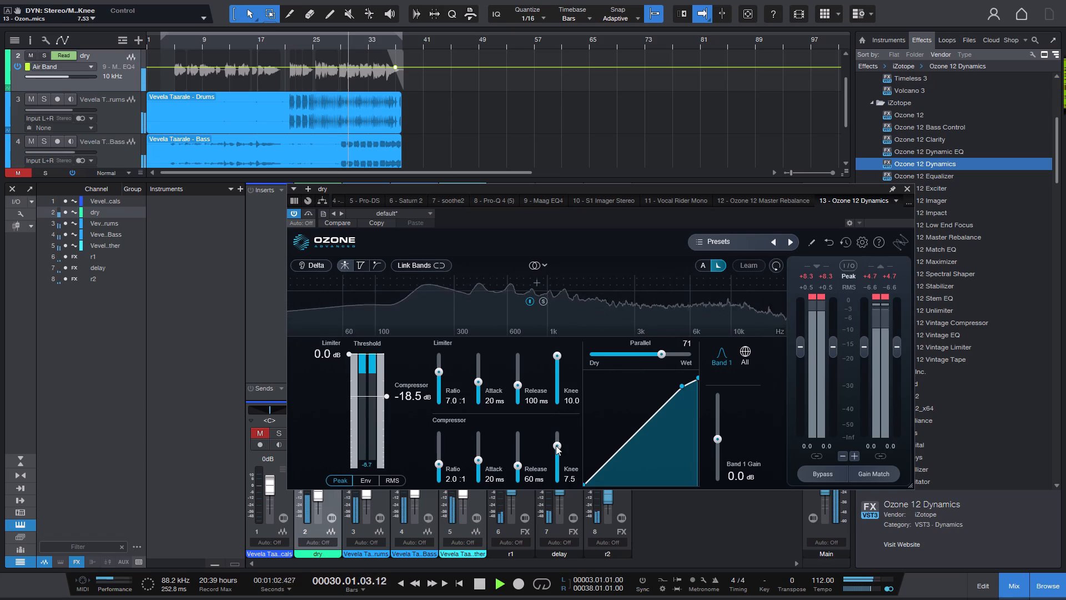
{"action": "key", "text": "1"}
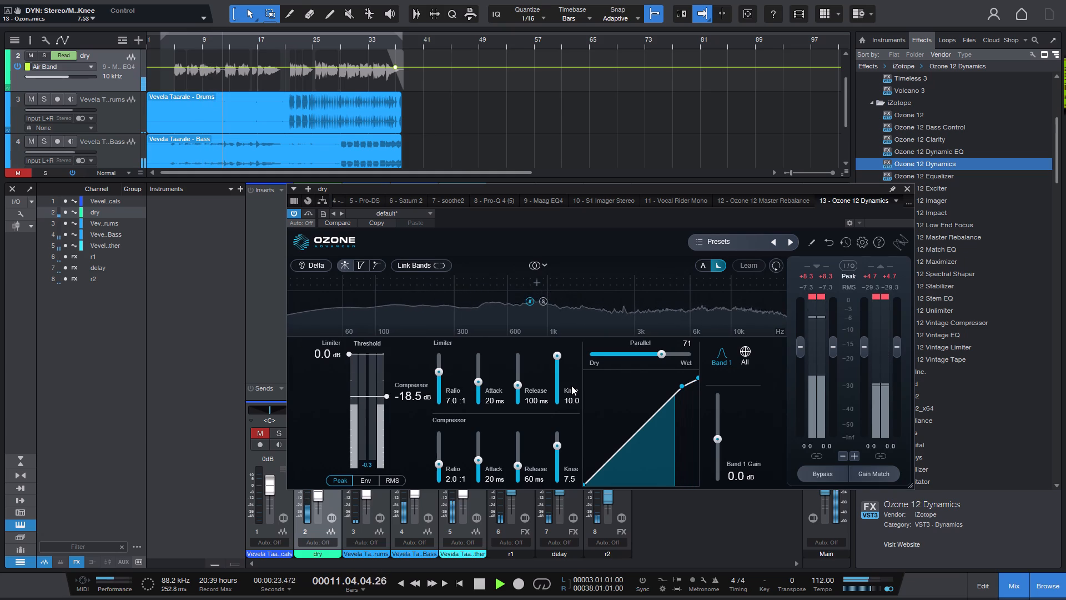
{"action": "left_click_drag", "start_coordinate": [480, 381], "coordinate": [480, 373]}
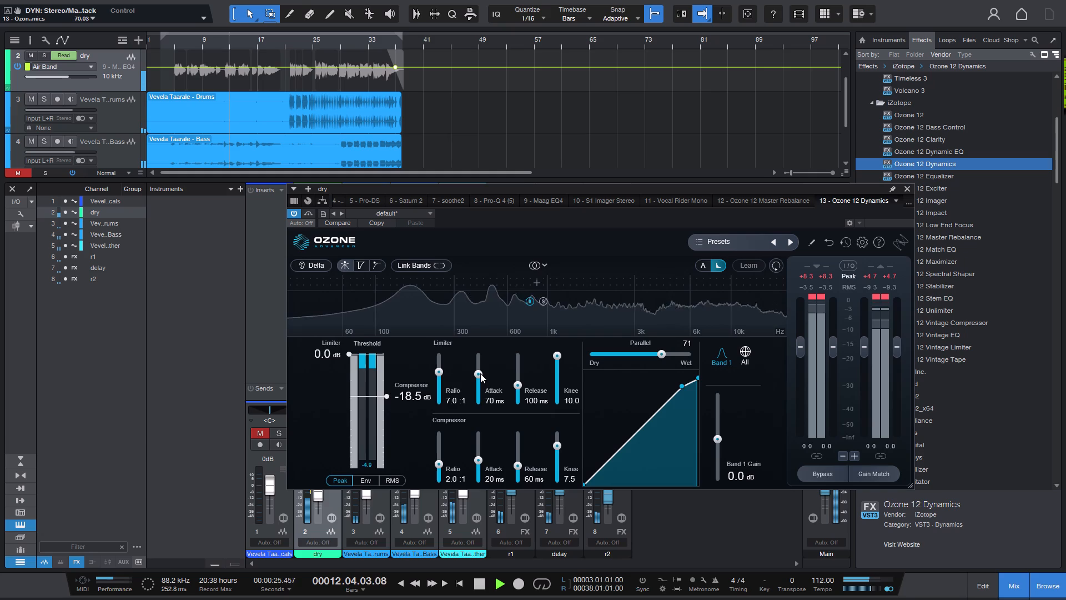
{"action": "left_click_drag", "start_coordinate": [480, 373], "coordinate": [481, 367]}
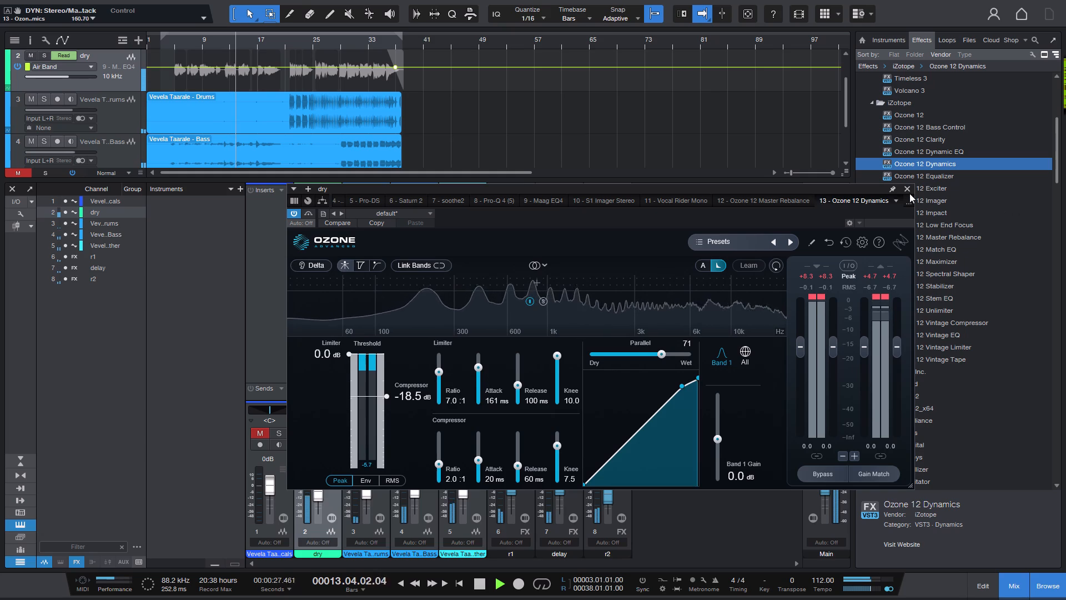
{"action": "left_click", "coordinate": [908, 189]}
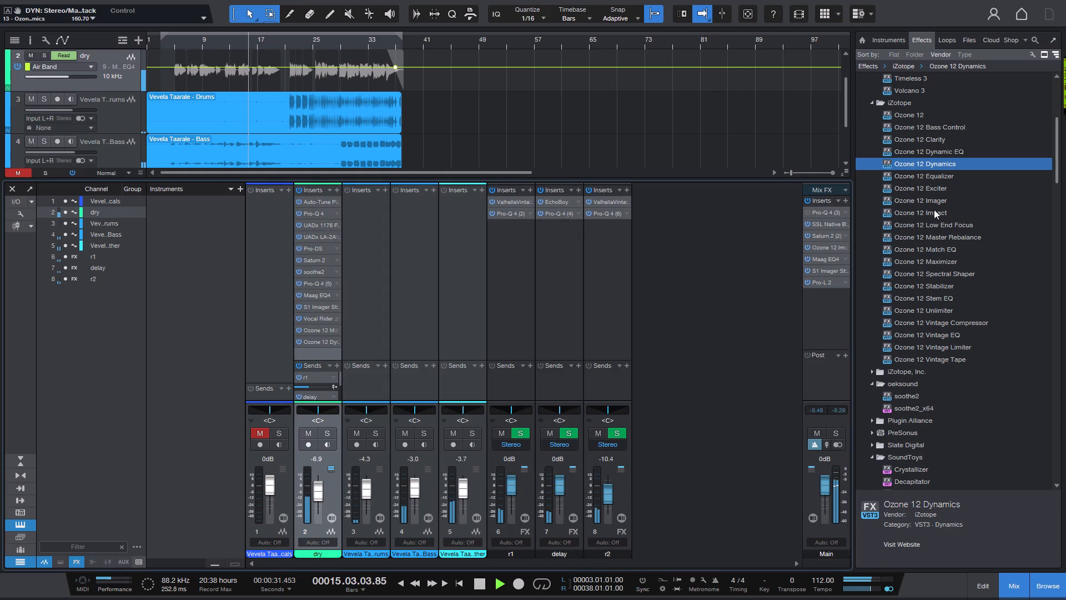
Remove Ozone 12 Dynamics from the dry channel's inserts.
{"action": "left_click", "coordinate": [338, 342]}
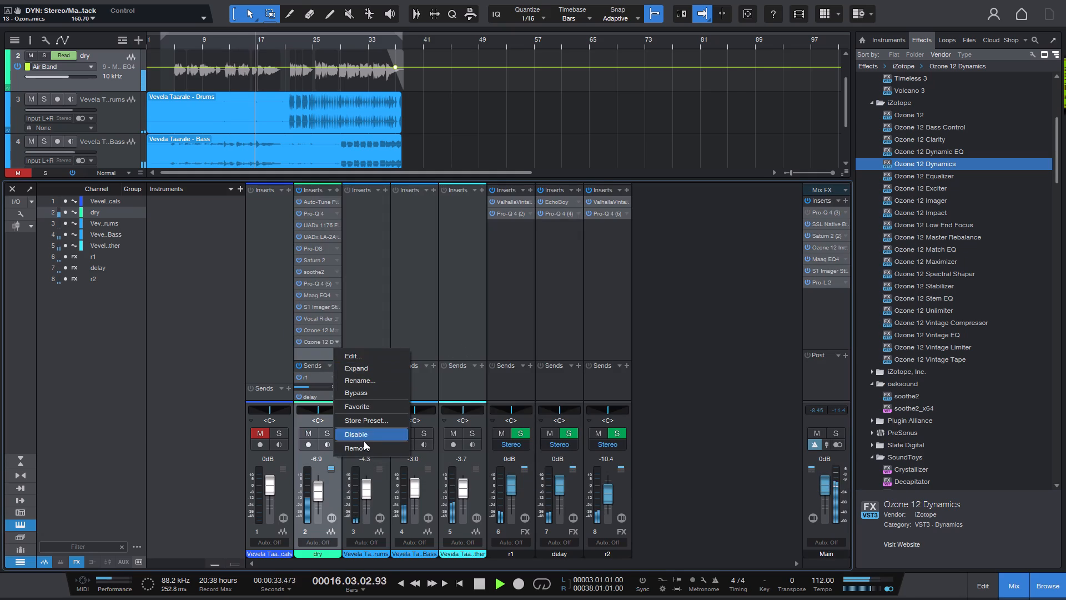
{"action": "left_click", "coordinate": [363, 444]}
Insert Ozone 12 Dynamic EQ last in the dry channel's inserts and switch it to Mid/Side processing.
{"action": "left_click_drag", "start_coordinate": [929, 152], "coordinate": [874, 177]}
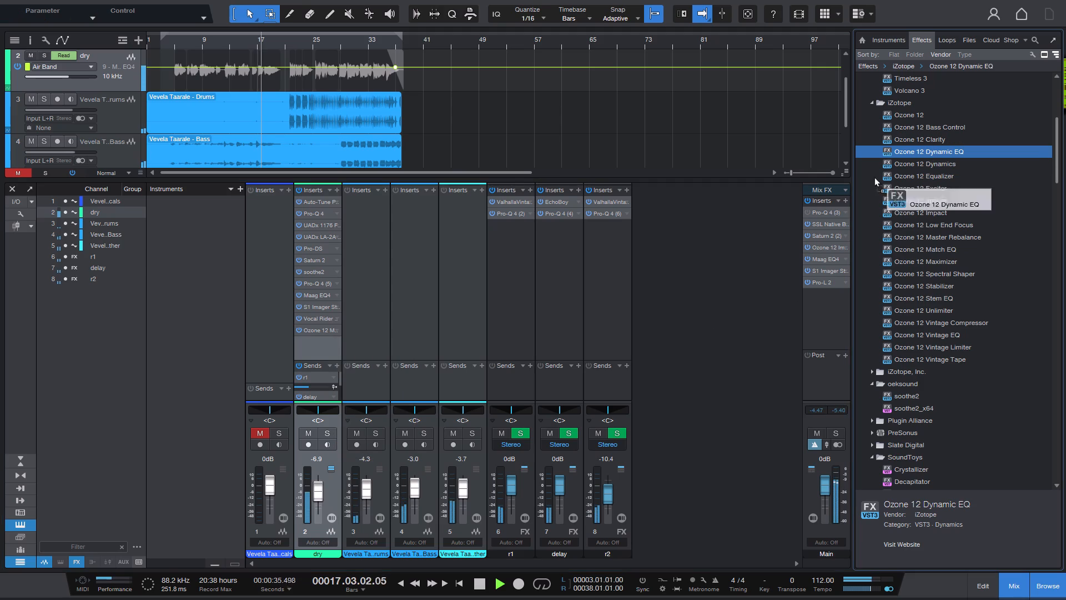
{"action": "left_click_drag", "start_coordinate": [874, 177], "coordinate": [322, 341]}
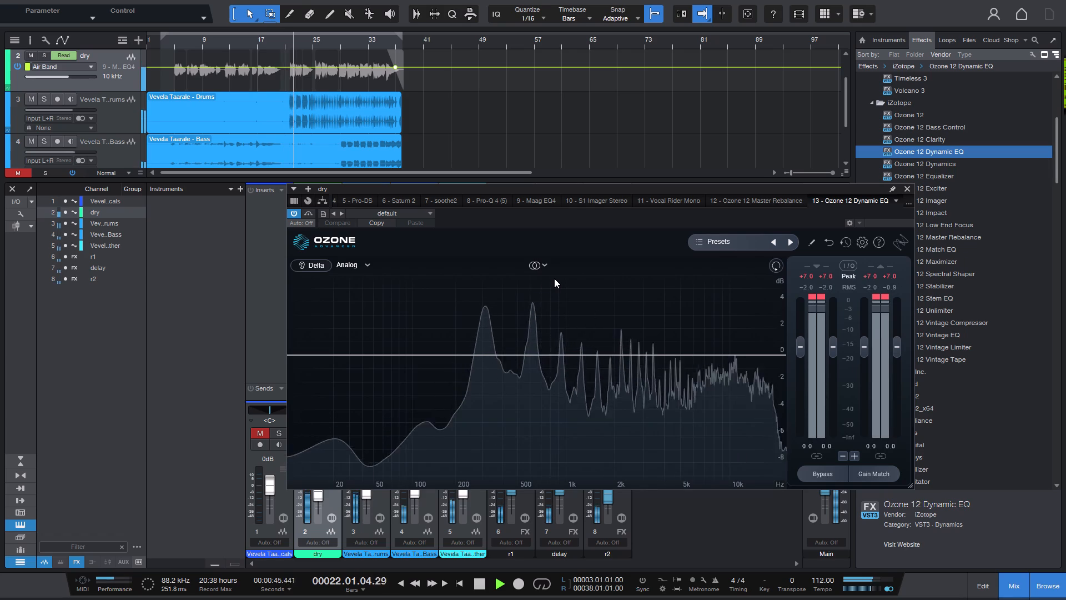
{"action": "left_click", "coordinate": [547, 268]}
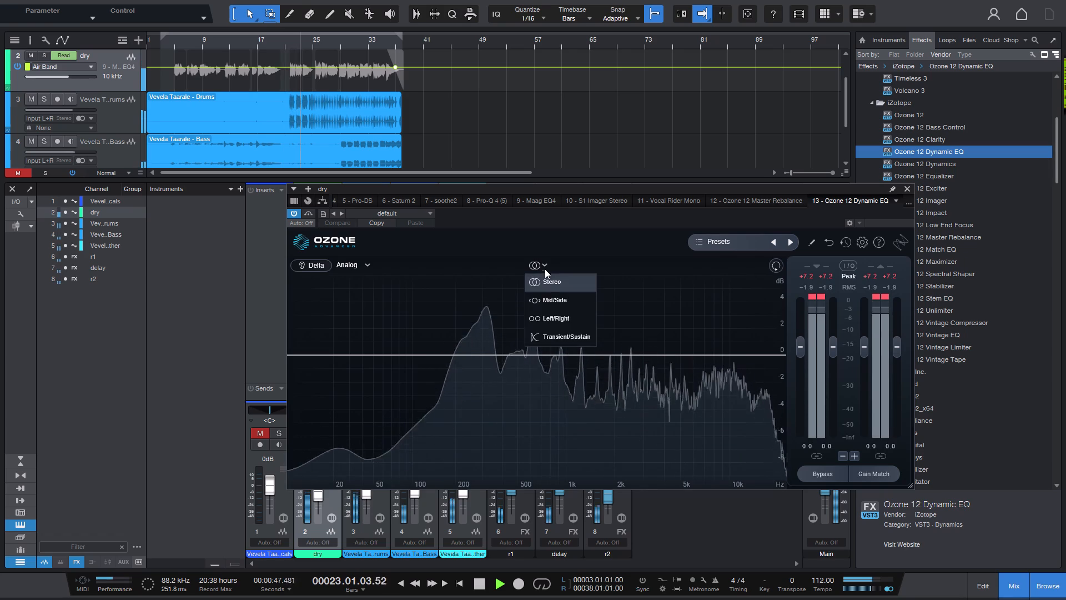
{"action": "left_click", "coordinate": [547, 293]}
Add a Baxandall Bass band to the Mid channel at about 34 Hz with -10 dB gain.
{"action": "left_click_drag", "start_coordinate": [346, 358], "coordinate": [346, 362]}
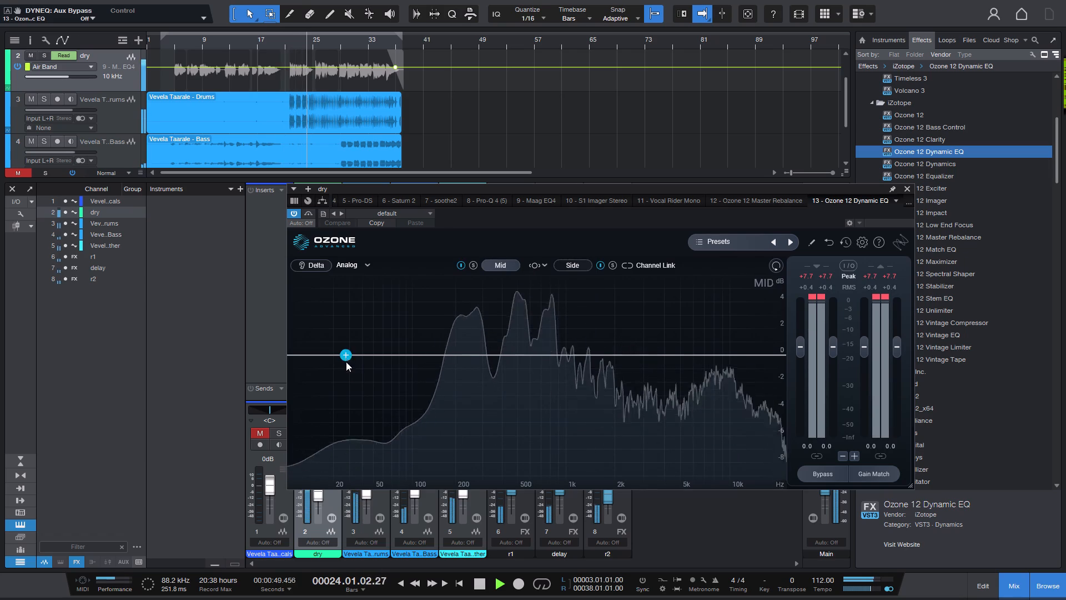
{"action": "left_click_drag", "start_coordinate": [346, 362], "coordinate": [371, 441]}
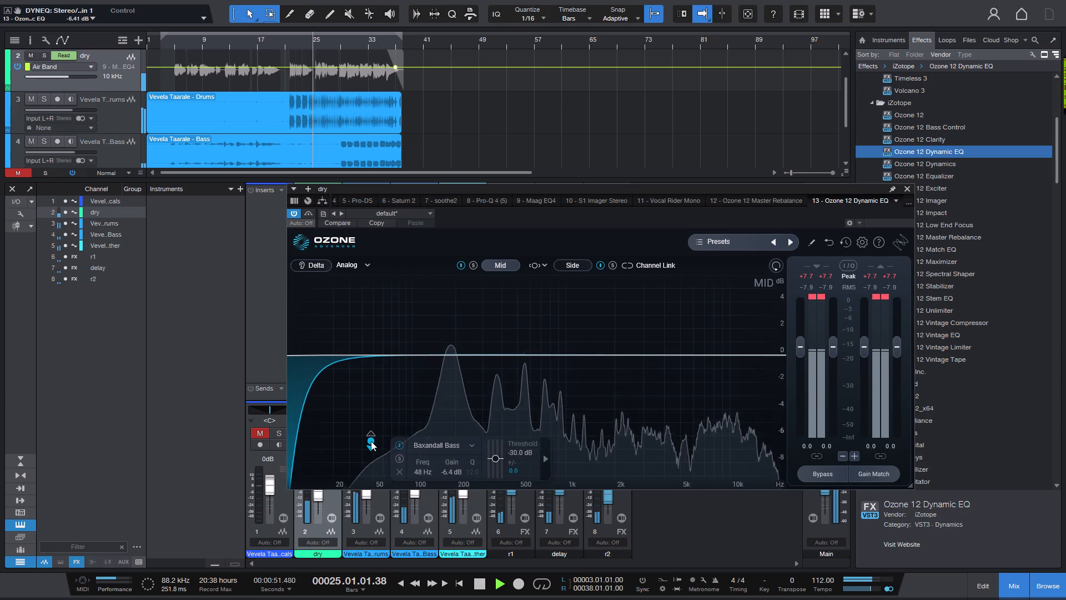
{"action": "left_click_drag", "start_coordinate": [371, 441], "coordinate": [363, 236]}
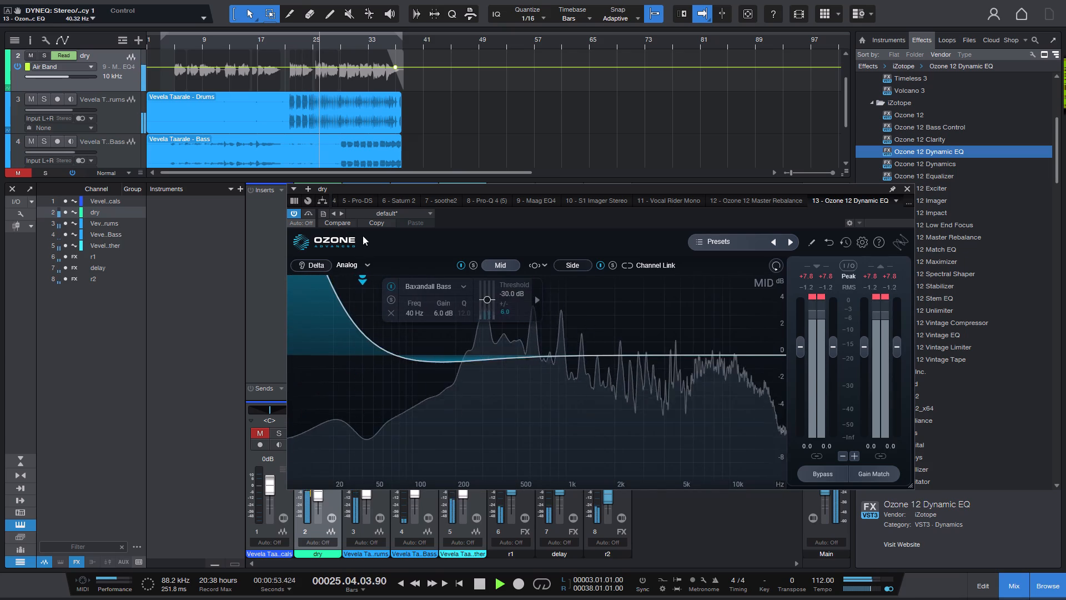
{"action": "left_click_drag", "start_coordinate": [363, 236], "coordinate": [354, 548]}
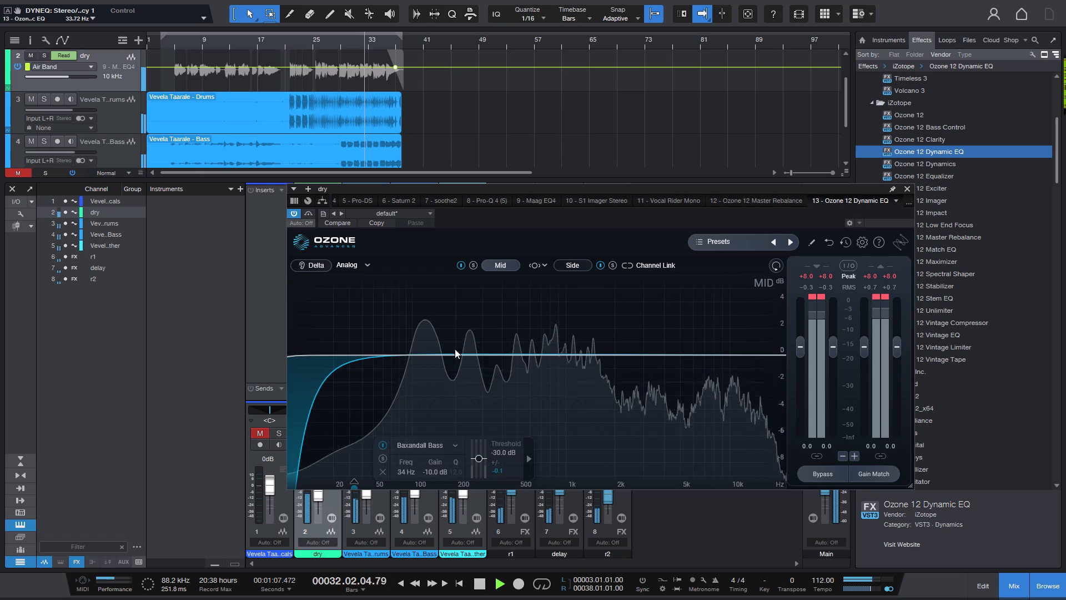
Add a narrow Bell cut to the Mid channel at about 265 Hz with -2.2 dB gain and Q 12.
{"action": "left_click_drag", "start_coordinate": [453, 357], "coordinate": [459, 476]}
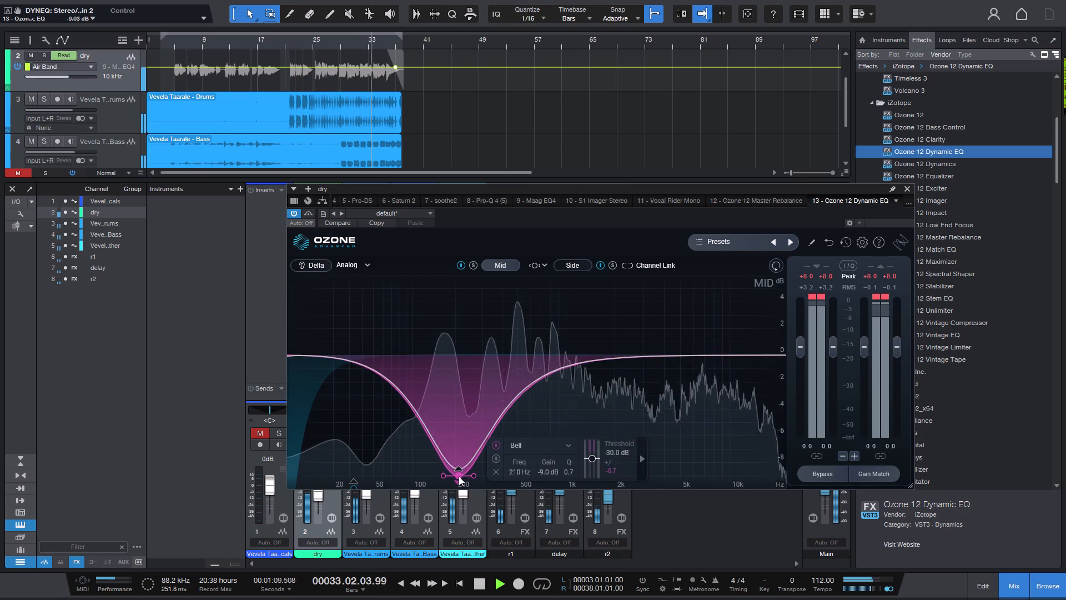
{"action": "left_click_drag", "start_coordinate": [459, 476], "coordinate": [440, 198]}
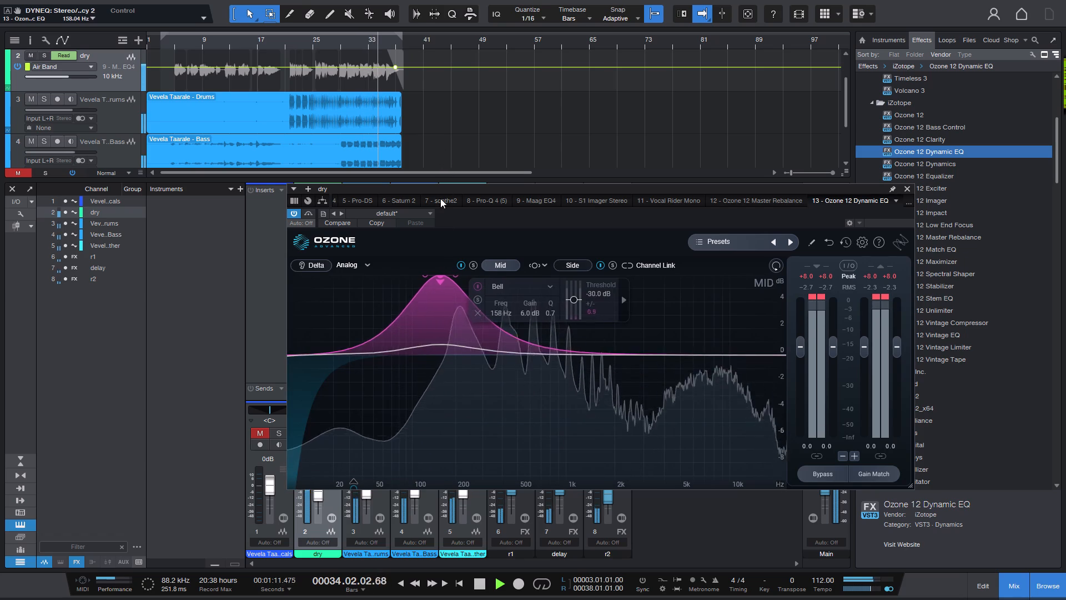
{"action": "left_click_drag", "start_coordinate": [440, 198], "coordinate": [471, 369]}
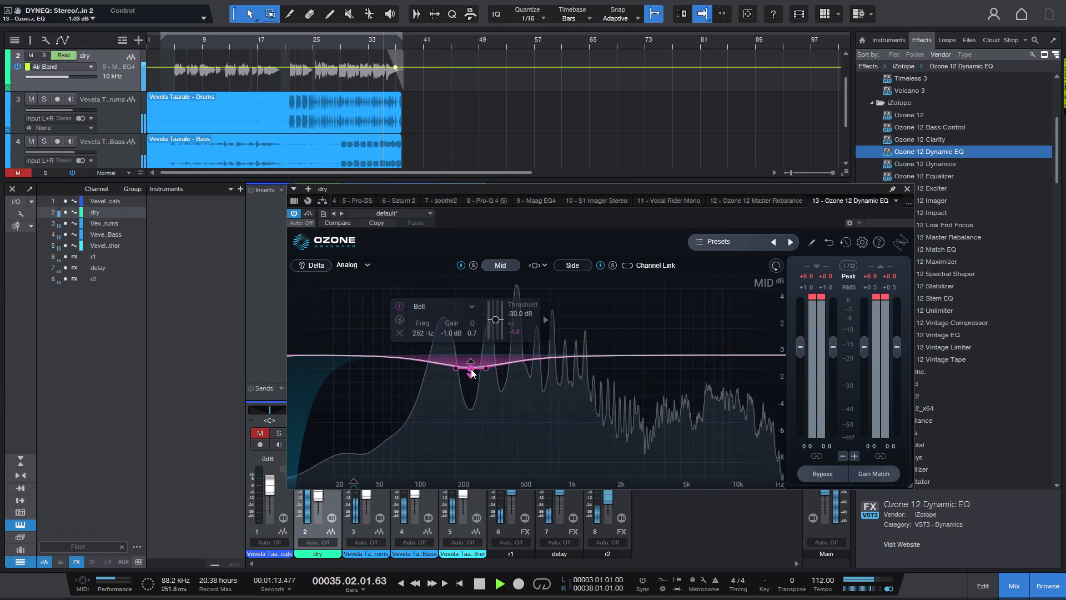
{"action": "left_click_drag", "start_coordinate": [471, 369], "coordinate": [474, 385]}
{"action": "scroll", "coordinate": [473, 370], "scroll_direction": "down", "scroll_amount": 6}
{"action": "scroll", "coordinate": [475, 371], "scroll_direction": "up", "scroll_amount": 9}
{"action": "scroll", "coordinate": [475, 374], "scroll_direction": "down", "scroll_amount": 6}
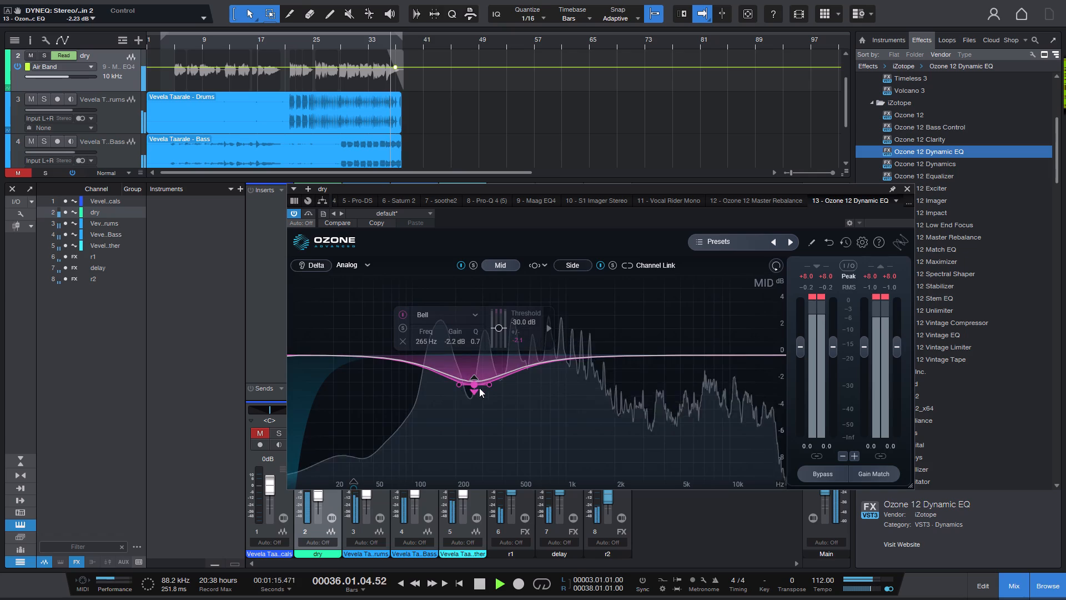
{"action": "left_click_drag", "start_coordinate": [489, 384], "coordinate": [462, 347]}
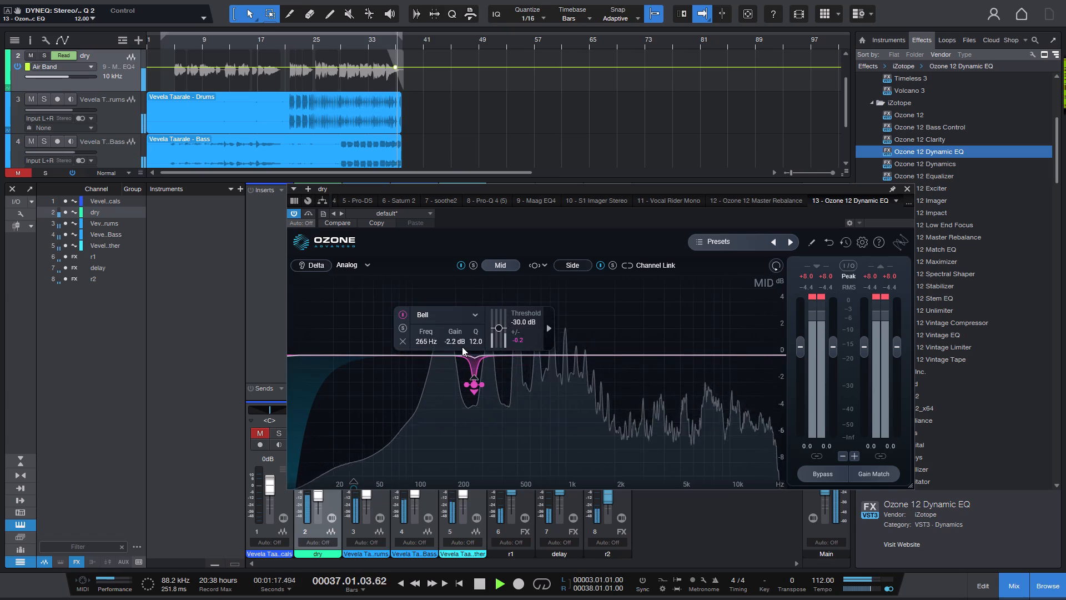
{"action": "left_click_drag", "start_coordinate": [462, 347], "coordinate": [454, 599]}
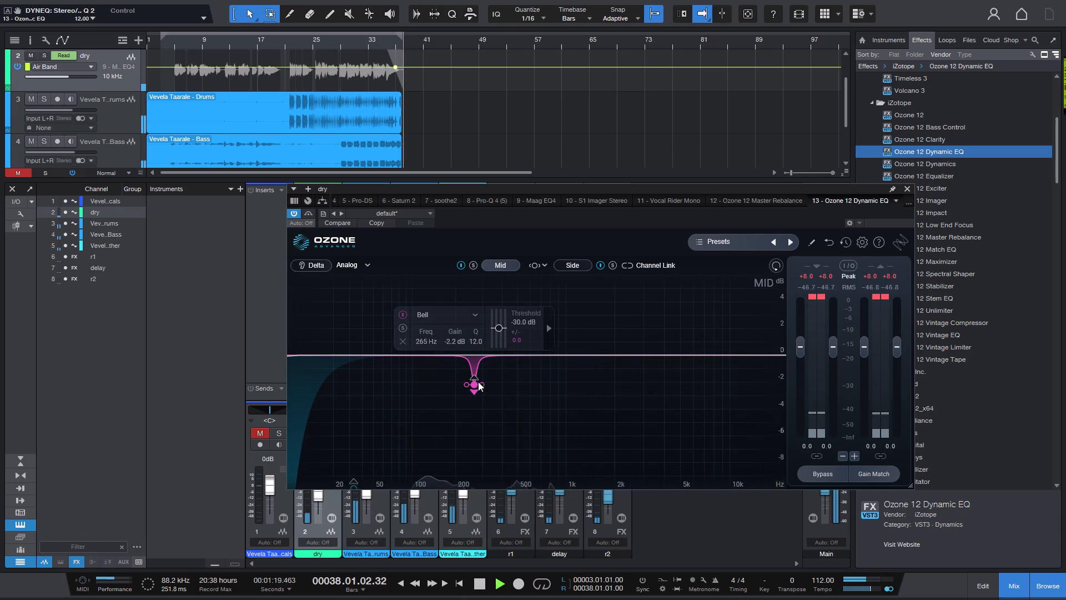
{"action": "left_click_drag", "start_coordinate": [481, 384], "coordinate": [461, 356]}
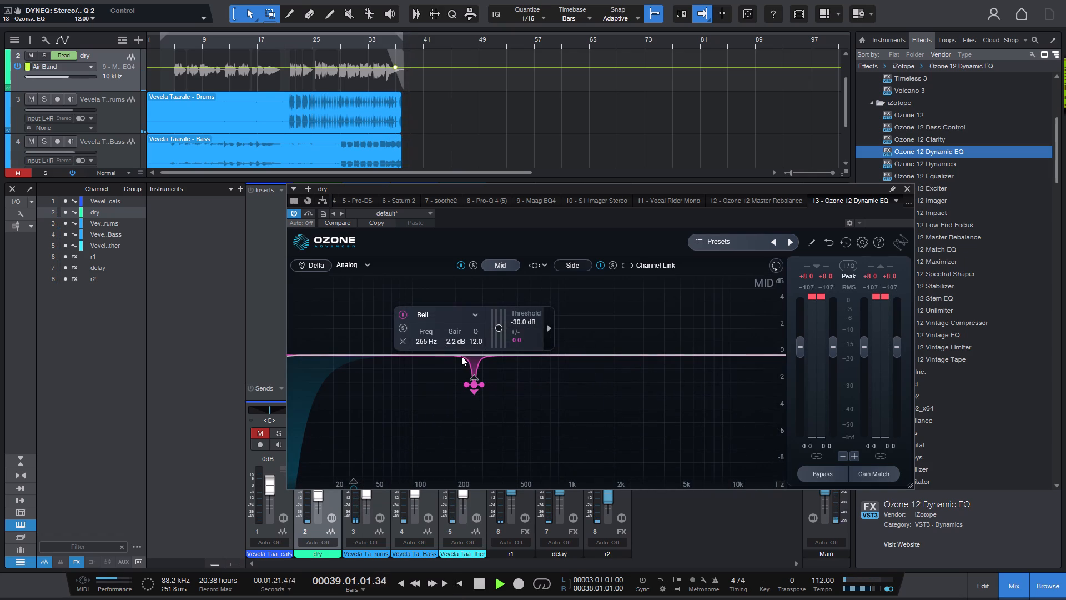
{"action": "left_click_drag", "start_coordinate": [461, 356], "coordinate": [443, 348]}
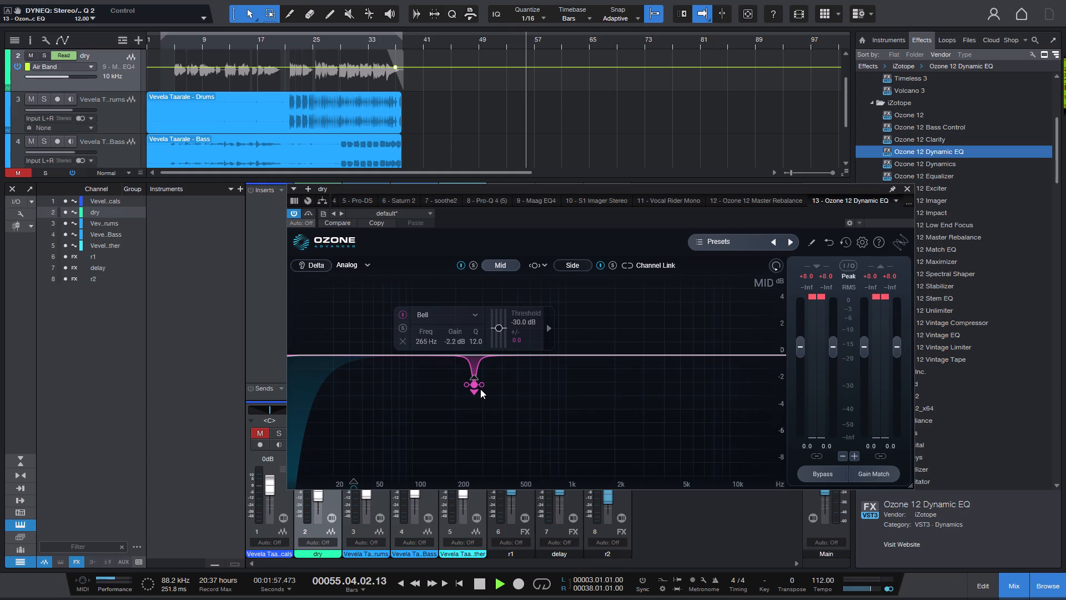
Add a second narrow Bell cut to the Mid channel at about 617 Hz with -7.3 dB gain and Q 12.
{"action": "key", "text": "2"}
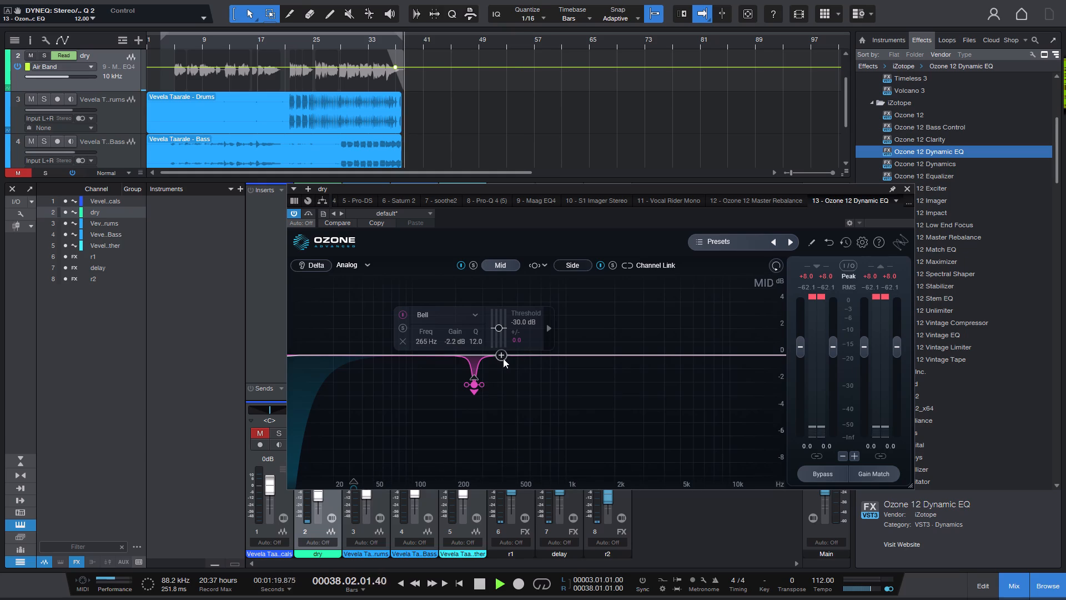
{"action": "left_click_drag", "start_coordinate": [520, 354], "coordinate": [522, 387]}
{"action": "scroll", "coordinate": [522, 386], "scroll_direction": "down", "scroll_amount": 7}
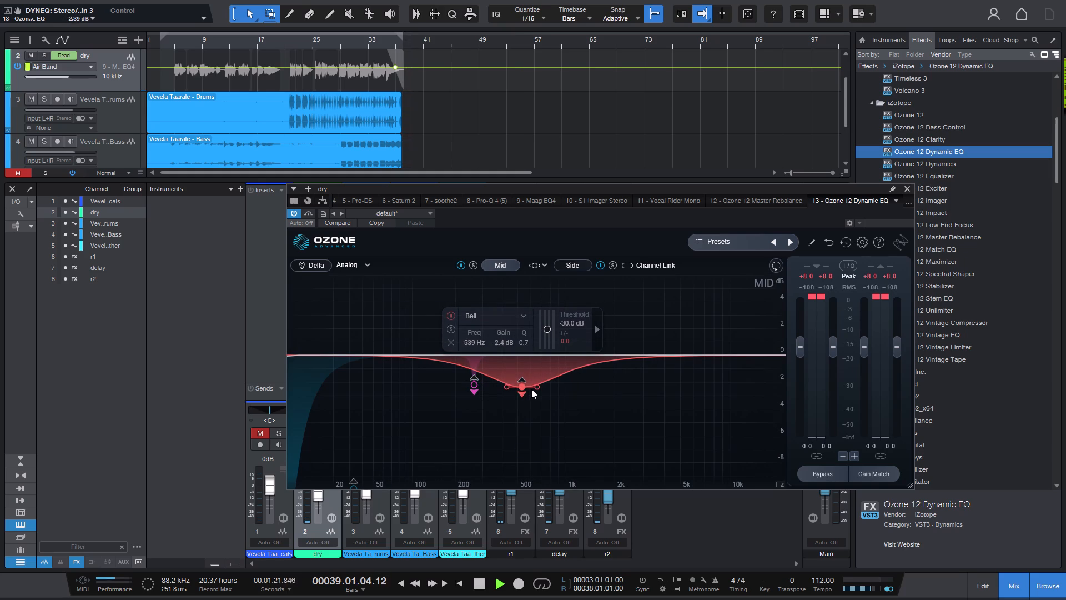
{"action": "left_click_drag", "start_coordinate": [537, 386], "coordinate": [504, 317]}
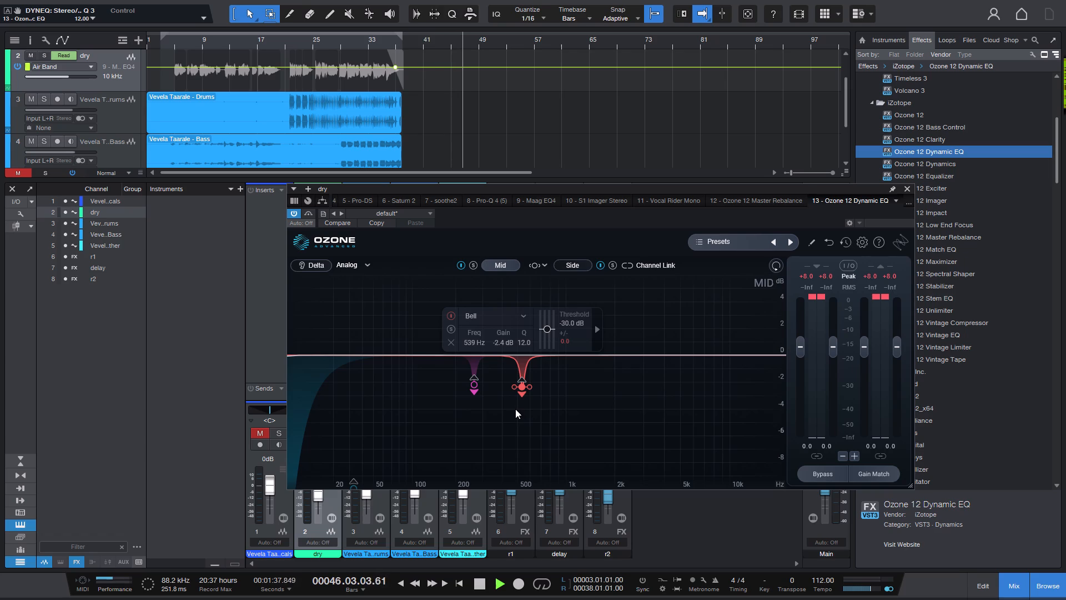
{"action": "left_click_drag", "start_coordinate": [521, 394], "coordinate": [521, 409]}
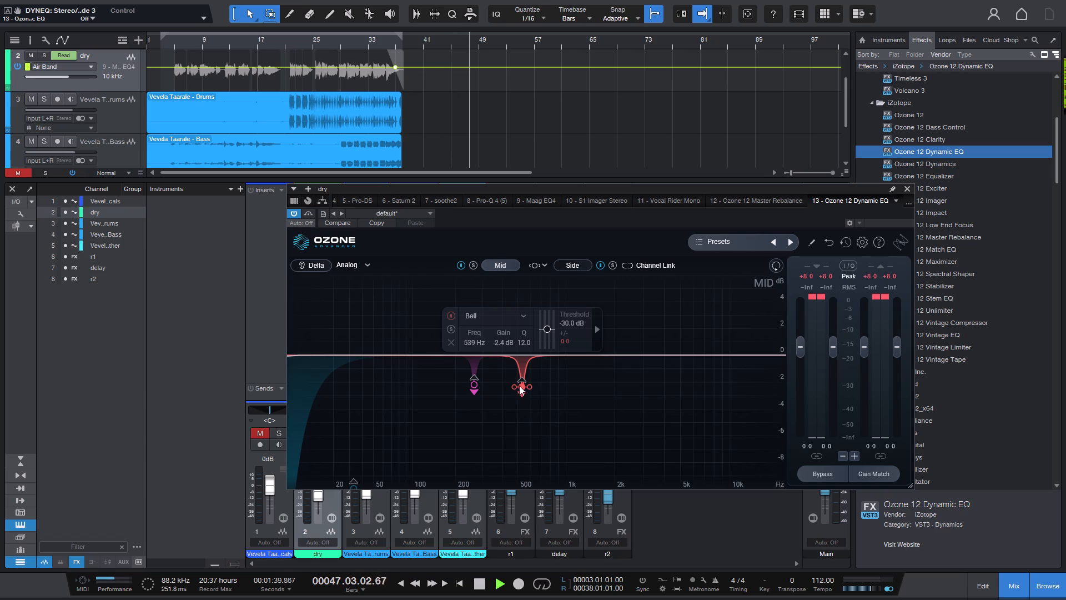
{"action": "key", "text": "1"}
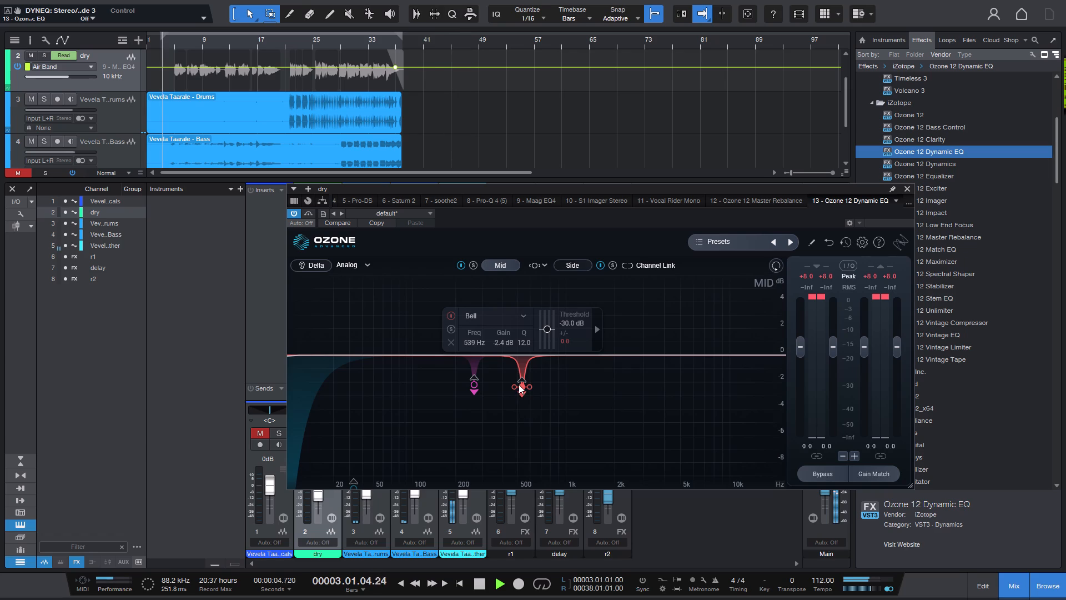
{"action": "left_click_drag", "start_coordinate": [524, 387], "coordinate": [533, 452]}
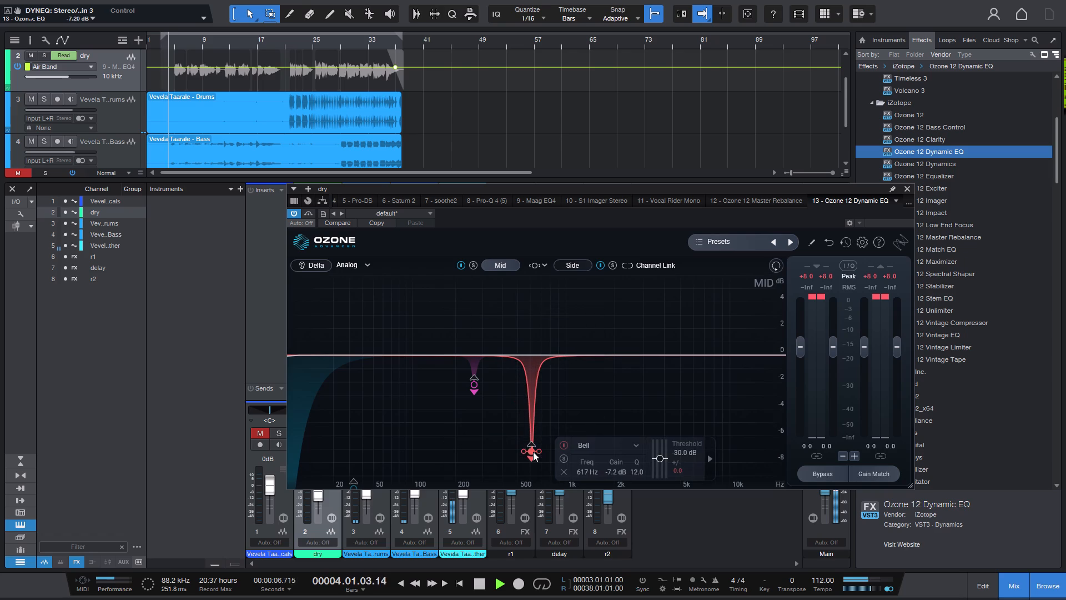
{"action": "left_click_drag", "start_coordinate": [533, 452], "coordinate": [533, 452]}
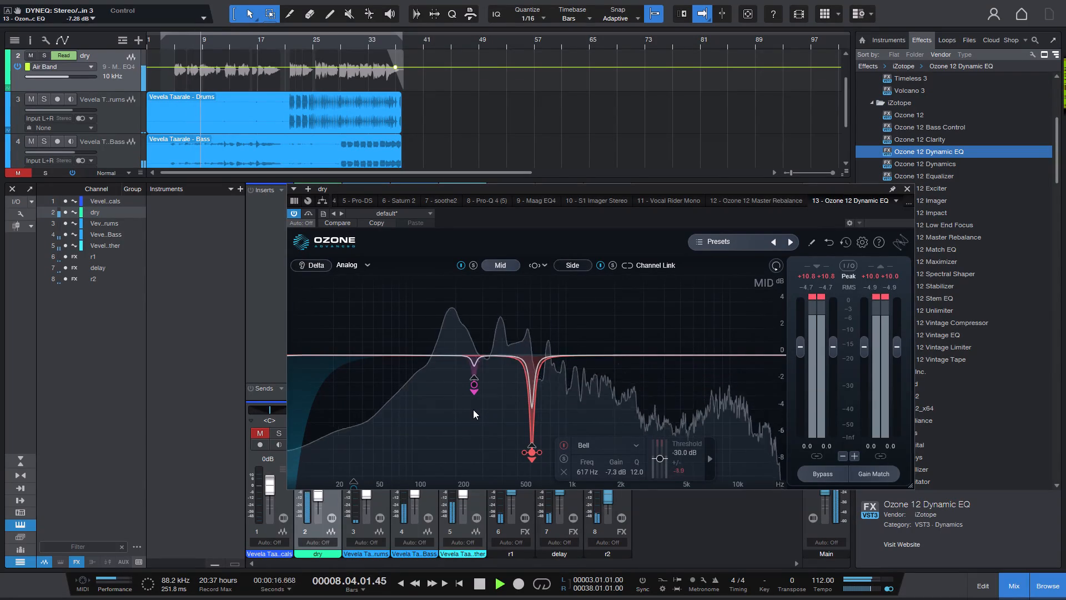
Move the 265 Hz Bell cut onto the other cut at about 617 Hz and deepen it to -10 dB.
{"action": "left_click_drag", "start_coordinate": [475, 389], "coordinate": [428, 481]}
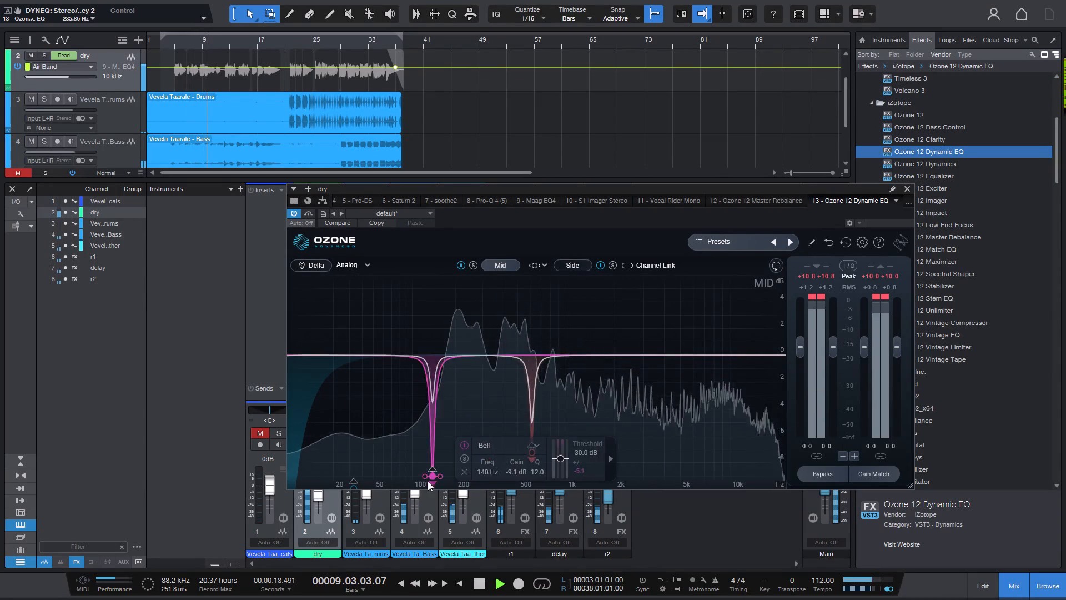
{"action": "left_click_drag", "start_coordinate": [428, 481], "coordinate": [592, 481]}
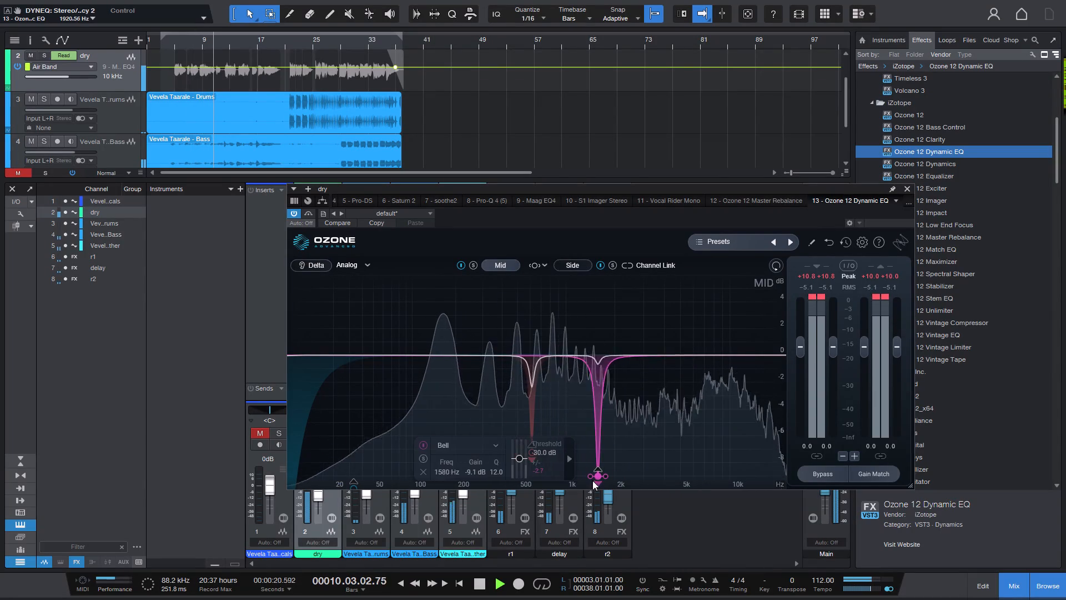
{"action": "left_click_drag", "start_coordinate": [592, 481], "coordinate": [531, 491]}
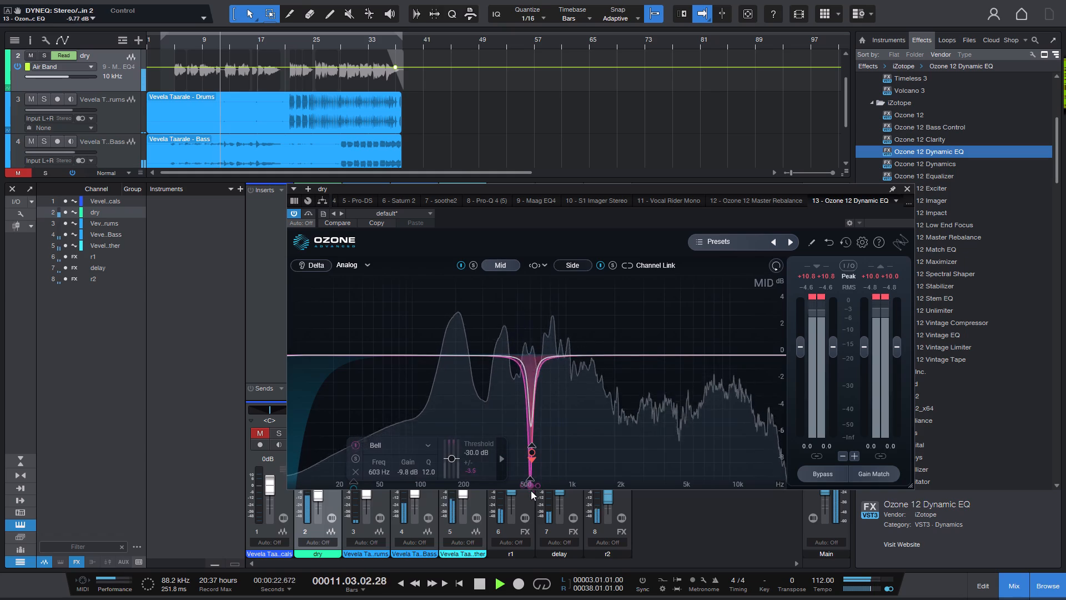
{"action": "left_click_drag", "start_coordinate": [531, 491], "coordinate": [532, 518]}
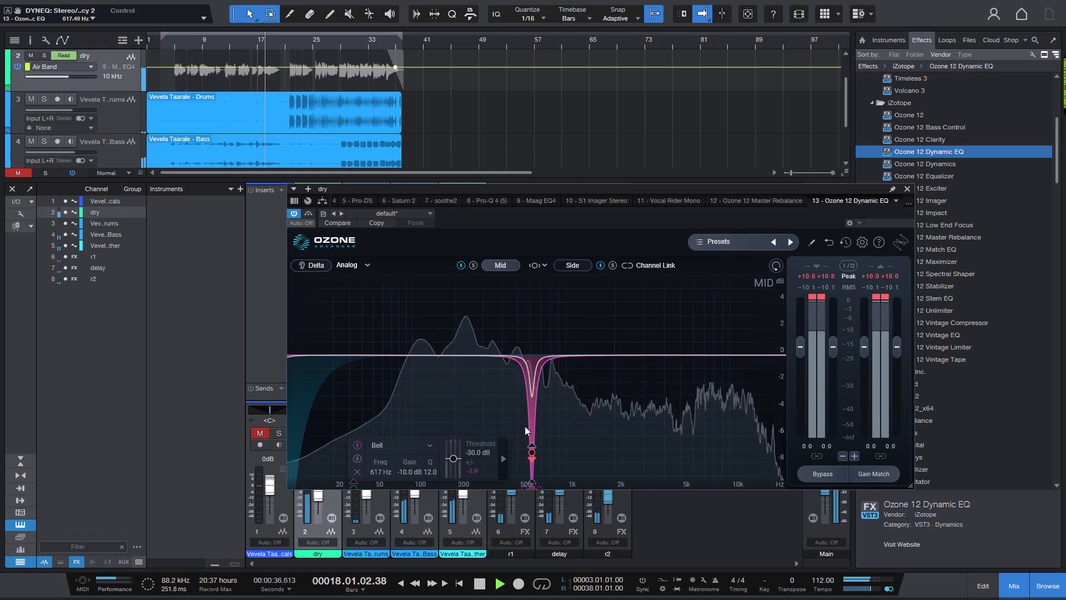
Add another narrow Bell cut to the Mid channel at about 622 Hz with -10 dB gain and Q 12.
{"action": "left_click_drag", "start_coordinate": [453, 357], "coordinate": [527, 501]}
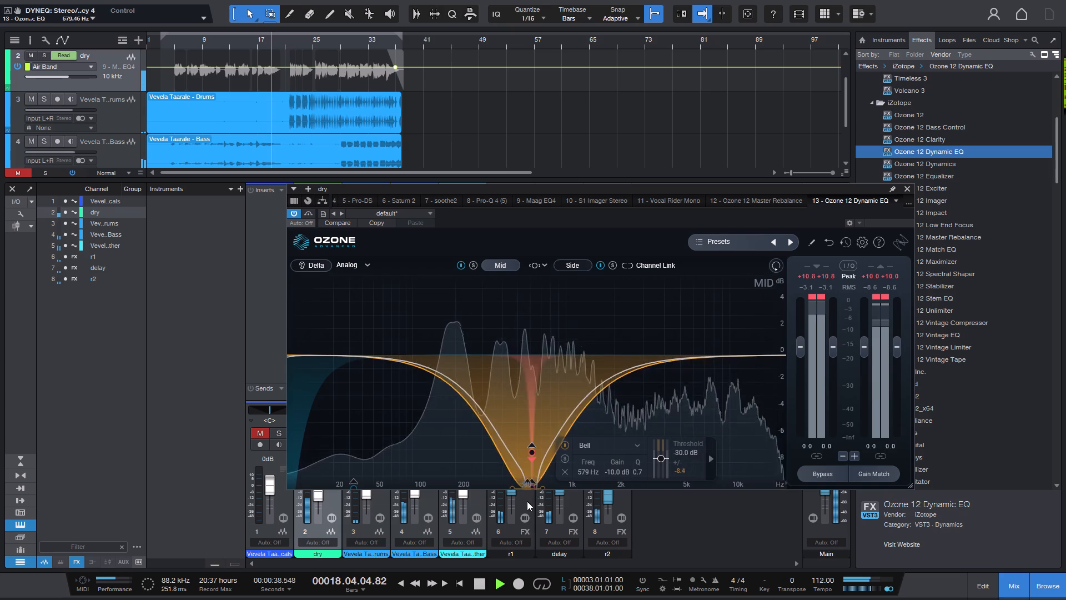
{"action": "left_click_drag", "start_coordinate": [527, 501], "coordinate": [540, 434]}
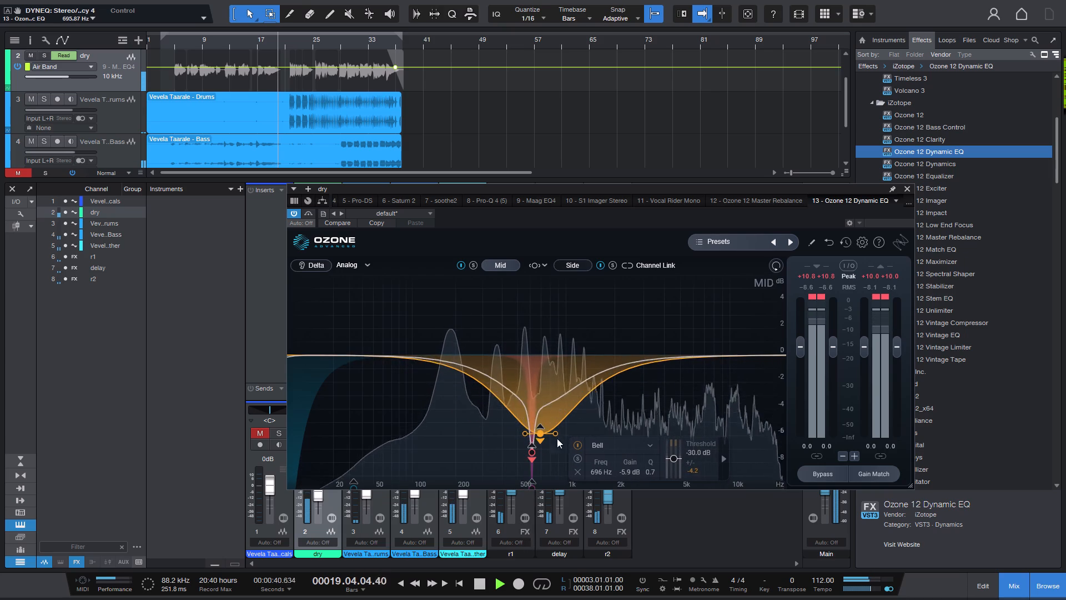
{"action": "left_click_drag", "start_coordinate": [555, 434], "coordinate": [529, 362]}
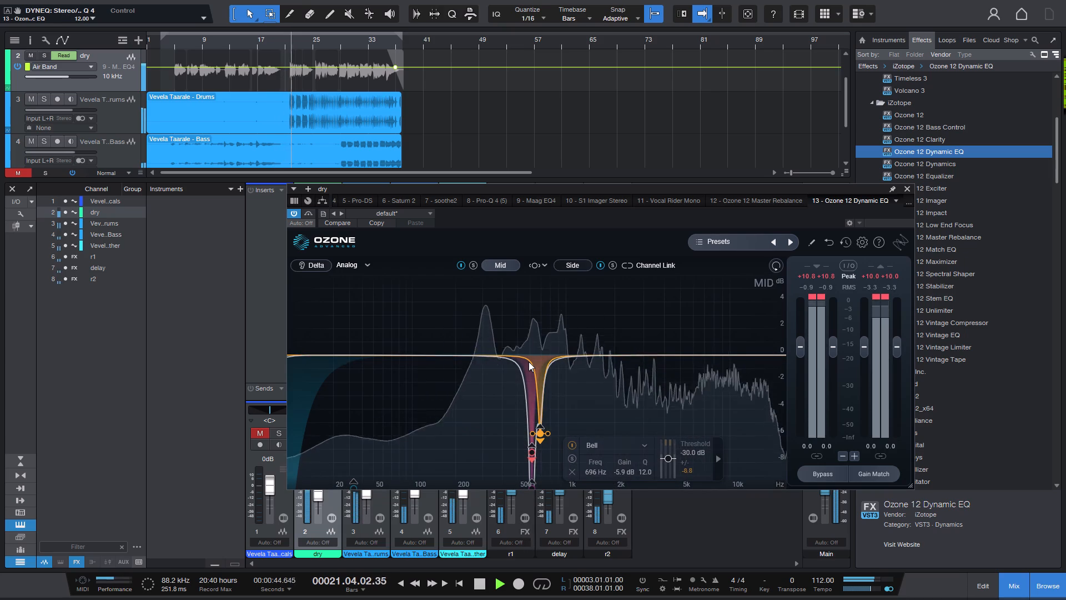
{"action": "left_click_drag", "start_coordinate": [541, 433], "coordinate": [539, 452]}
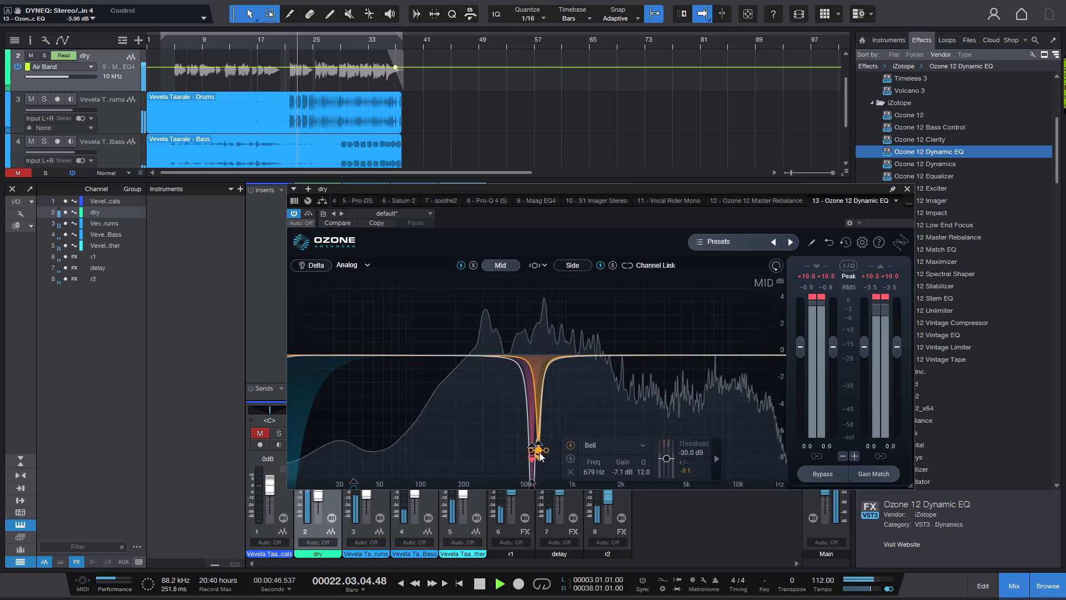
{"action": "left_click_drag", "start_coordinate": [539, 452], "coordinate": [533, 511]}
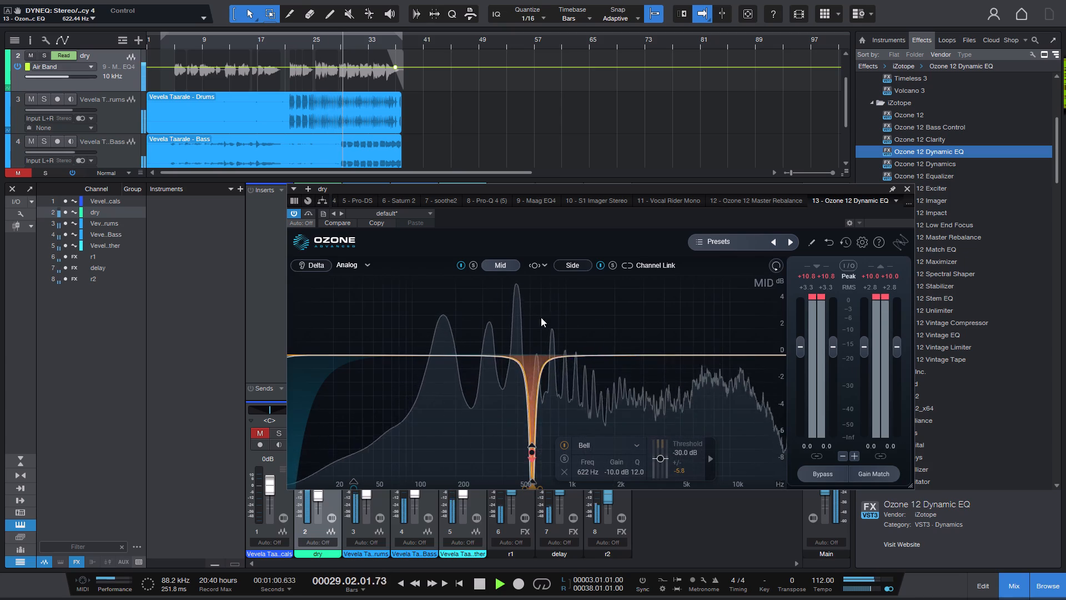
Add a wide Bell cut to the Mid channel at about 4056 Hz with -10 dB gain and Q 0.7.
{"action": "left_click_drag", "start_coordinate": [685, 351], "coordinate": [665, 522]}
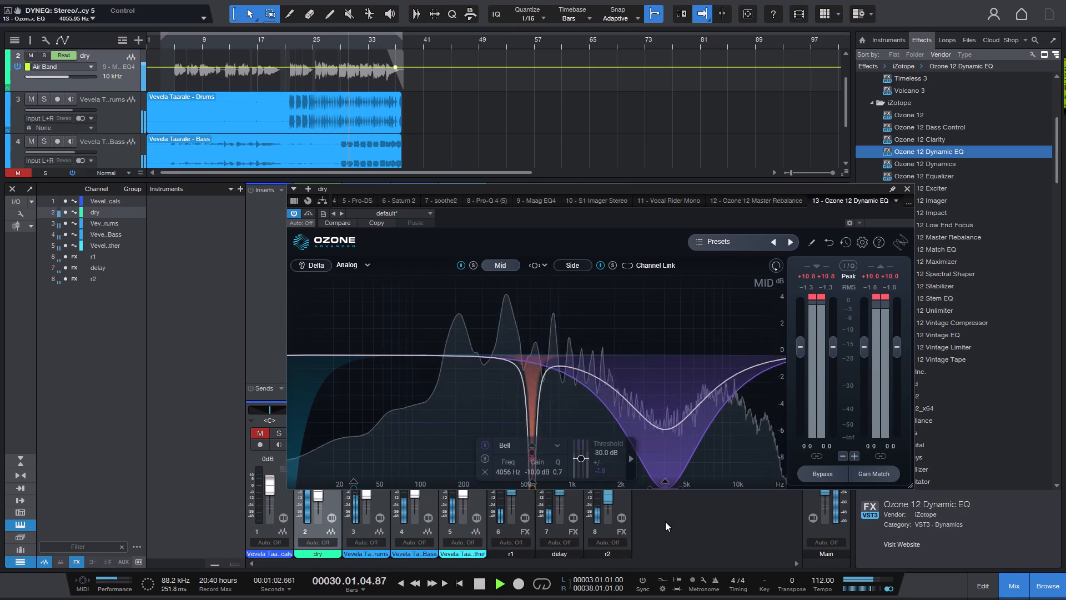
{"action": "left_click_drag", "start_coordinate": [665, 522], "coordinate": [665, 522]}
{"action": "left_click_drag", "start_coordinate": [665, 481], "coordinate": [665, 477]}
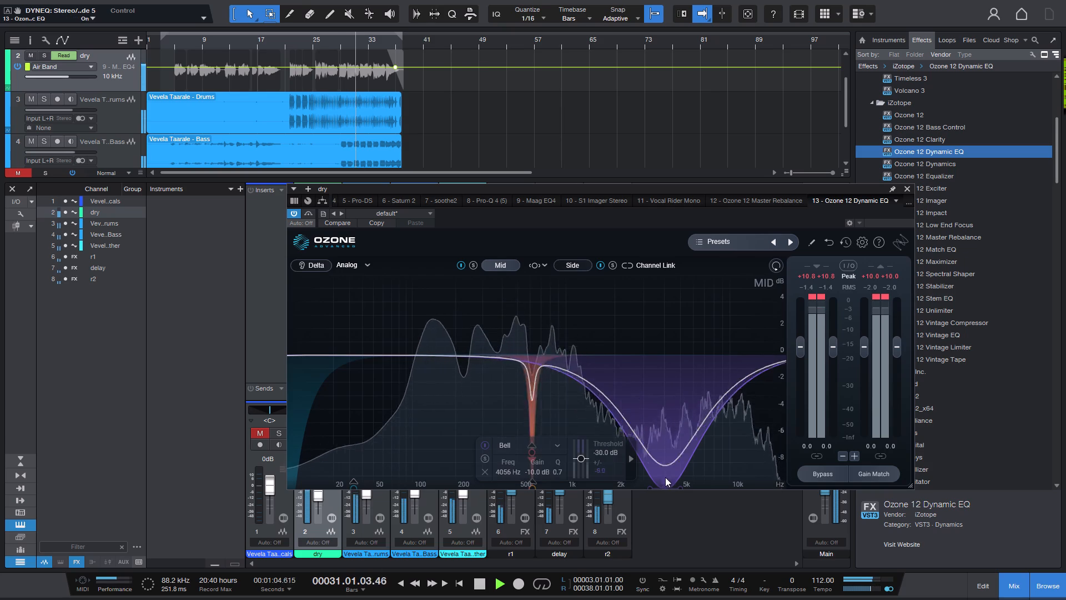
Enlarge the Dynamic EQ window and raise the 4056 Hz Bell band's gain to about -9.2 dB.
{"action": "left_click_drag", "start_coordinate": [665, 477], "coordinate": [662, 449]}
{"action": "left_click_drag", "start_coordinate": [665, 479], "coordinate": [658, 428]}
{"action": "left_click_drag", "start_coordinate": [655, 408], "coordinate": [656, 452]}
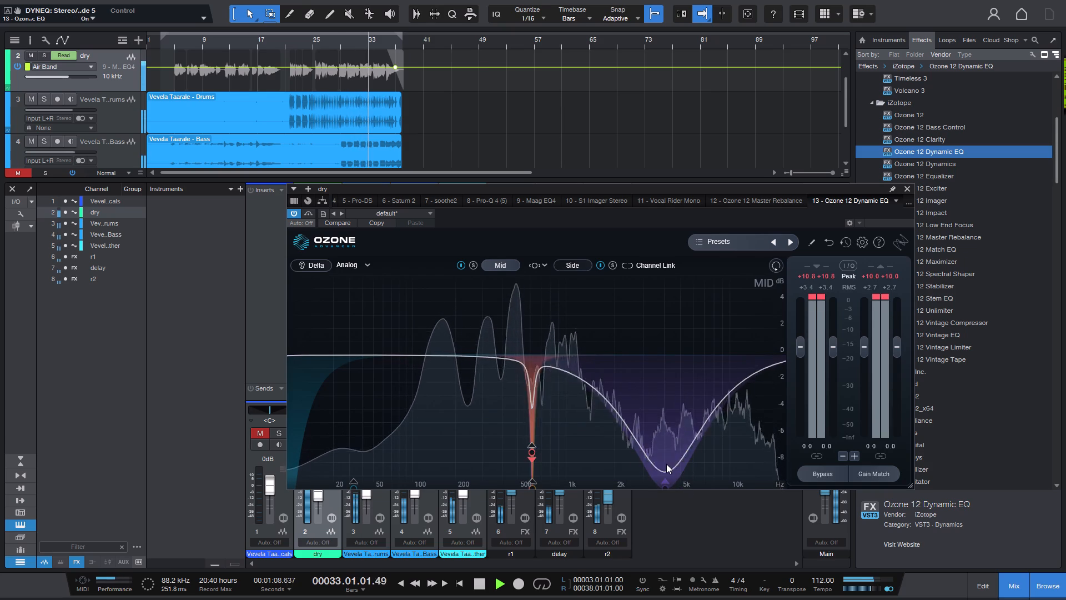
{"action": "left_click", "coordinate": [665, 488]}
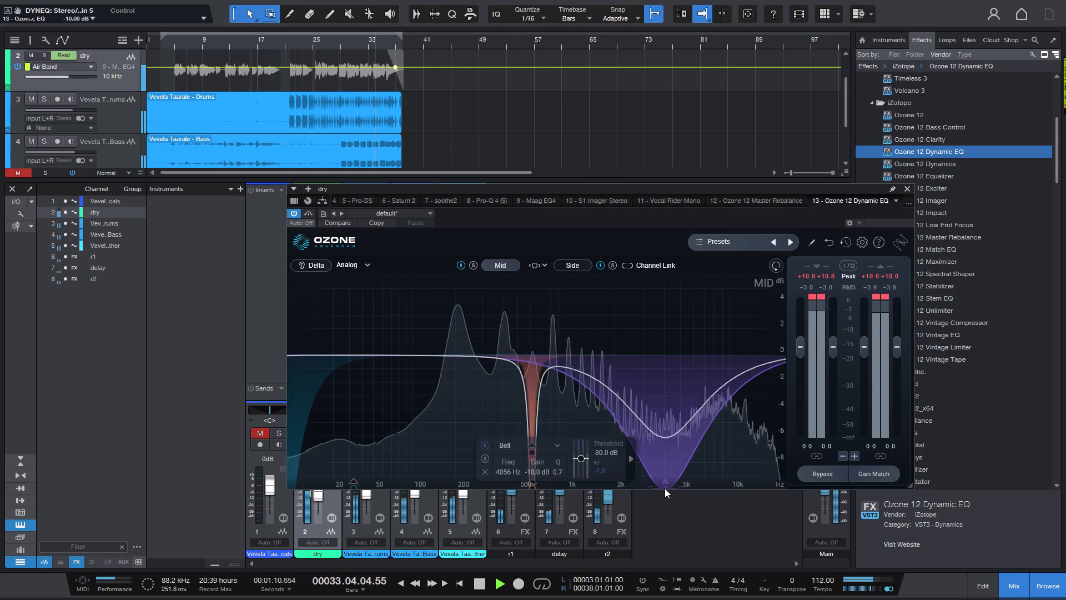
{"action": "left_click_drag", "start_coordinate": [663, 489], "coordinate": [667, 515]}
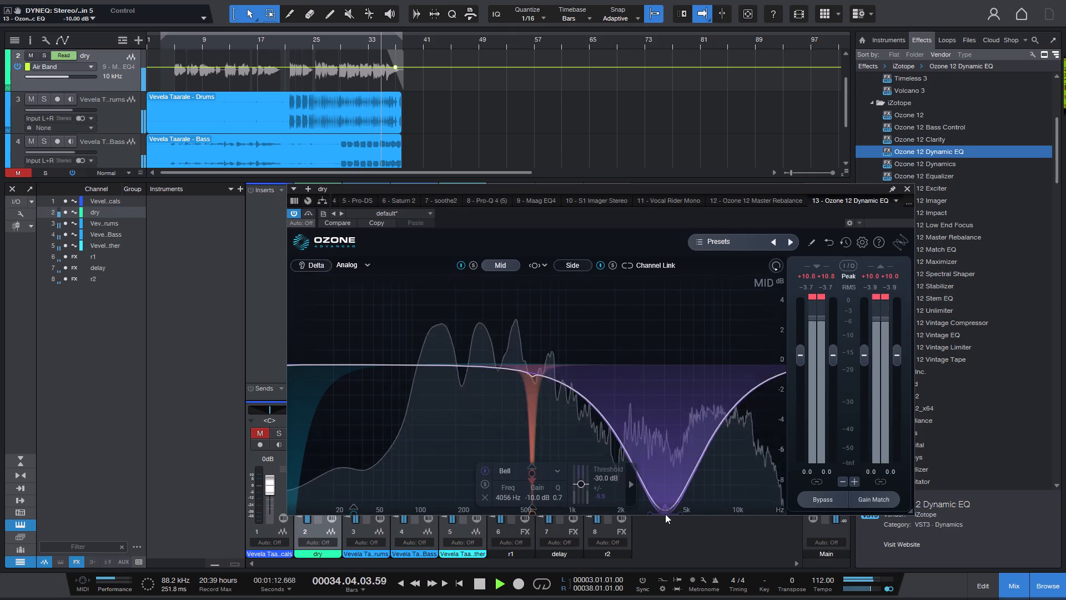
{"action": "left_click", "coordinate": [665, 515]}
{"action": "left_click_drag", "start_coordinate": [665, 509], "coordinate": [665, 501]}
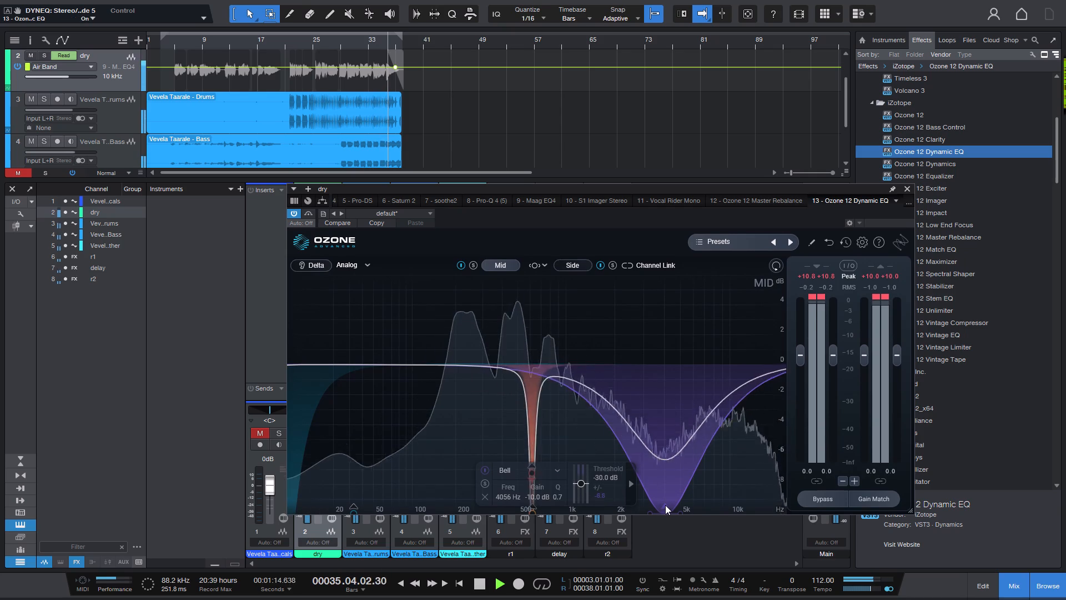
{"action": "left_click", "coordinate": [665, 505]}
{"action": "left_click_drag", "start_coordinate": [665, 506], "coordinate": [665, 499]}
{"action": "left_click_drag", "start_coordinate": [663, 511], "coordinate": [663, 497]}
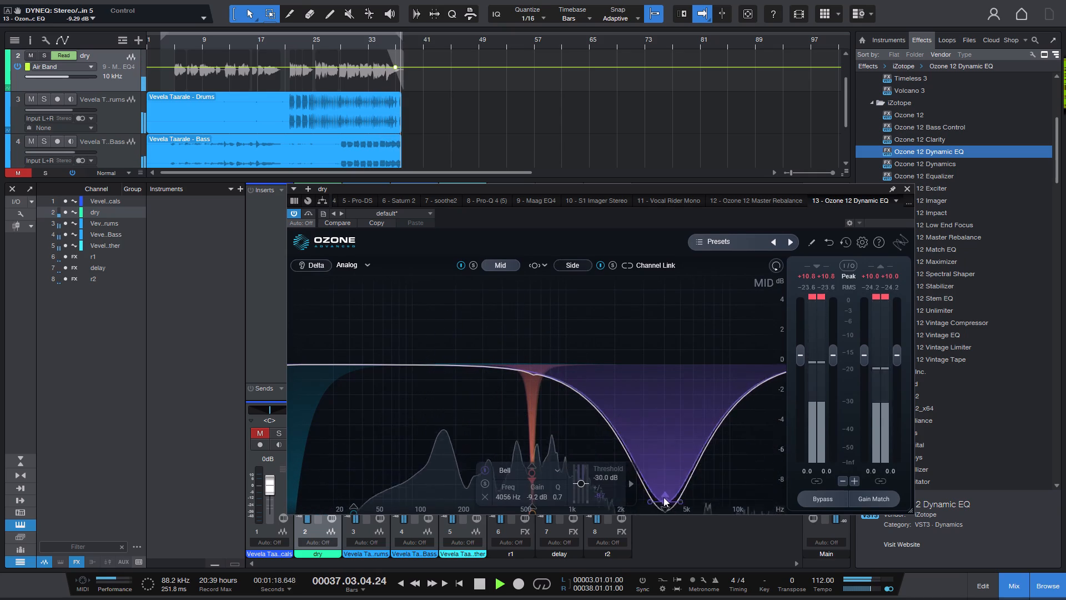
Narrow the 4056 Hz Bell band to Q 12, move it to about 669 Hz at -6 dB, and replay the song from the loop start.
{"action": "left_click_drag", "start_coordinate": [663, 497], "coordinate": [651, 414]}
{"action": "left_click_drag", "start_coordinate": [666, 416], "coordinate": [616, 377]}
{"action": "left_click_drag", "start_coordinate": [651, 415], "coordinate": [536, 451]}
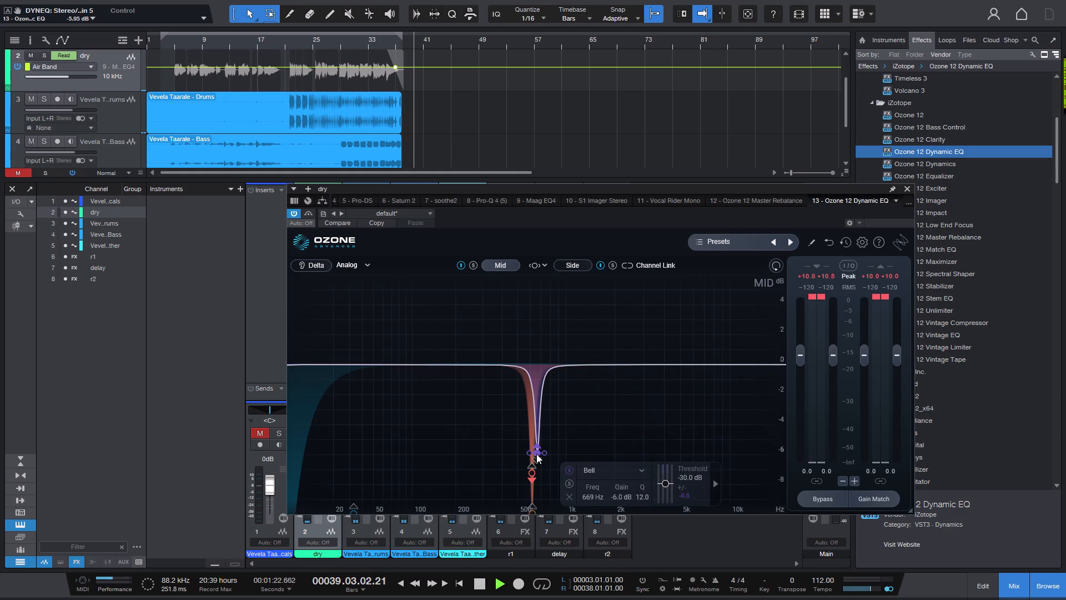
{"action": "key", "text": "1"}
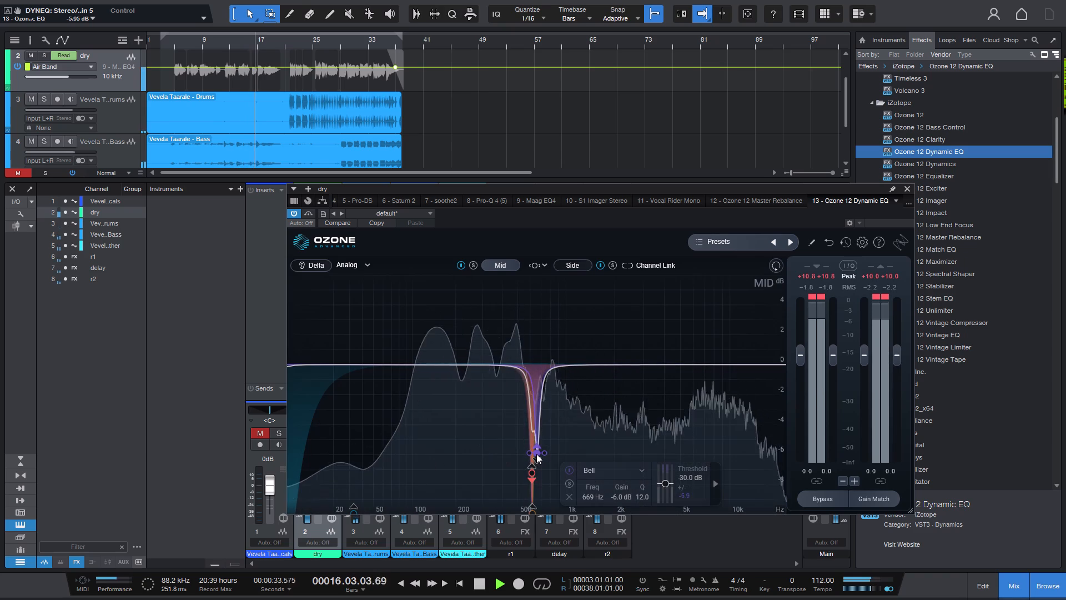
{"action": "key", "text": "1"}
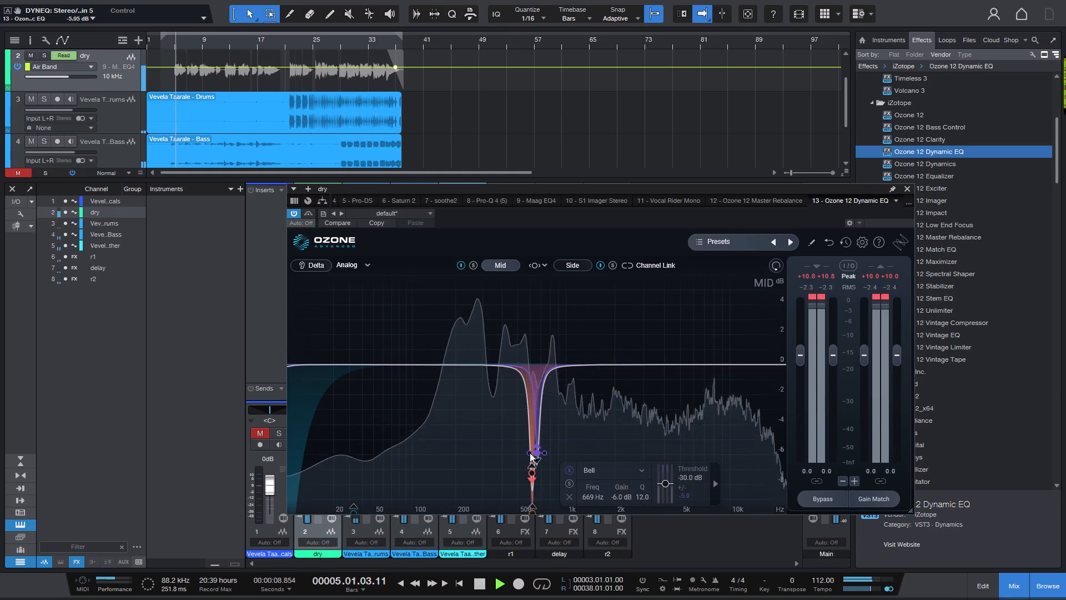
Move the 669 Hz Bell cut up to about 7904 Hz and set its gain to about -7.8 dB.
{"action": "left_click_drag", "start_coordinate": [539, 453], "coordinate": [705, 435]}
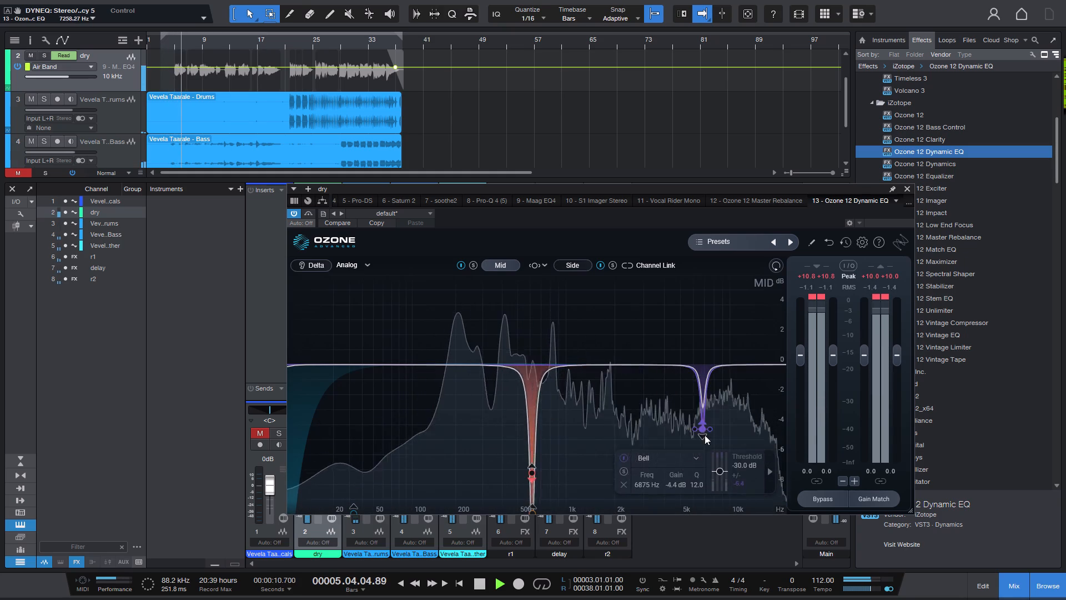
{"action": "left_click_drag", "start_coordinate": [705, 435], "coordinate": [715, 481]}
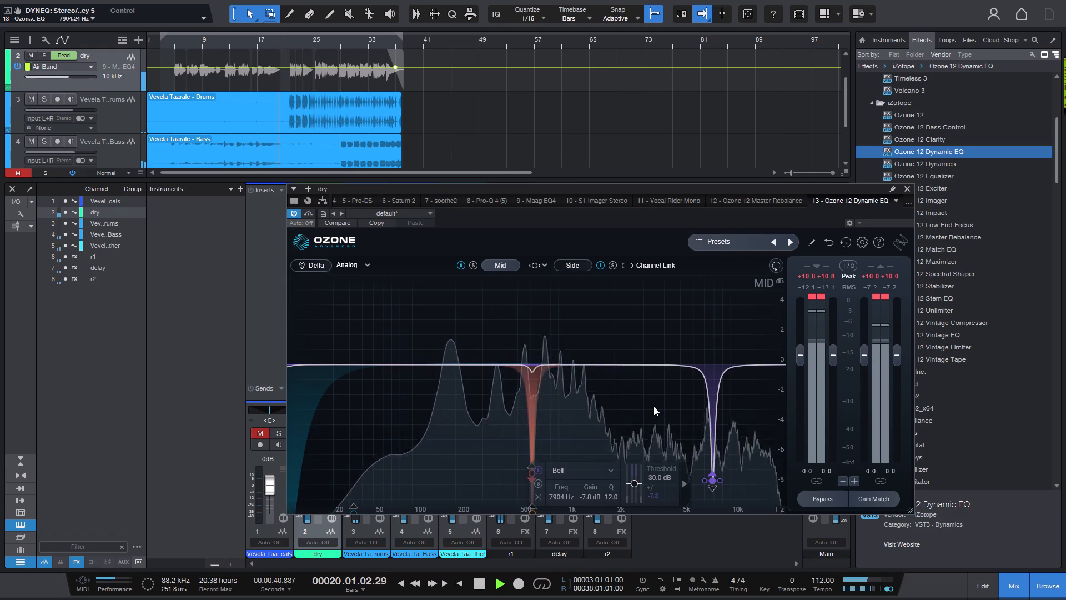
Replay from the loop start and add a wide Bell cut to the Mid channel at about 381 Hz with -1 dB gain and Q 0.7.
{"action": "key", "text": "1"}
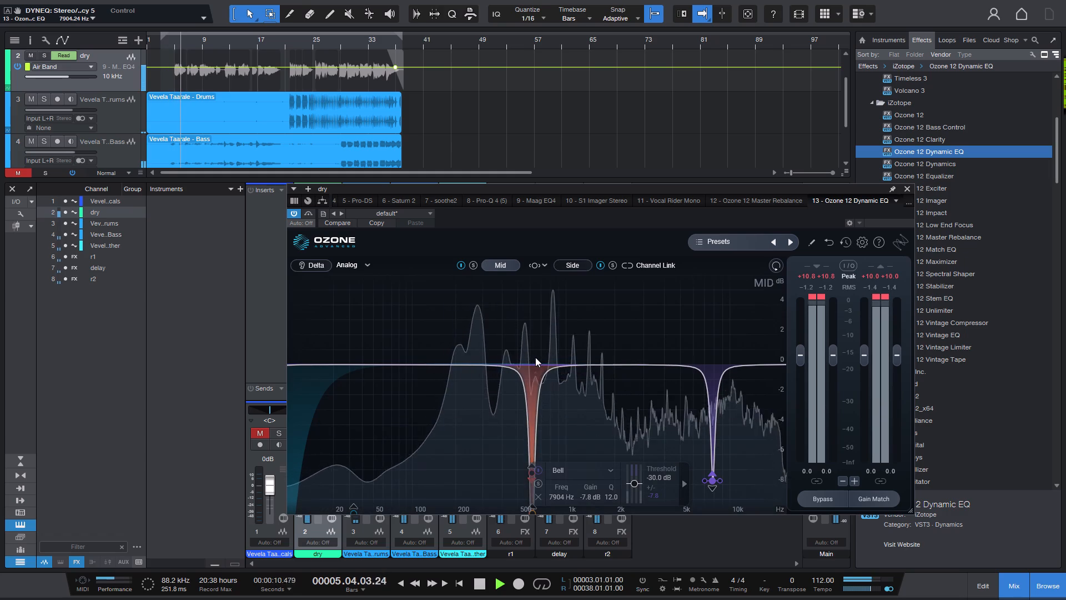
{"action": "left_click_drag", "start_coordinate": [525, 373], "coordinate": [501, 392]}
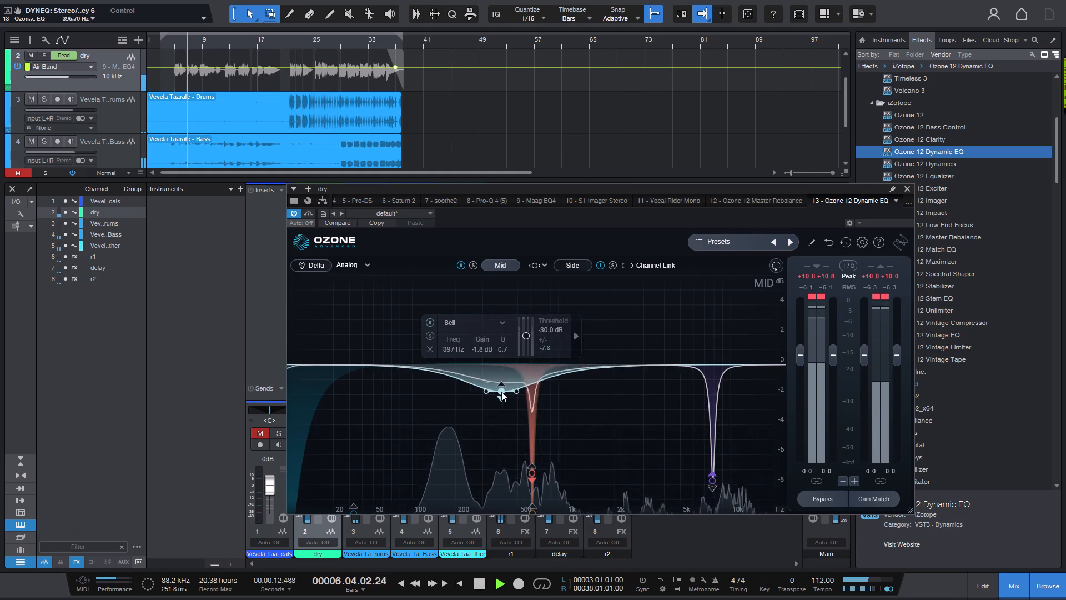
{"action": "left_click_drag", "start_coordinate": [501, 392], "coordinate": [499, 379]}
Close the Ozone 12 Dynamic EQ window and remove that insert from the dry channel.
{"action": "left_click", "coordinate": [903, 191]}
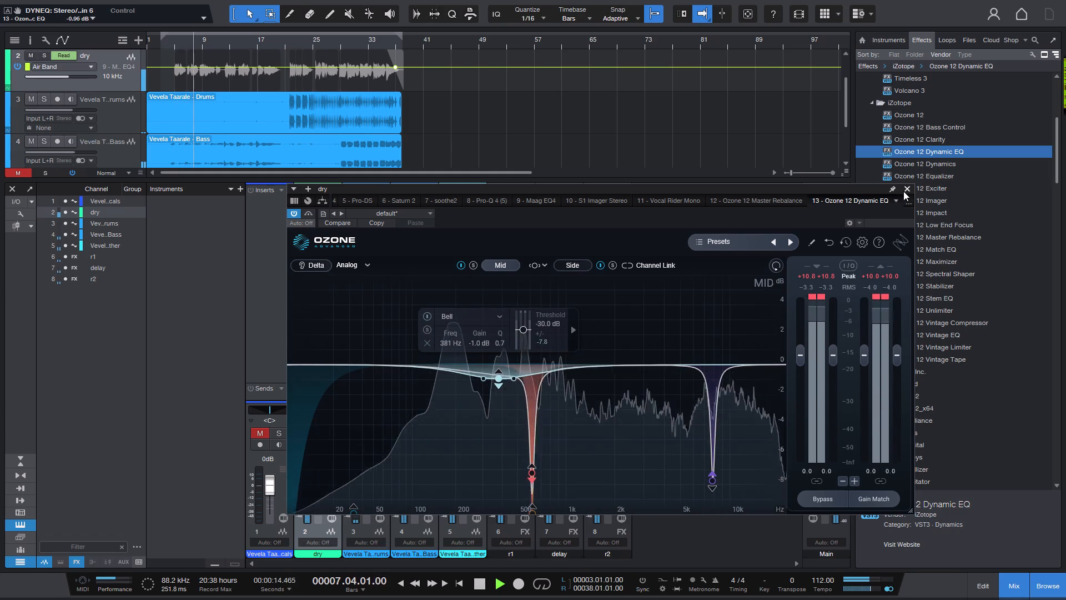
{"action": "left_click", "coordinate": [335, 343]}
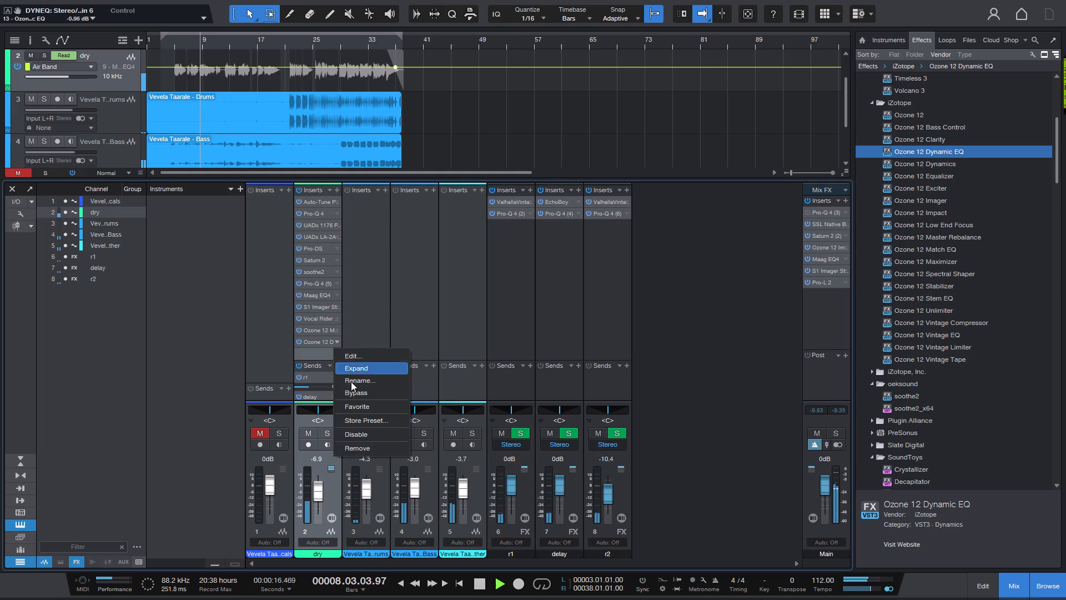
{"action": "left_click", "coordinate": [357, 447]}
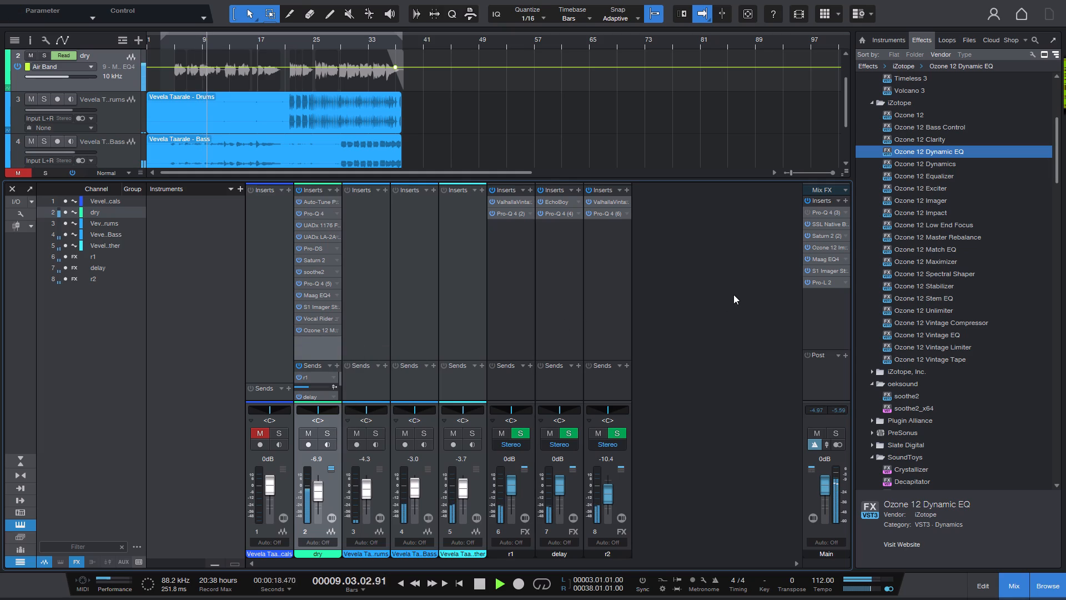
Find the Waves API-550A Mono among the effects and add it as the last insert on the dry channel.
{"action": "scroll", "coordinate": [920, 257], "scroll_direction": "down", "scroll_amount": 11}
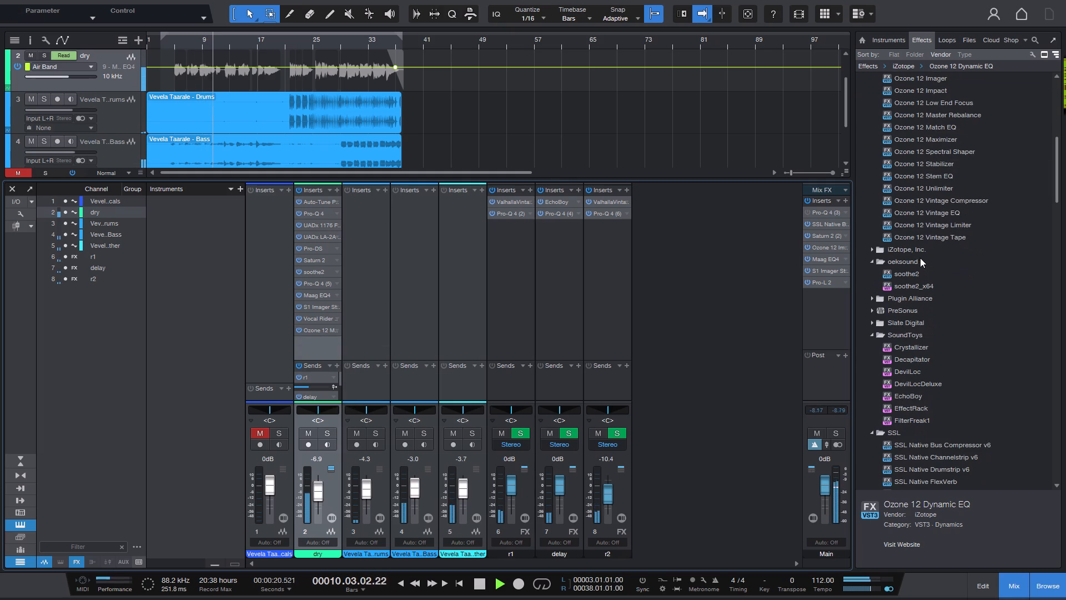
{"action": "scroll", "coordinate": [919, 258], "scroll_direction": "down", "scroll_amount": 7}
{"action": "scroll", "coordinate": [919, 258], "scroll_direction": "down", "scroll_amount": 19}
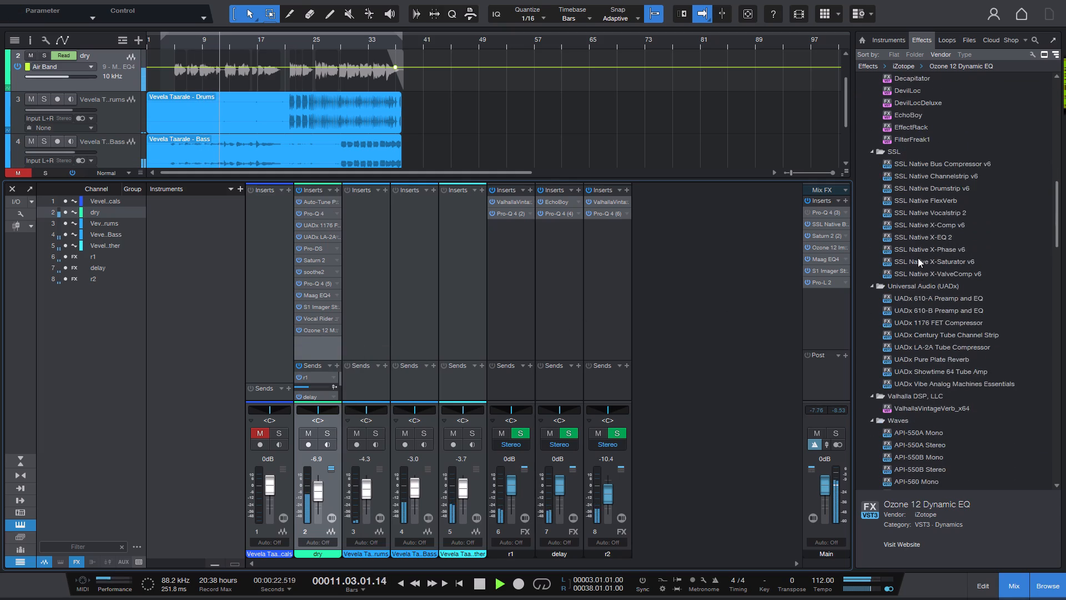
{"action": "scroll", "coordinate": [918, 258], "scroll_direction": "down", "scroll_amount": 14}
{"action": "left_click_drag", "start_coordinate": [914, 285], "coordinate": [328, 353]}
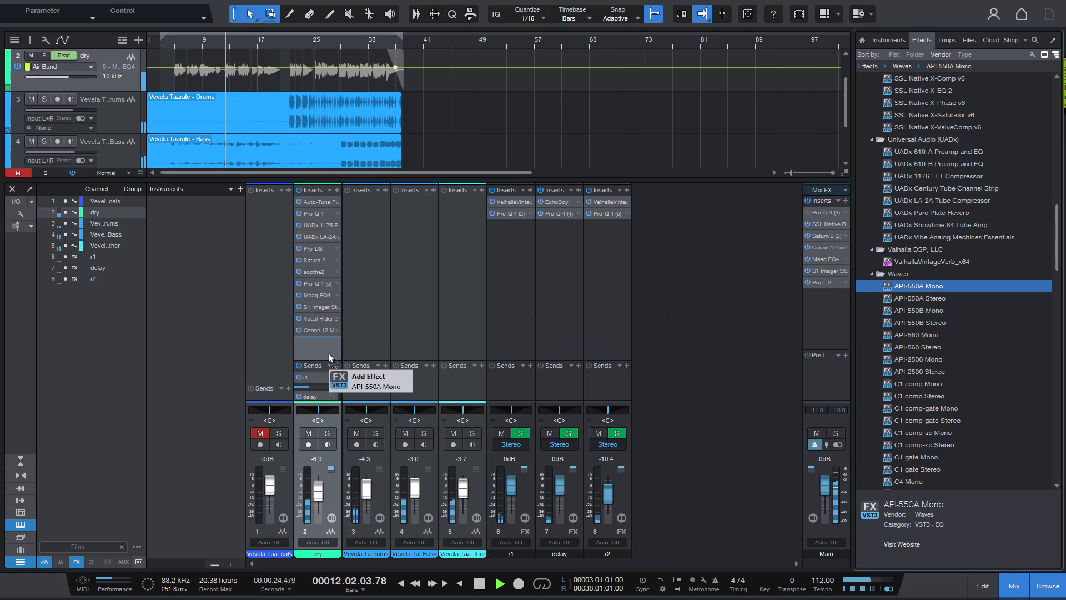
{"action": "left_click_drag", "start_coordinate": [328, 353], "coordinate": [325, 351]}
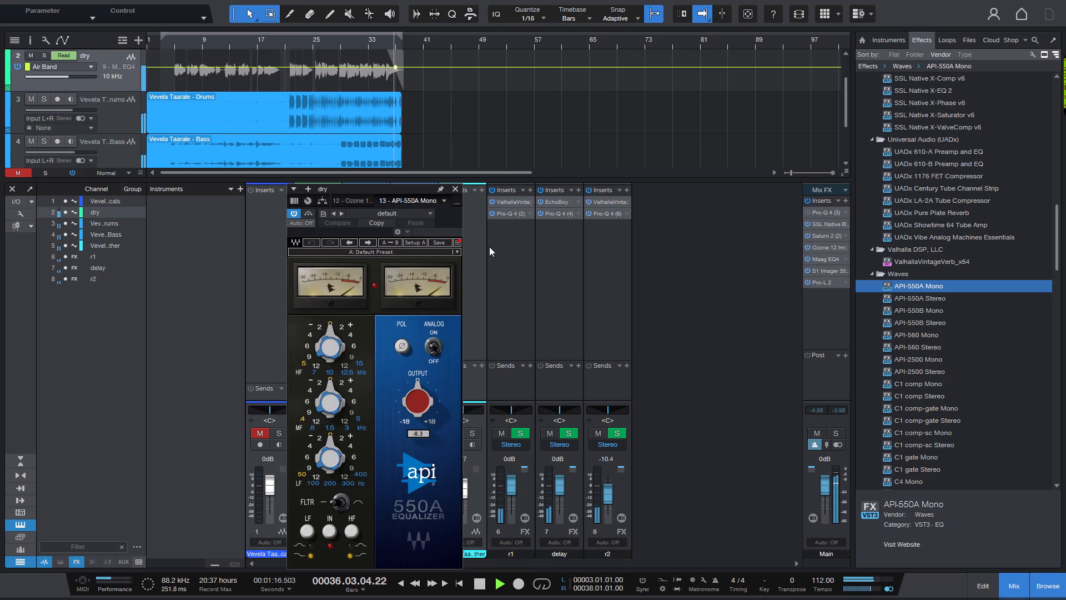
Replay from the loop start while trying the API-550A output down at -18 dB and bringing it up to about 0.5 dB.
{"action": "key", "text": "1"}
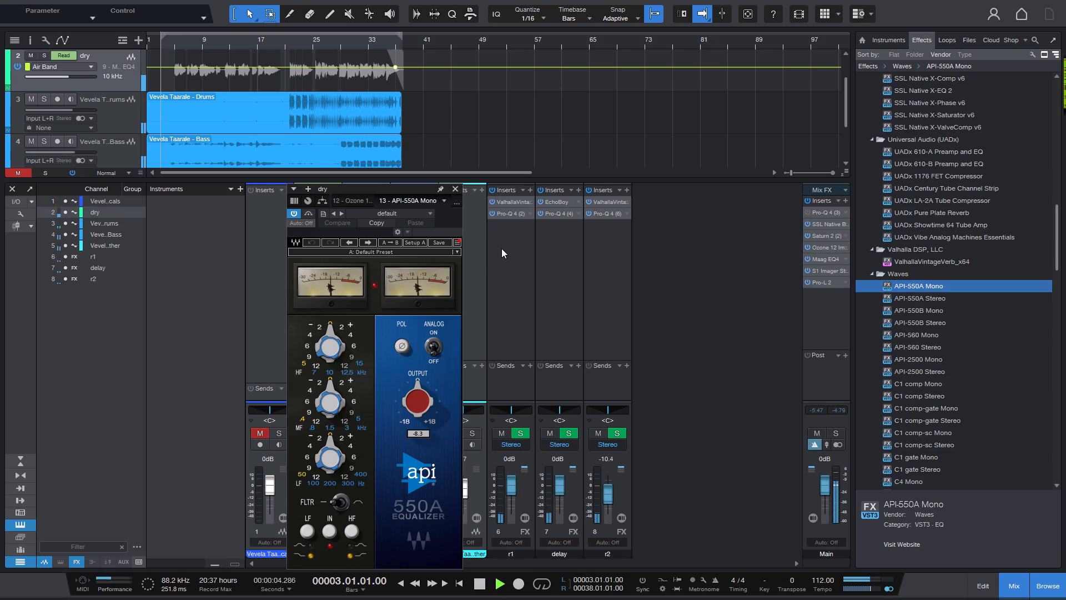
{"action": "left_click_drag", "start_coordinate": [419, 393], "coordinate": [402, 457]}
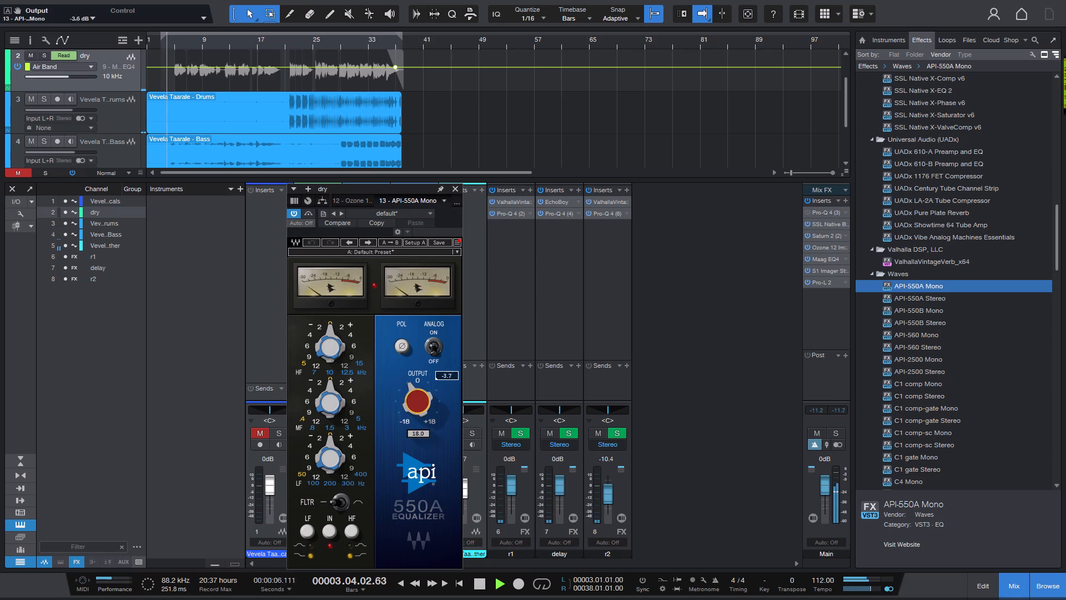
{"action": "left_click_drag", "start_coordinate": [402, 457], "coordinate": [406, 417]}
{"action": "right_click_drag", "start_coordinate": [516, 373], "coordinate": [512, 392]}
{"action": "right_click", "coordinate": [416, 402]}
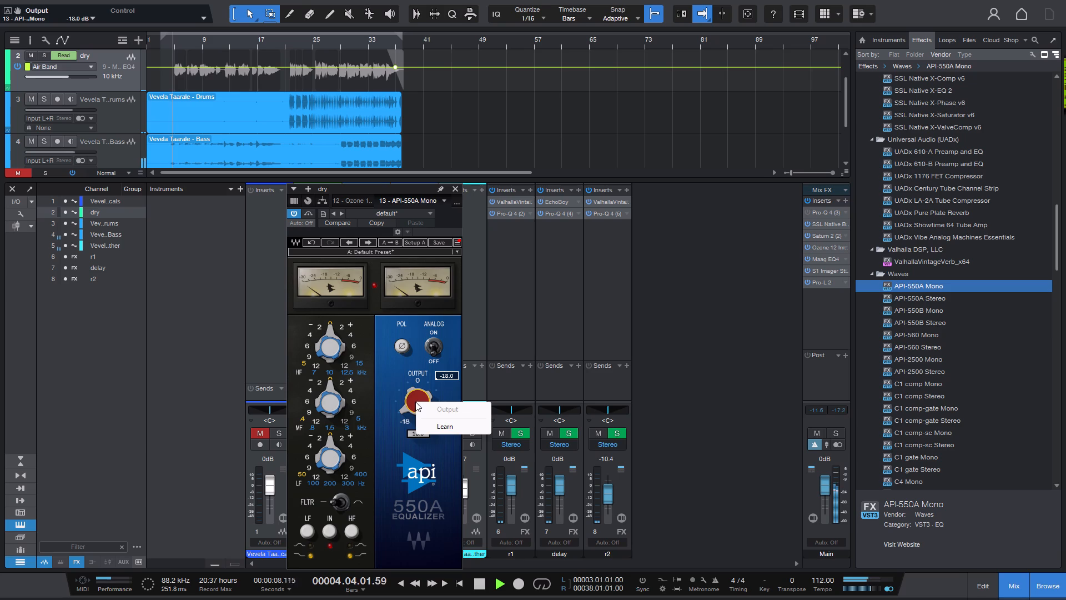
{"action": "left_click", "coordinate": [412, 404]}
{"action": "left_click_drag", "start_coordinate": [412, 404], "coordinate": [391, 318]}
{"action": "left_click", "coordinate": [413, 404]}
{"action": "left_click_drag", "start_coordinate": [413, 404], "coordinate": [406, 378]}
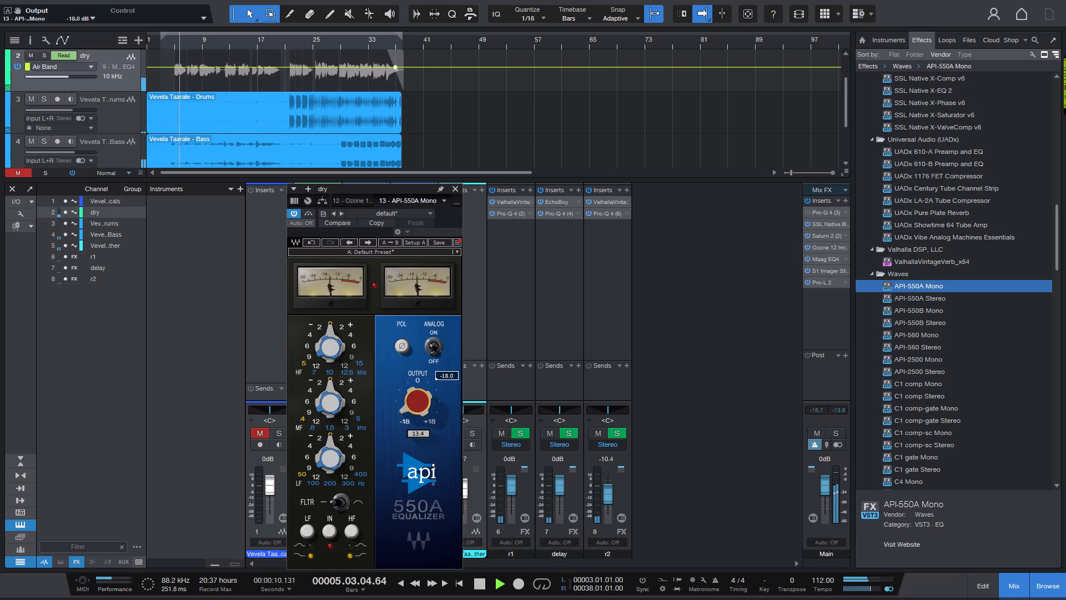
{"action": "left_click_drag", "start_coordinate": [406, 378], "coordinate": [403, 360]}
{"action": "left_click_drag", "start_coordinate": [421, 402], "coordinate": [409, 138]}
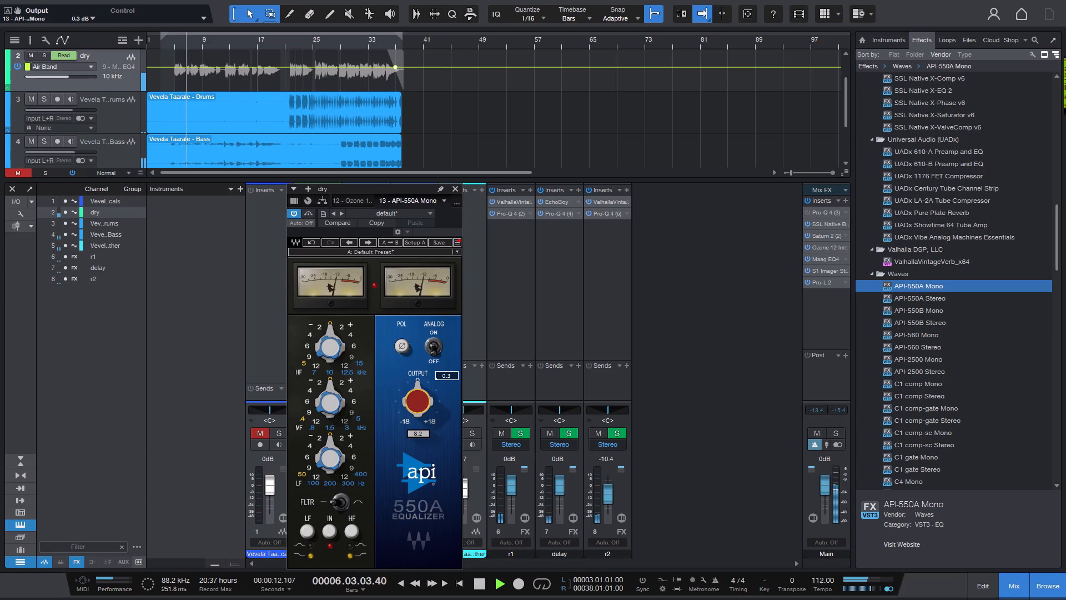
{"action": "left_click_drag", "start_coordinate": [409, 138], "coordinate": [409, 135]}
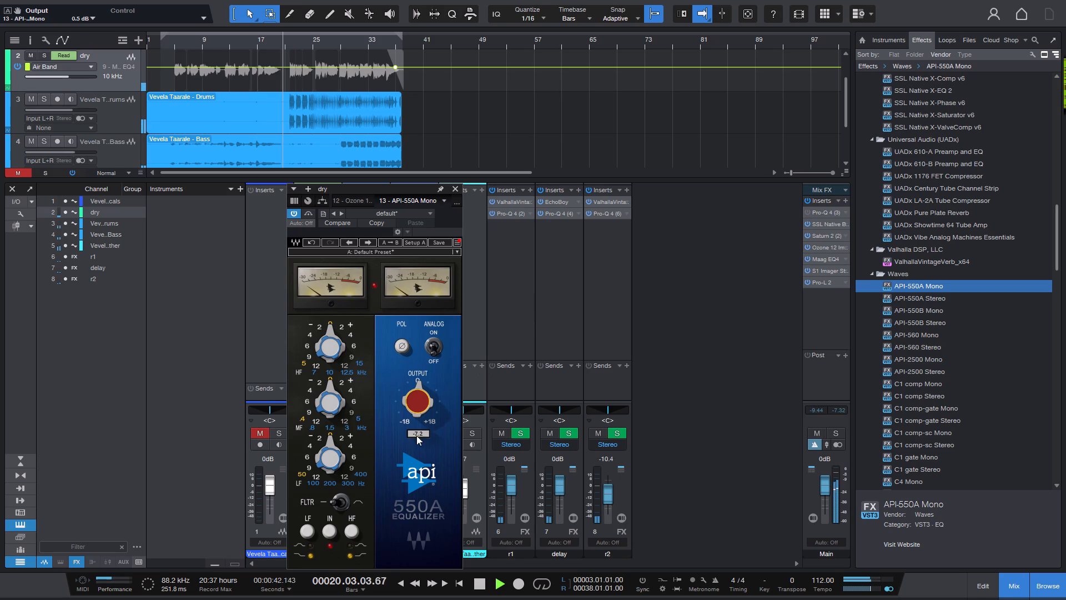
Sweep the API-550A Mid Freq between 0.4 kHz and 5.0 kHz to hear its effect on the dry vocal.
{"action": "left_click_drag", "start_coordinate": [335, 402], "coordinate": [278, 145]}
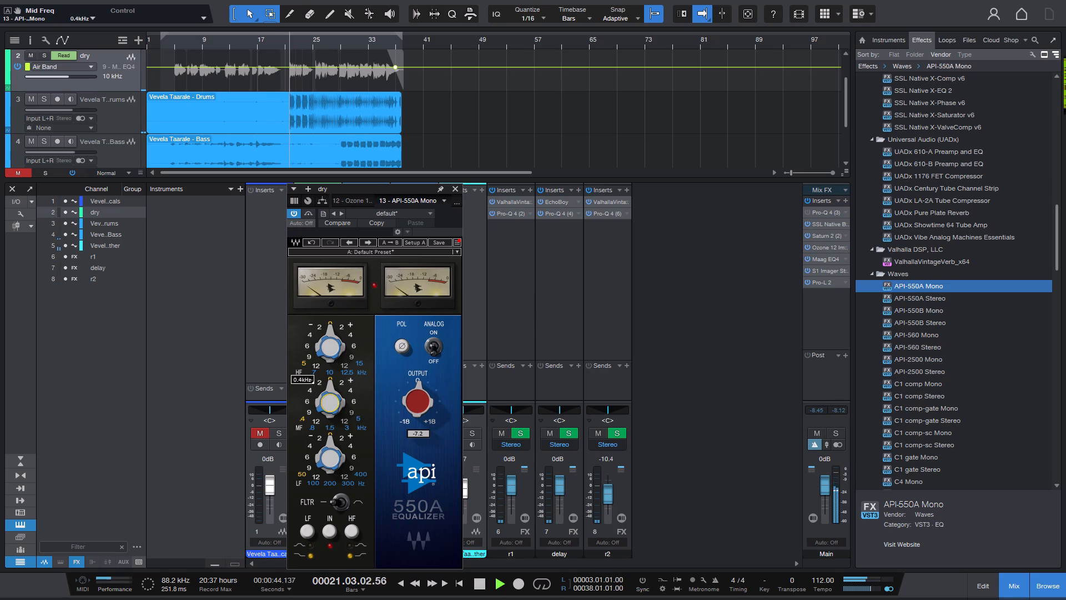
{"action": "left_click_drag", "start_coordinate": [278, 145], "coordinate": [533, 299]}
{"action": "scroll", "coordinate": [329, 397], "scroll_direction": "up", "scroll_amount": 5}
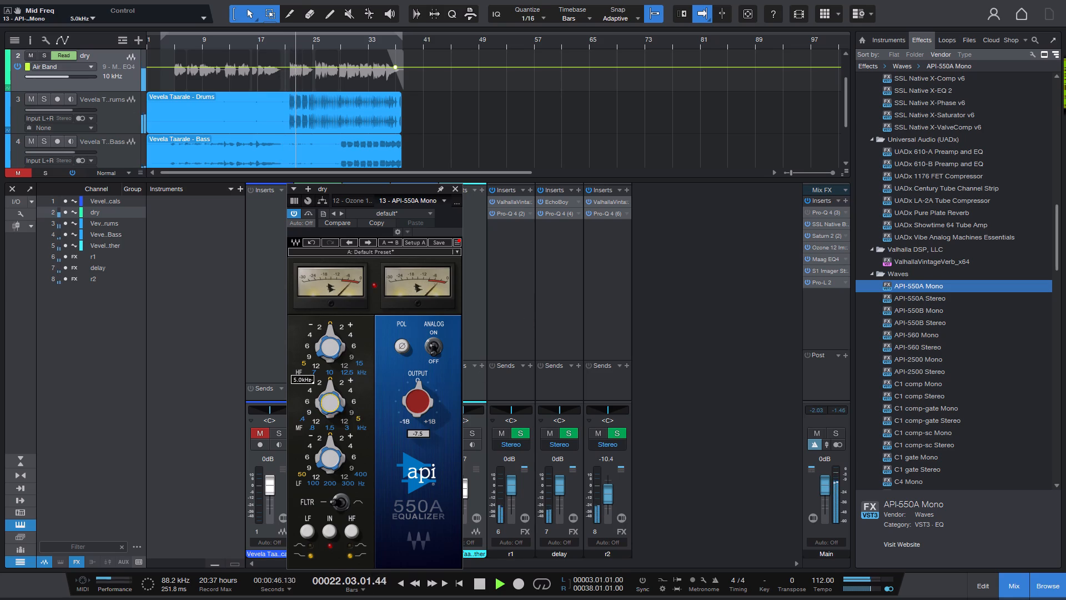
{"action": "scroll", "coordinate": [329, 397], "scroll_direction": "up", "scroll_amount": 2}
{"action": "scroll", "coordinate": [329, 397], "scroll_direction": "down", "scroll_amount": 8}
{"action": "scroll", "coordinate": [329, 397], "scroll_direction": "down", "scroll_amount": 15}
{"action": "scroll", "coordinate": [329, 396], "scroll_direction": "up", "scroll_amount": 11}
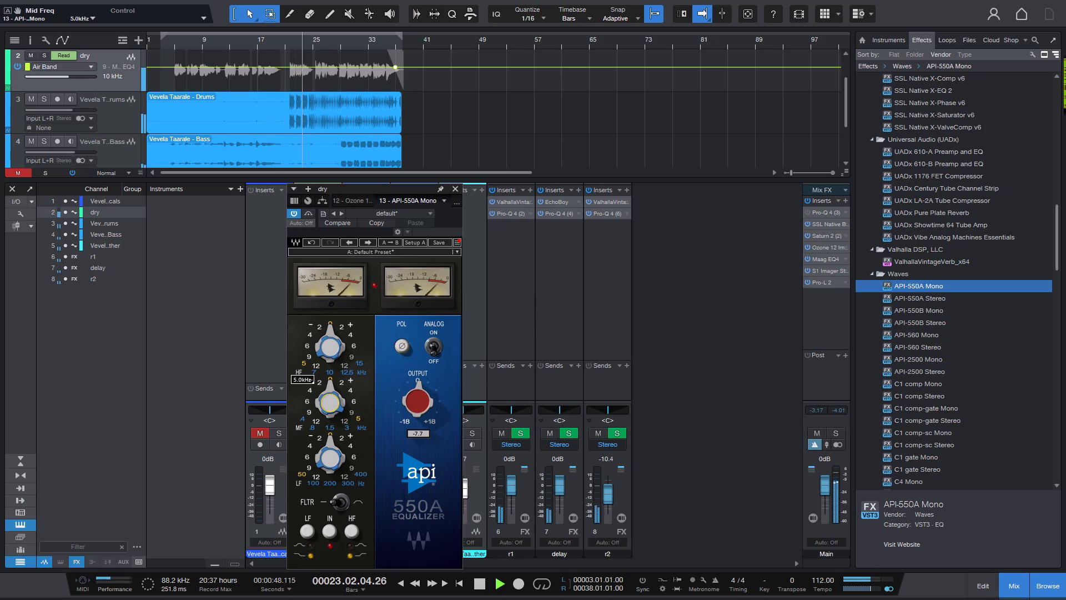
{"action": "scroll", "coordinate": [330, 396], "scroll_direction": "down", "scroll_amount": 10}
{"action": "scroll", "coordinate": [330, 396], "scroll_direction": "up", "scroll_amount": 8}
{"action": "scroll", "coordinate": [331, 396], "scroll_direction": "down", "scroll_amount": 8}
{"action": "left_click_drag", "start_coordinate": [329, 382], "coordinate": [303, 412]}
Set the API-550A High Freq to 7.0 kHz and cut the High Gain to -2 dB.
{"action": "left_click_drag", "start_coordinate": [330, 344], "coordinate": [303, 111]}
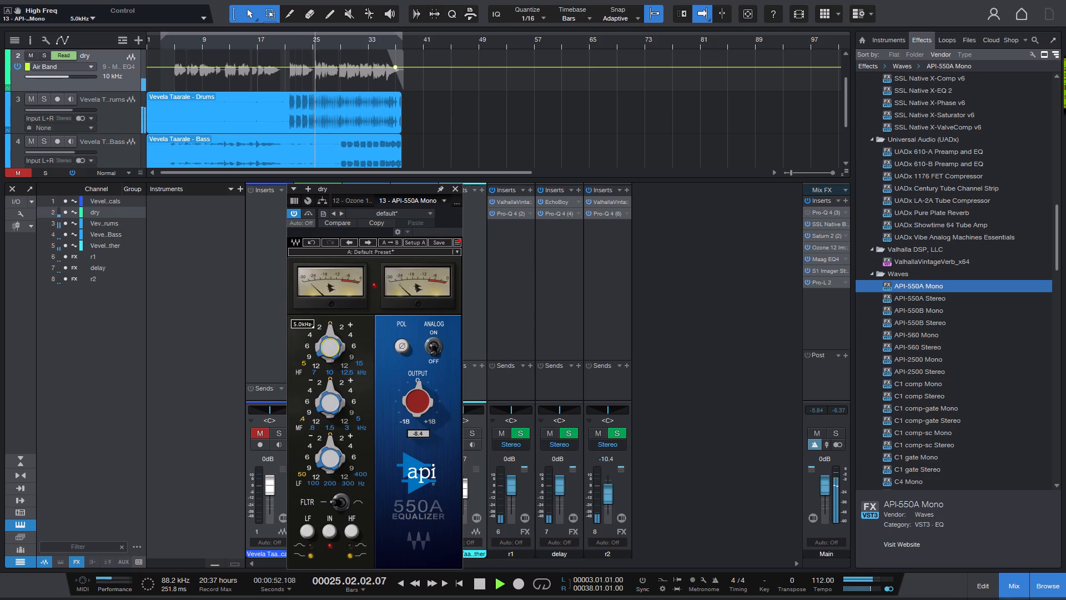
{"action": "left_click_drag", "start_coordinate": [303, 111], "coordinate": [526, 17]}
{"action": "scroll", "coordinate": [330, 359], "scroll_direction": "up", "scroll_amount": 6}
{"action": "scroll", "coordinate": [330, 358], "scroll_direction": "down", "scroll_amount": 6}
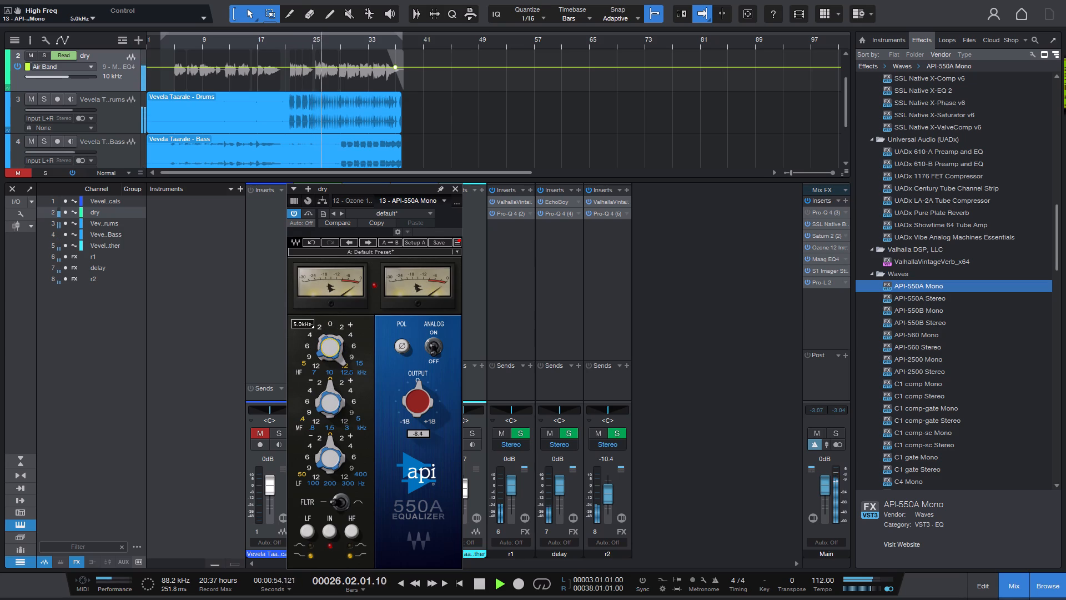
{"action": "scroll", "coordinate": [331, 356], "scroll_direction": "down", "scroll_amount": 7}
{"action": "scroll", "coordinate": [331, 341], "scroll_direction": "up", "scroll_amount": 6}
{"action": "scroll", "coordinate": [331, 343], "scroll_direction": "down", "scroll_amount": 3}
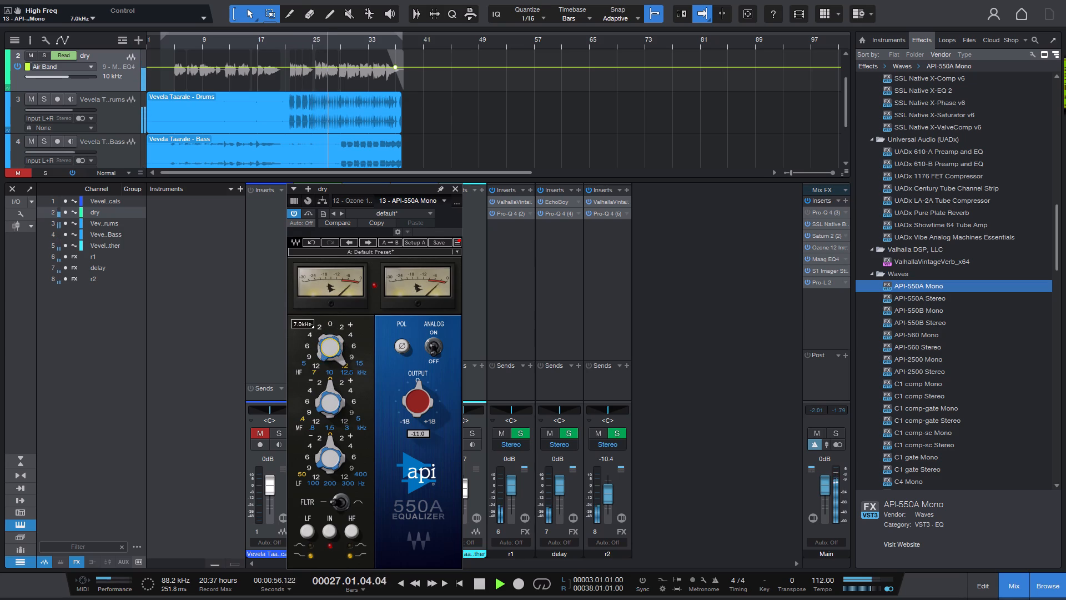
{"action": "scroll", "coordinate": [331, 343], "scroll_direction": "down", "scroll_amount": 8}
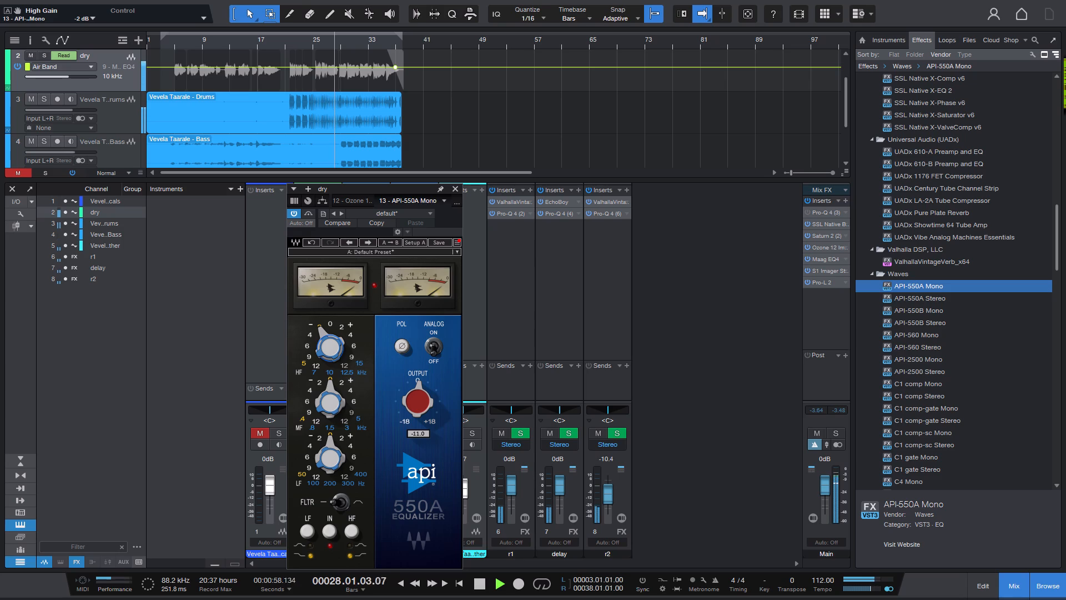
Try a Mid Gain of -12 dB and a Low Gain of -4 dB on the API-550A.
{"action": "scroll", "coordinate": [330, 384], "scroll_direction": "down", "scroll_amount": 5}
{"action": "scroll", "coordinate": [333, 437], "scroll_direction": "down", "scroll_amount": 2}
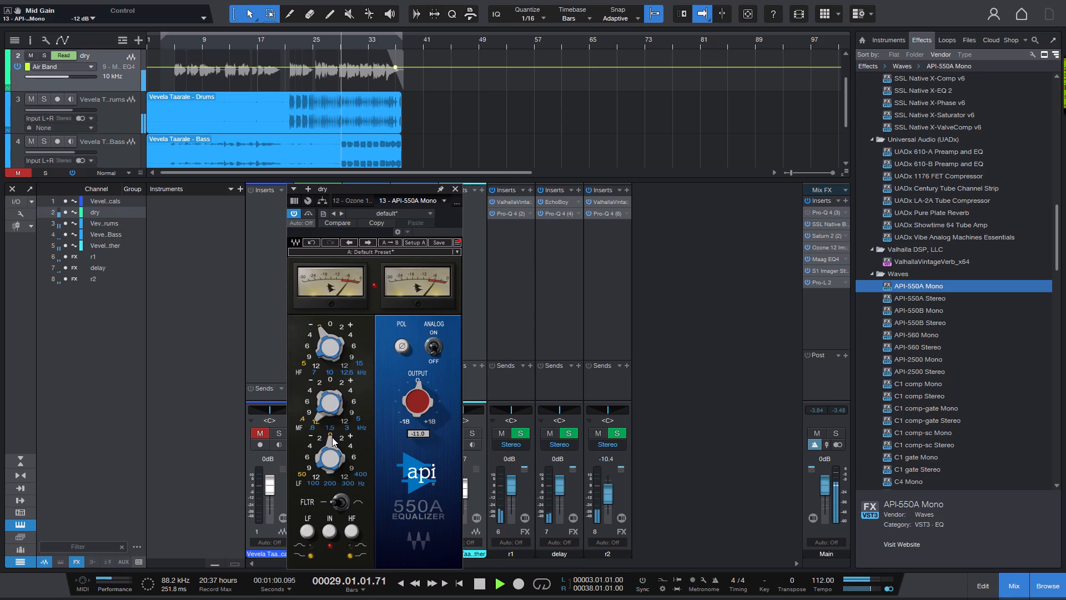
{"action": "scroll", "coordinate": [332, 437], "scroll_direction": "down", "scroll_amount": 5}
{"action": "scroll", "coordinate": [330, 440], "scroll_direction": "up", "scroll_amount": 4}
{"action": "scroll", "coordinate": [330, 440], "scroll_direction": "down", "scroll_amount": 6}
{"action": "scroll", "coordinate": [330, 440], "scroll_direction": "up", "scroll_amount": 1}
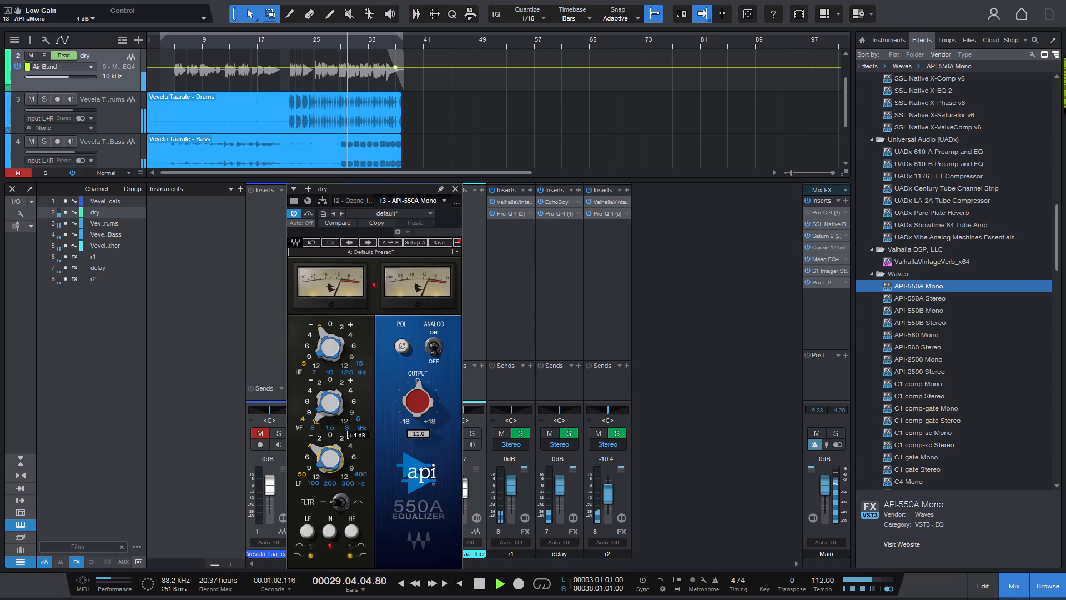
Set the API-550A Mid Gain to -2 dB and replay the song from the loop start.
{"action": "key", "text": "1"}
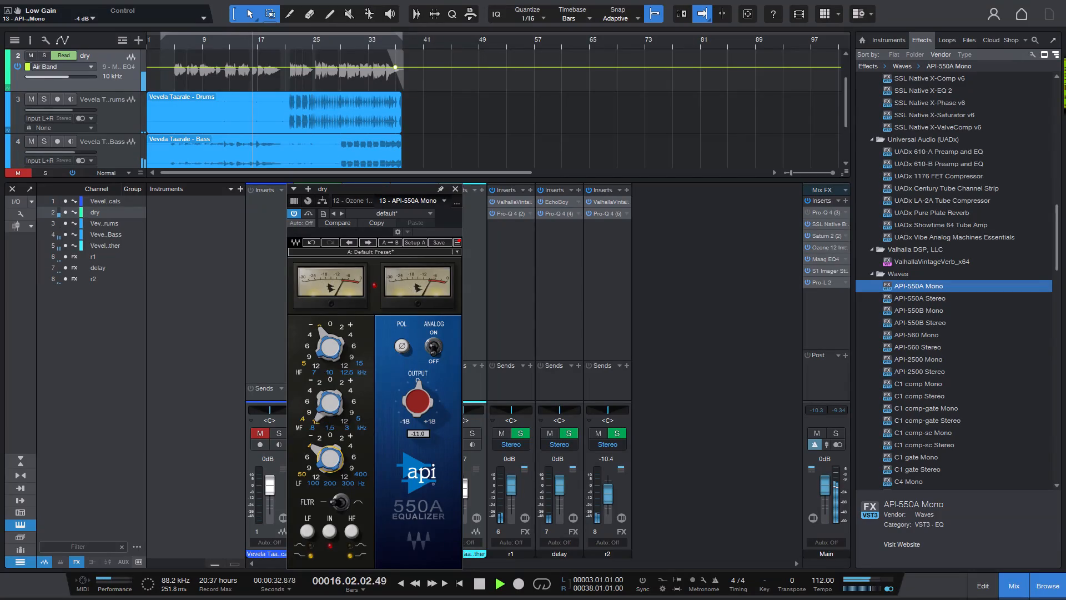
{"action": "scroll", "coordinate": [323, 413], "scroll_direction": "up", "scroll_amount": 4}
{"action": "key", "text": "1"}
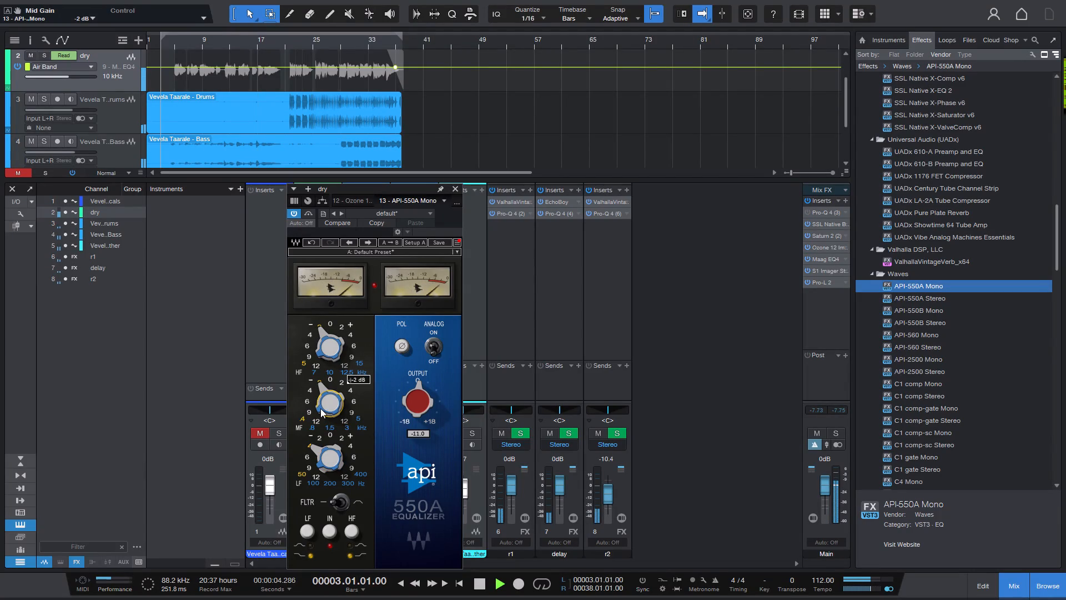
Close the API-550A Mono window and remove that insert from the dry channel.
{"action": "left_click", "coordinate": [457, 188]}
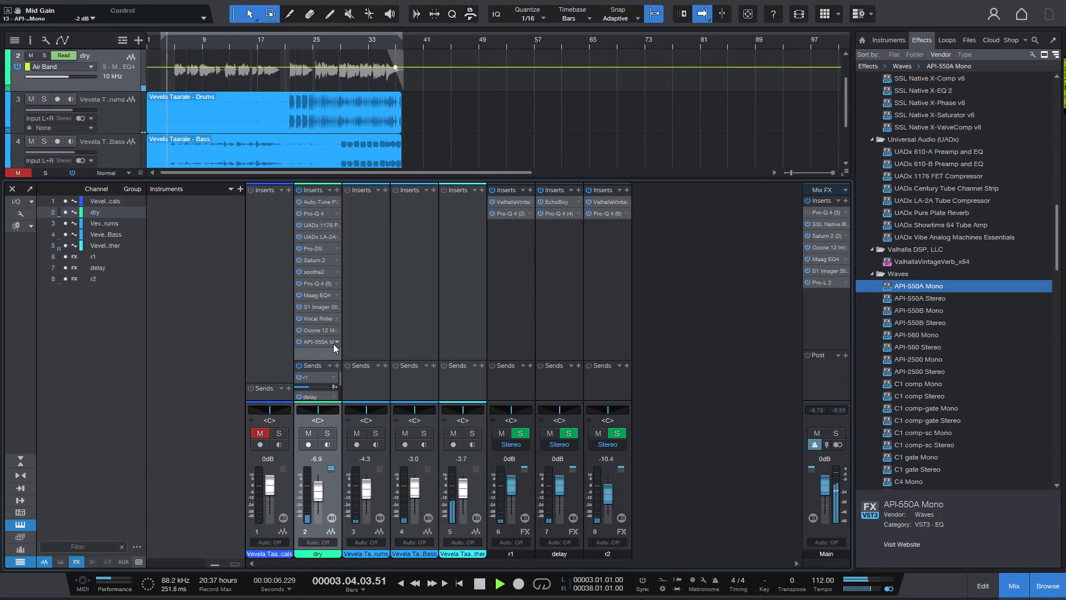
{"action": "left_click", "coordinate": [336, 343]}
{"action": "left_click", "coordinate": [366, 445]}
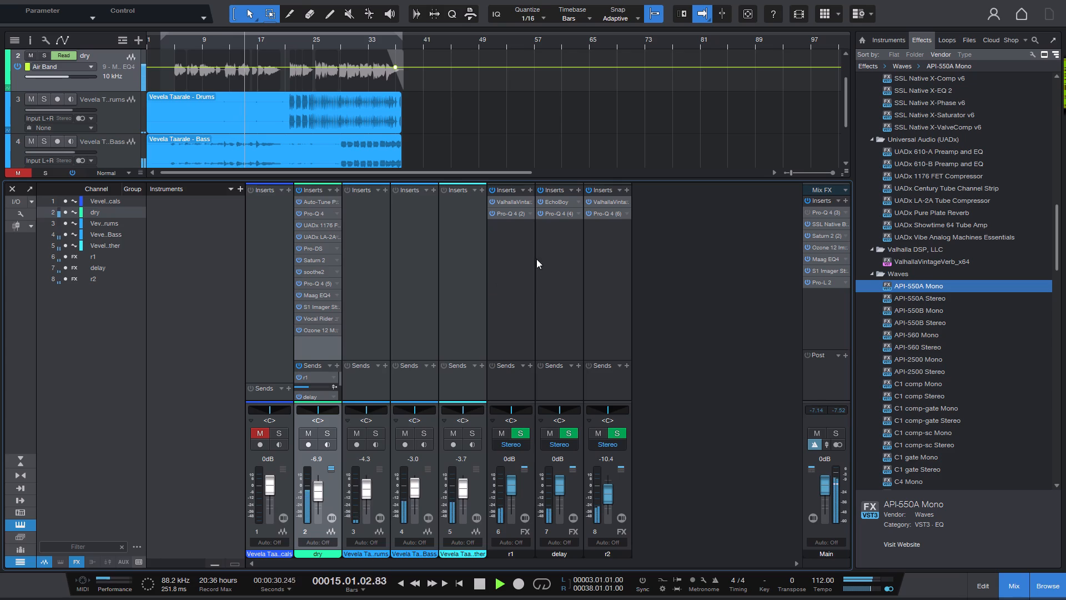
Add the Waves API-550B Mono as the last insert on the dry channel and replay from the loop start.
{"action": "left_click_drag", "start_coordinate": [923, 315], "coordinate": [340, 312]}
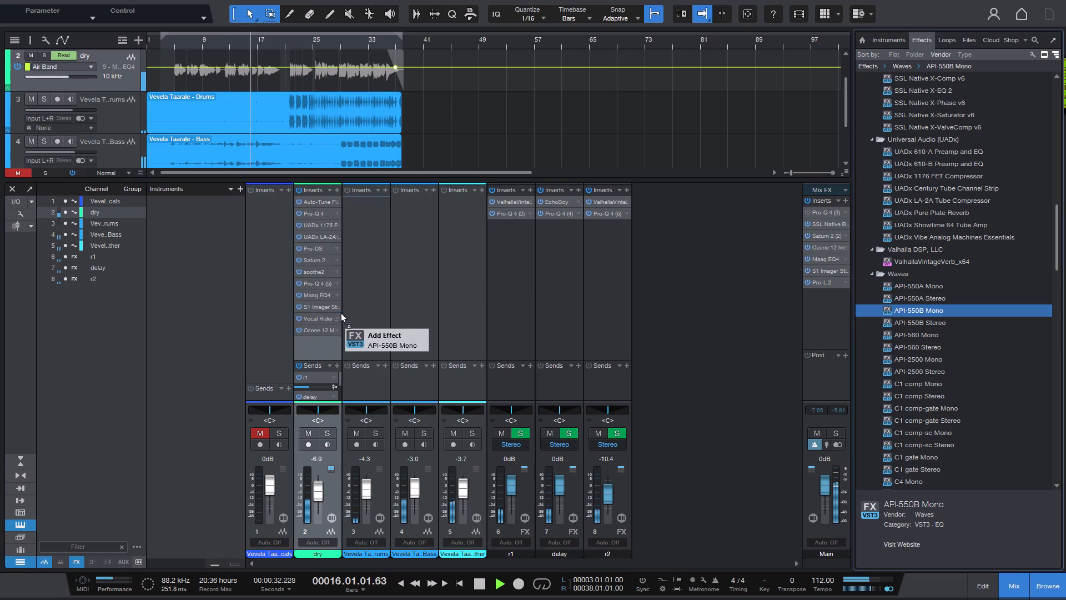
{"action": "left_click_drag", "start_coordinate": [340, 312], "coordinate": [316, 345]}
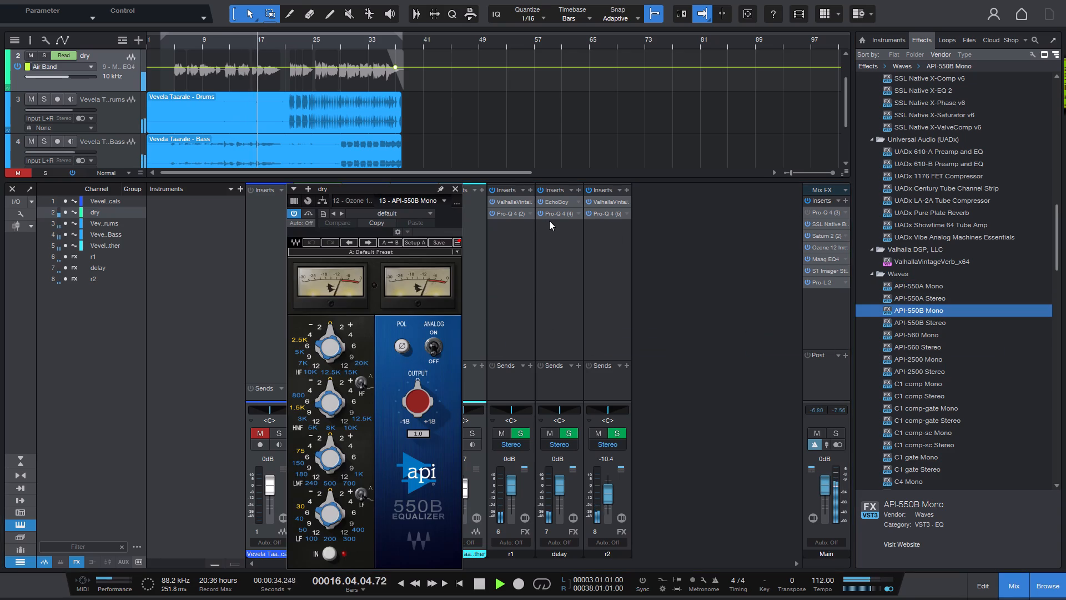
{"action": "key", "text": "1"}
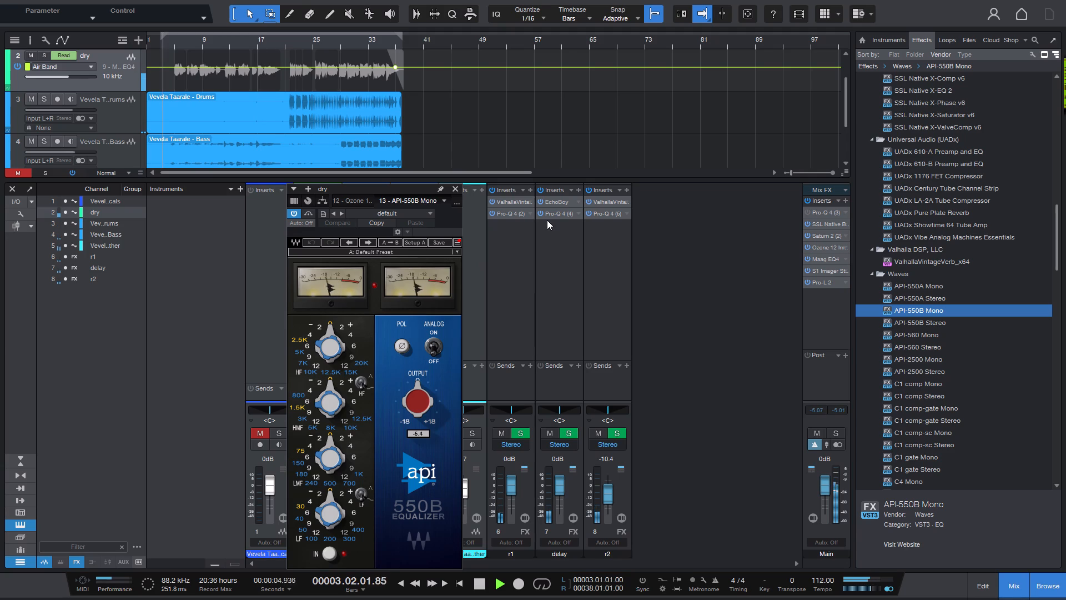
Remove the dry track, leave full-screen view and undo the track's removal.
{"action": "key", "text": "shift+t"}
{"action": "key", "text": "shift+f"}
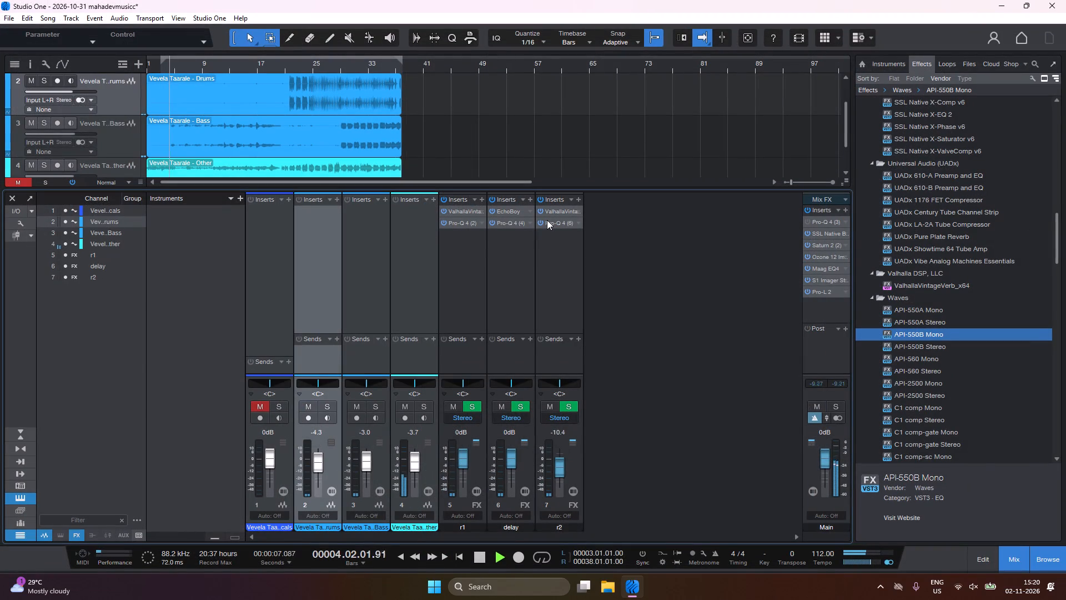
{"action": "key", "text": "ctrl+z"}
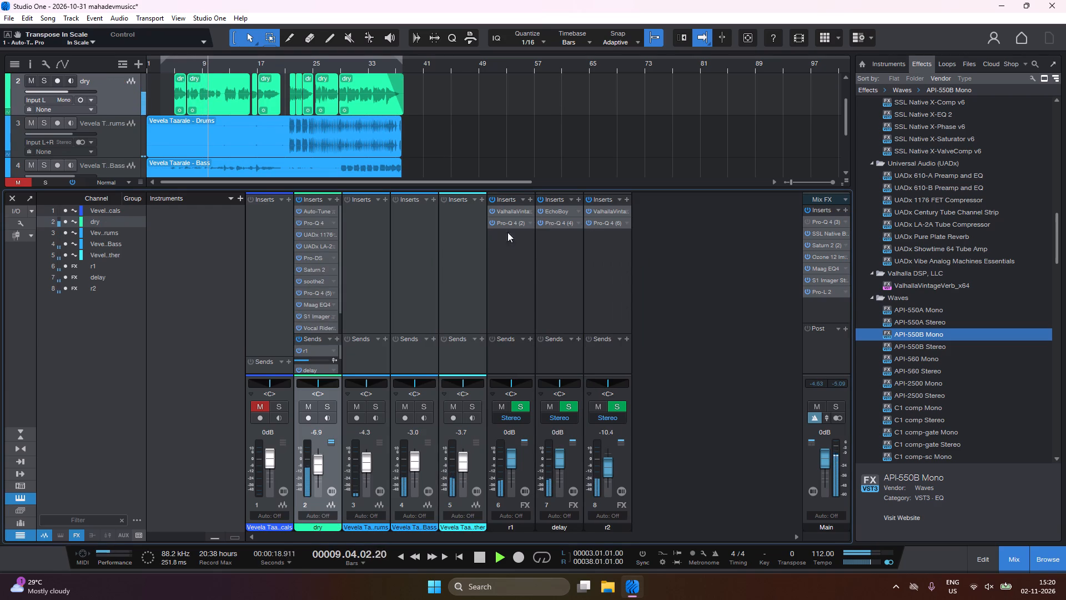
Reopen the API-550B Mono on the dry channel, replay from the loop start and set the Low Mid Gain to -2 dB.
{"action": "scroll", "coordinate": [316, 288], "scroll_direction": "down", "scroll_amount": 7}
{"action": "left_click", "coordinate": [332, 328]}
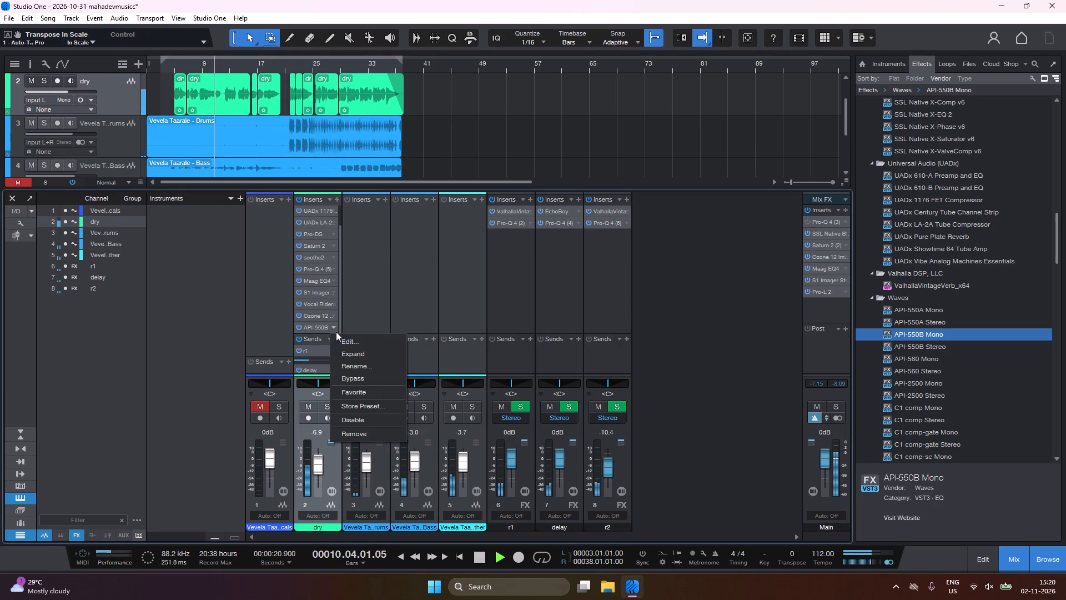
{"action": "left_click", "coordinate": [342, 341]}
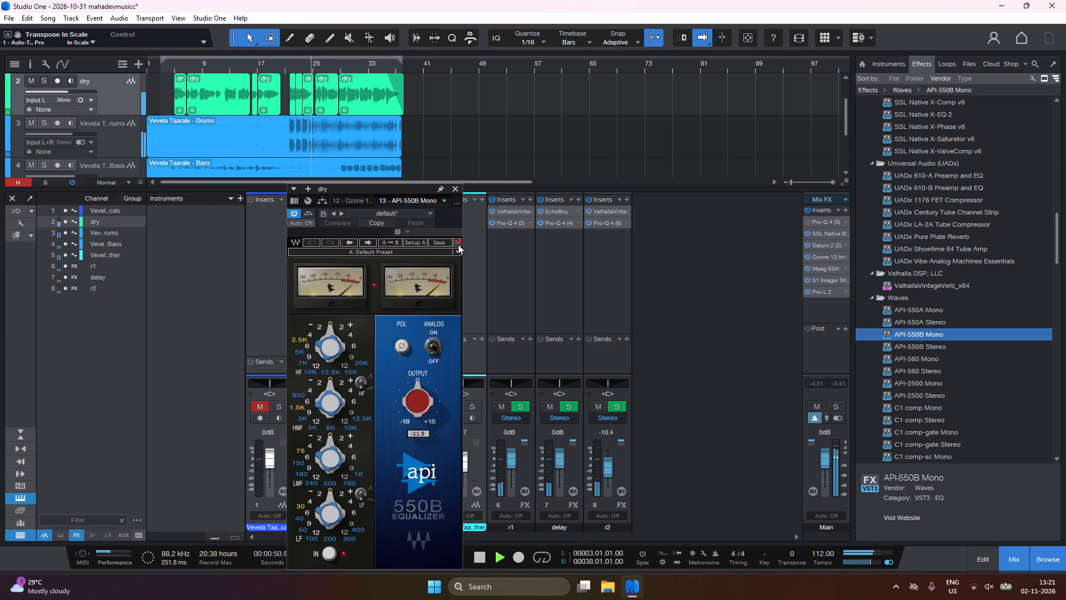
{"action": "key", "text": "1"}
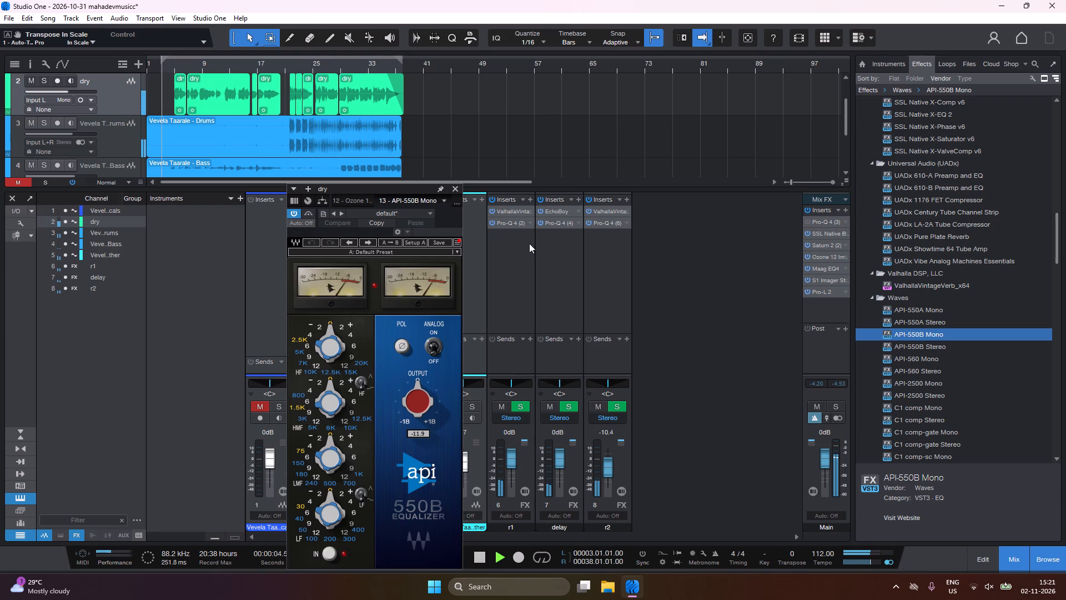
{"action": "scroll", "coordinate": [424, 404], "scroll_direction": "down", "scroll_amount": 3}
{"action": "scroll", "coordinate": [424, 404], "scroll_direction": "up", "scroll_amount": 1}
{"action": "scroll", "coordinate": [328, 439], "scroll_direction": "down", "scroll_amount": 1}
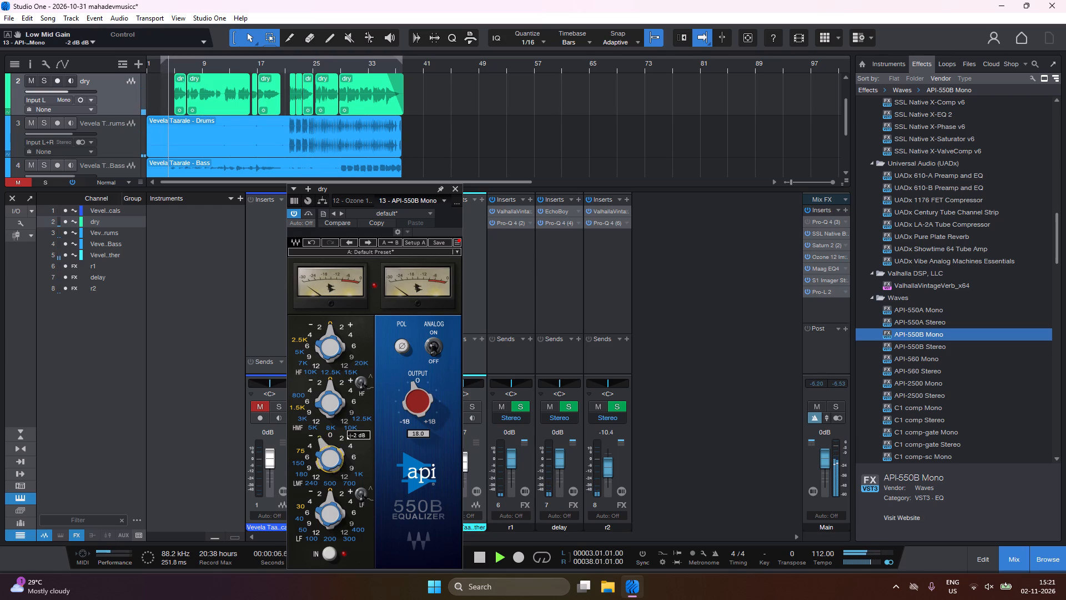
Raise the API-550B's Low Mid Gain to +4 dB and set its Low Mid Freq to 150 Hz during playback.
{"action": "scroll", "coordinate": [328, 439], "scroll_direction": "down", "scroll_amount": 1}
{"action": "scroll", "coordinate": [316, 446], "scroll_direction": "up", "scroll_amount": 4}
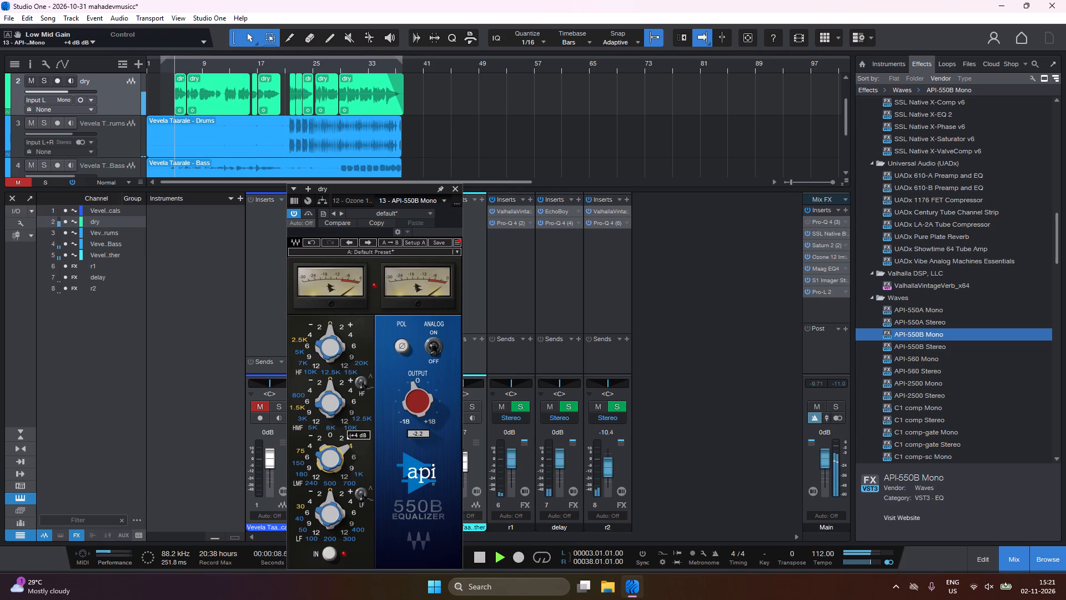
{"action": "scroll", "coordinate": [322, 456], "scroll_direction": "down", "scroll_amount": 2}
{"action": "scroll", "coordinate": [323, 456], "scroll_direction": "up", "scroll_amount": 2}
{"action": "scroll", "coordinate": [323, 456], "scroll_direction": "down", "scroll_amount": 1}
{"action": "scroll", "coordinate": [323, 456], "scroll_direction": "up", "scroll_amount": 1}
{"action": "scroll", "coordinate": [323, 456], "scroll_direction": "down", "scroll_amount": 1}
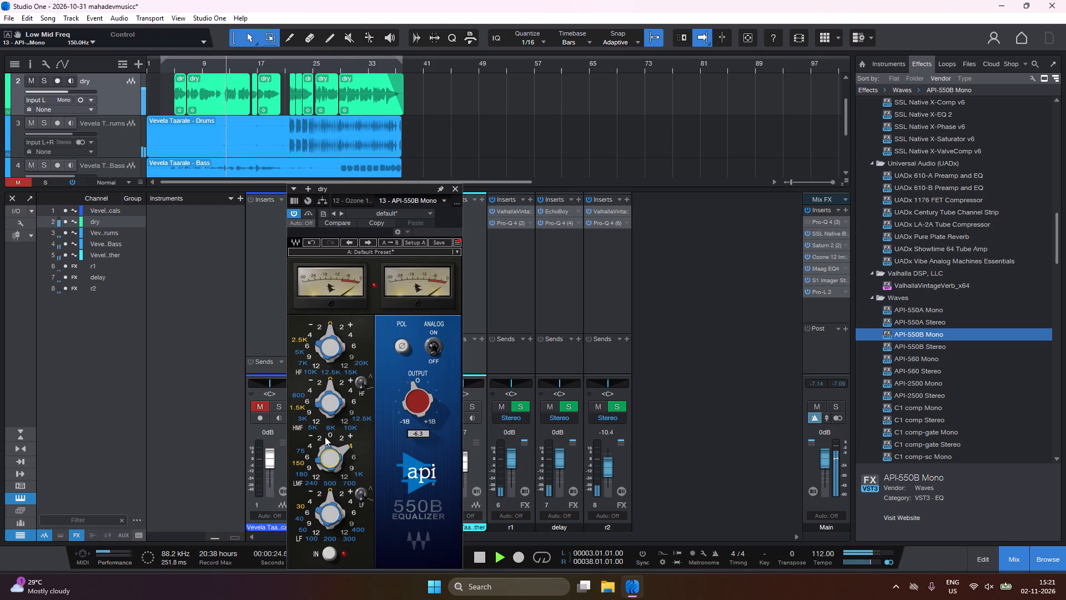
Set the API-550B's Low Gain to -4 dB on the dry channel, comparing it against a higher setting.
{"action": "scroll", "coordinate": [330, 496], "scroll_direction": "down", "scroll_amount": 2}
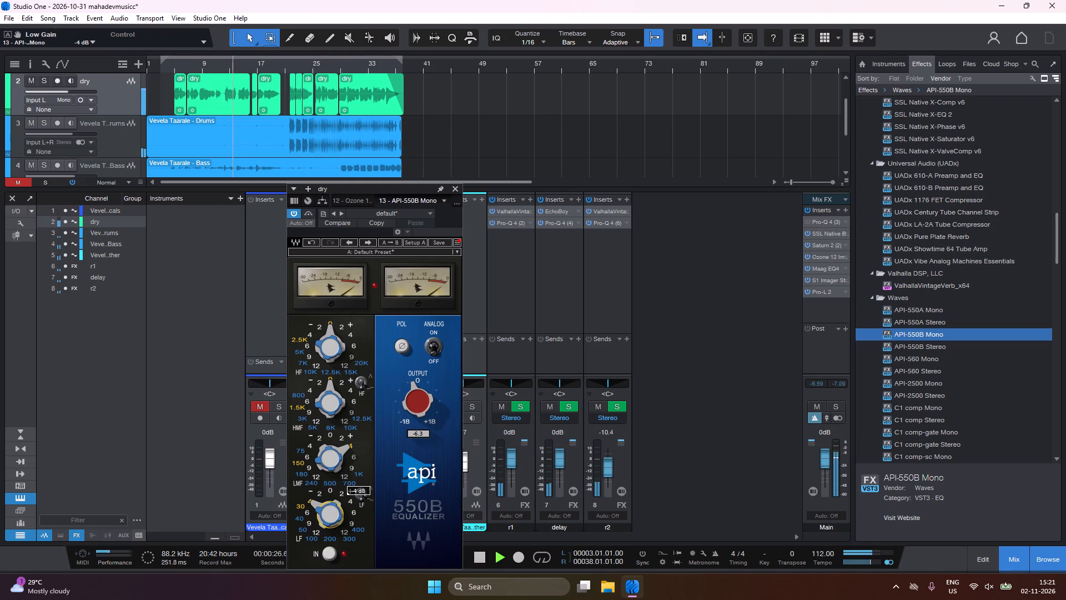
{"action": "scroll", "coordinate": [330, 496], "scroll_direction": "up", "scroll_amount": 1}
{"action": "scroll", "coordinate": [330, 496], "scroll_direction": "down", "scroll_amount": 1}
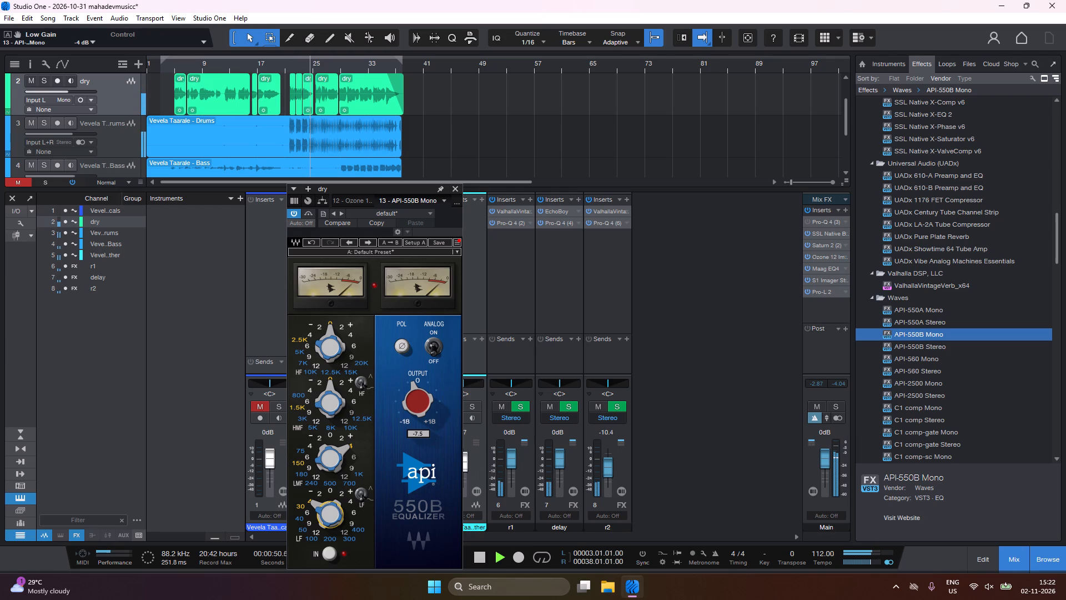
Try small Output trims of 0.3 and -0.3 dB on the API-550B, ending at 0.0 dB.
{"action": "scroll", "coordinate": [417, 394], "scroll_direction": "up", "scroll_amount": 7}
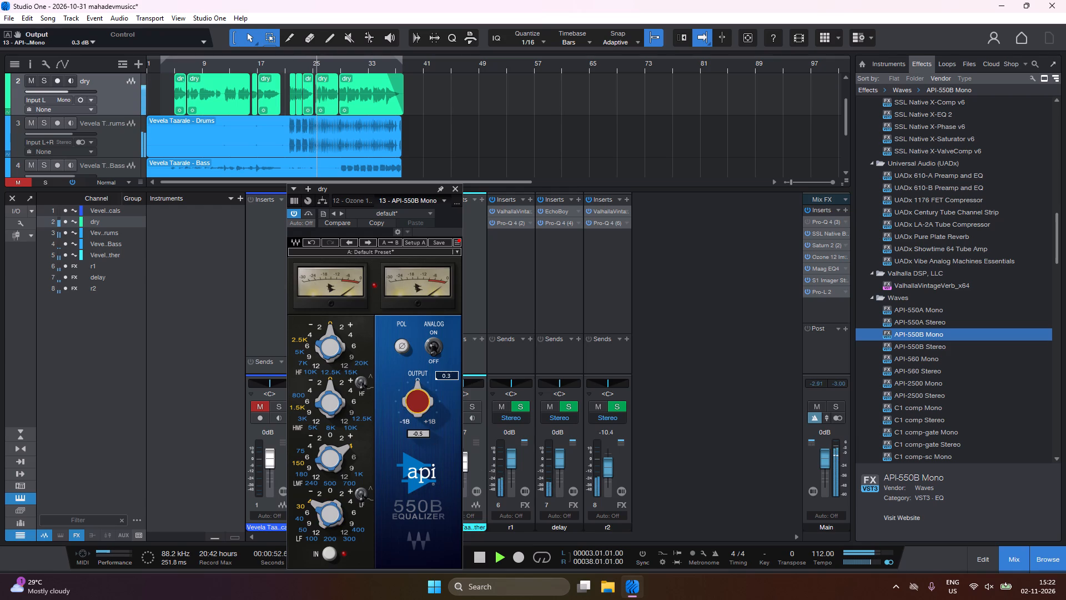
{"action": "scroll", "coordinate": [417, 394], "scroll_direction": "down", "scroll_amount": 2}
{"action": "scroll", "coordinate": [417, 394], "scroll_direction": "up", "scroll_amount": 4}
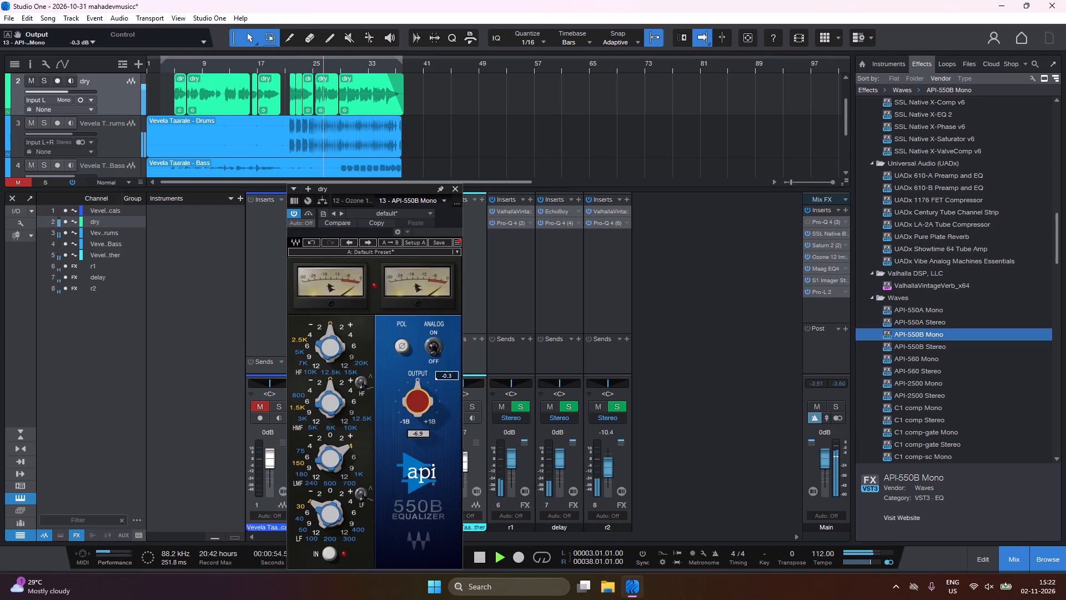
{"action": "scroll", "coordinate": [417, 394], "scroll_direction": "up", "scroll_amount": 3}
Replay from the loop start and set the API-550B's Low Mid Gain to 0 dB.
{"action": "key", "text": "1"}
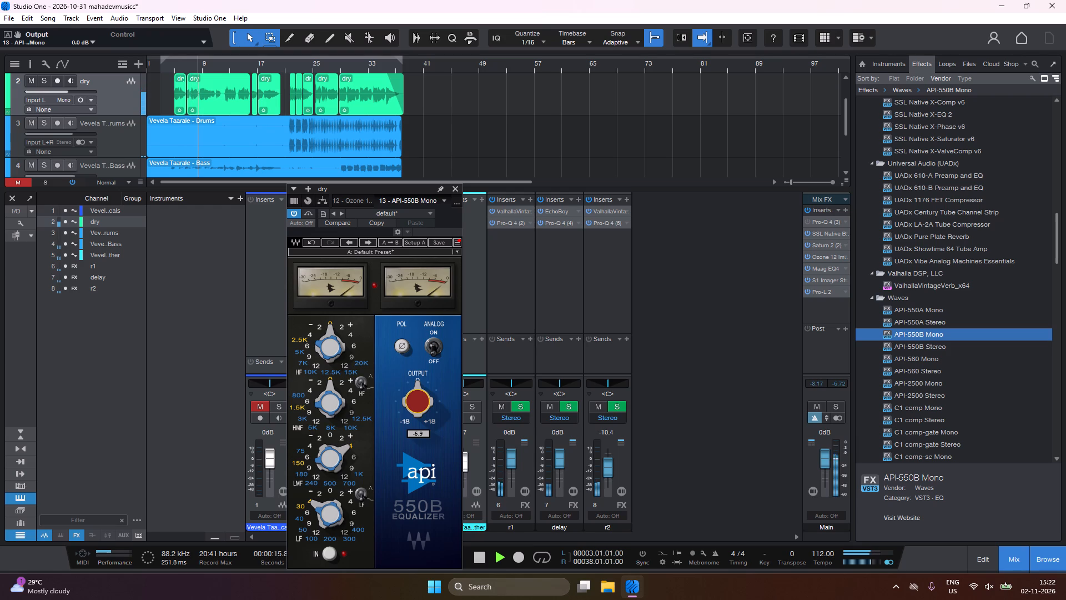
{"action": "scroll", "coordinate": [342, 447], "scroll_direction": "down", "scroll_amount": 2}
{"action": "scroll", "coordinate": [331, 438], "scroll_direction": "up", "scroll_amount": 1}
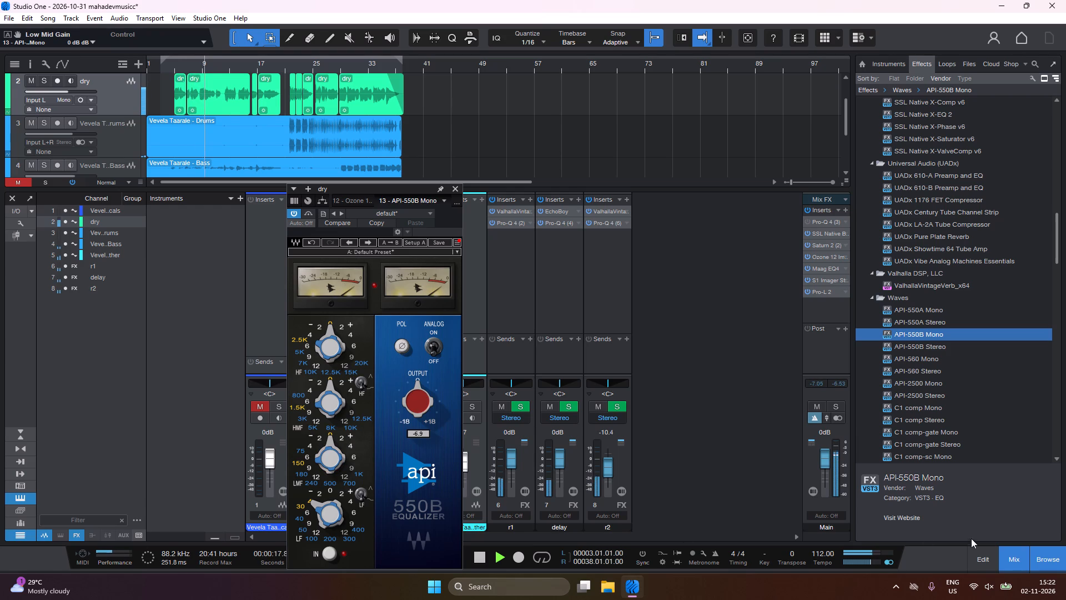
Show the hidden system tray icons.
{"action": "left_click", "coordinate": [895, 589]}
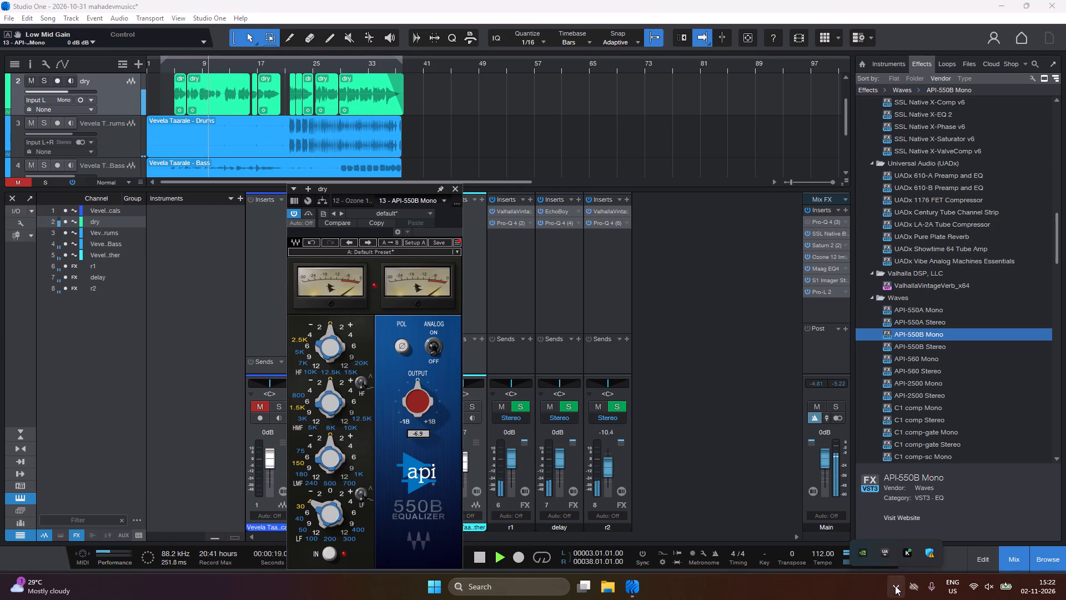
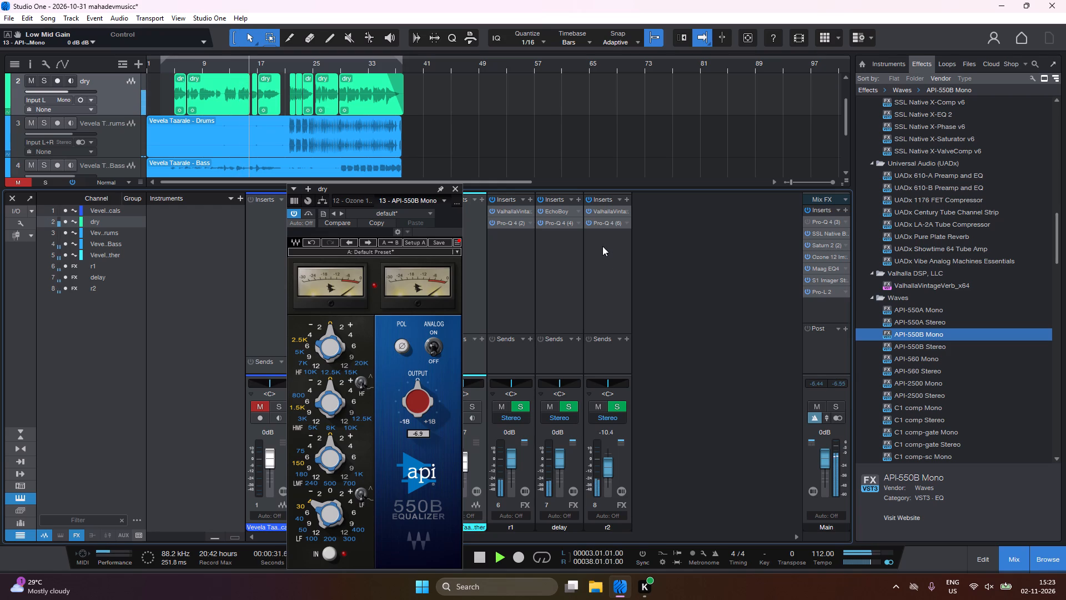
Replay from the loop start and remove the API-550B Mono and Ozone 12 inserts from the dry channel.
{"action": "key", "text": "1"}
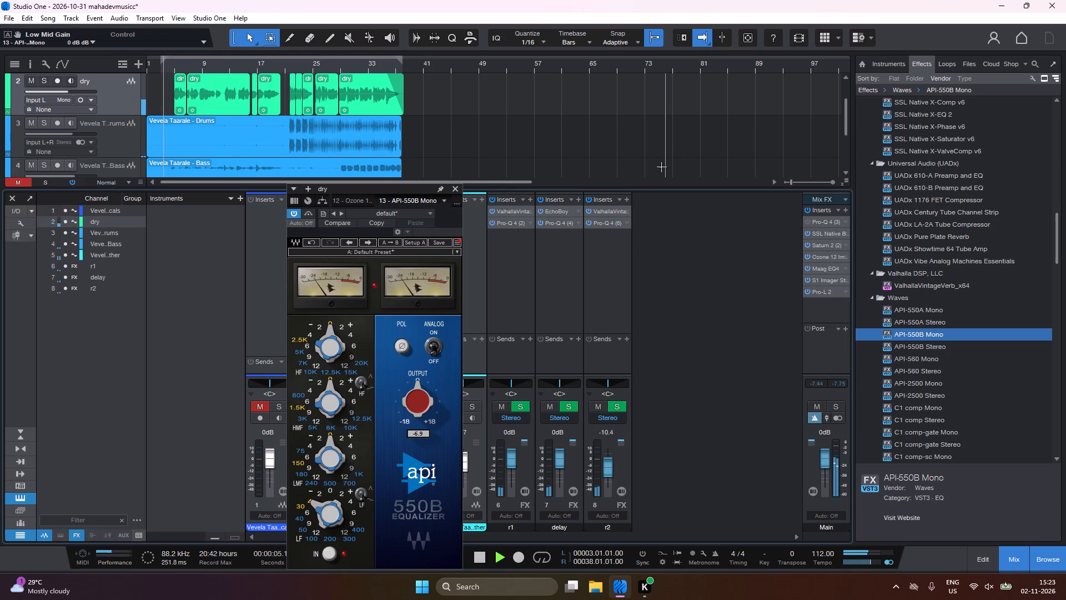
{"action": "left_click", "coordinate": [455, 189]}
{"action": "scroll", "coordinate": [310, 306], "scroll_direction": "down", "scroll_amount": 7}
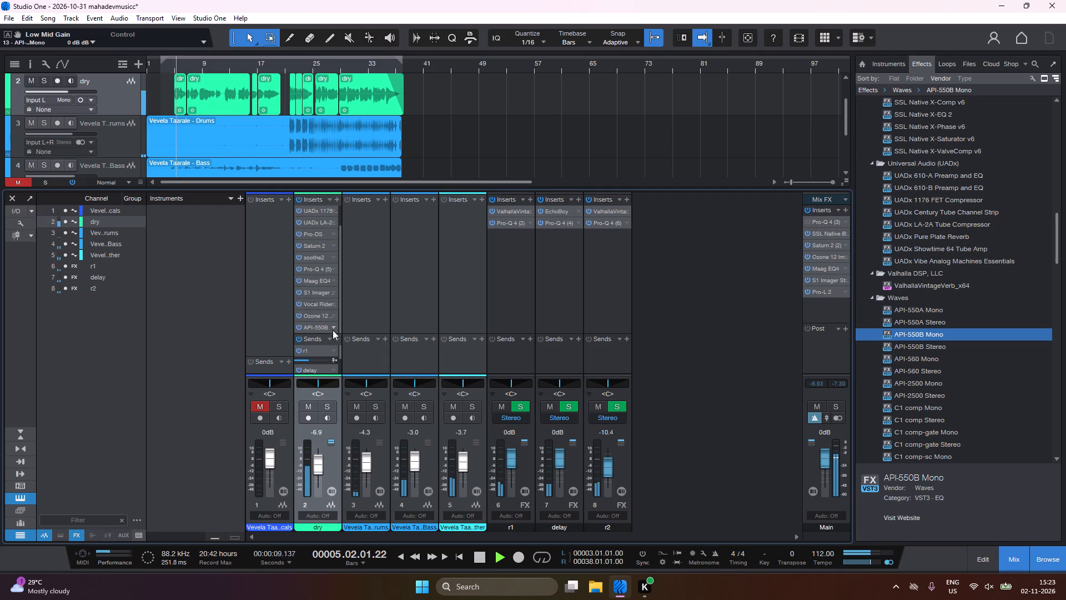
{"action": "left_click", "coordinate": [335, 328]}
{"action": "left_click", "coordinate": [363, 430]}
{"action": "left_click", "coordinate": [335, 328]}
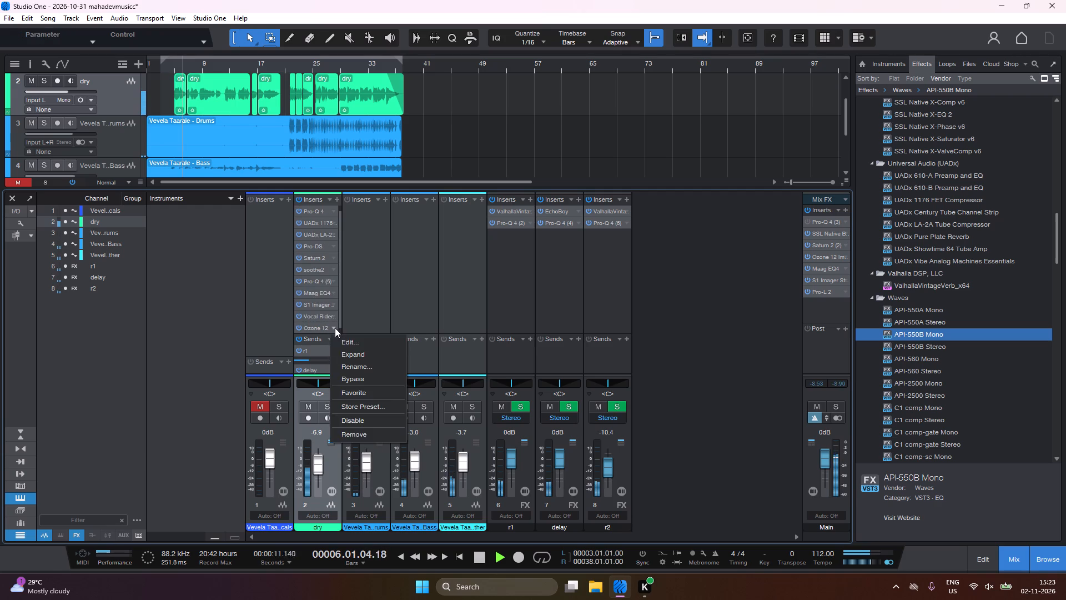
{"action": "left_click", "coordinate": [362, 441]}
{"action": "left_click", "coordinate": [360, 437]}
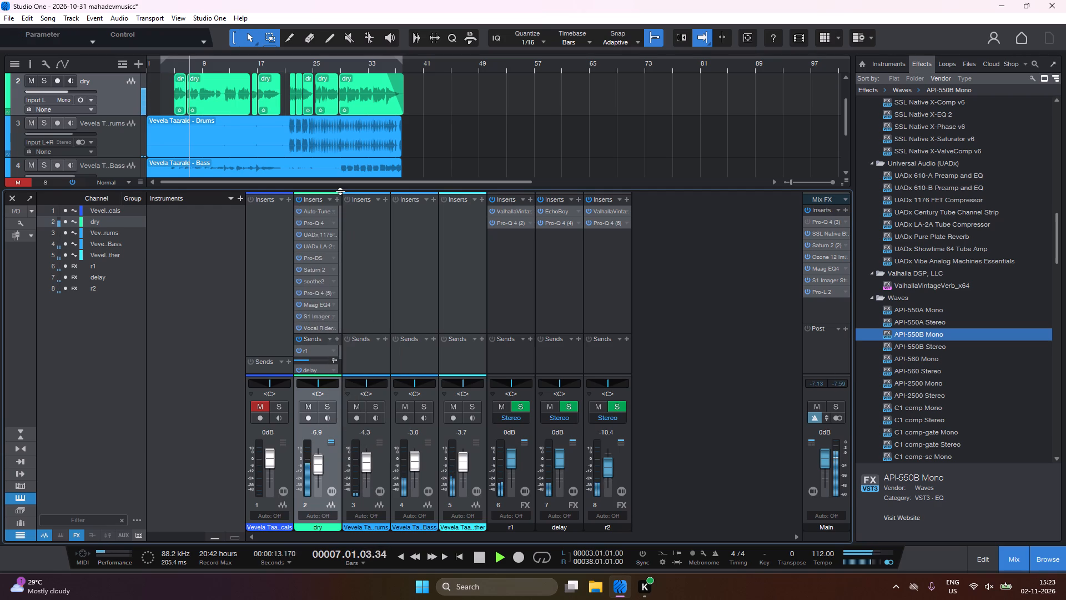
Enlarge the mixer and add UADx Vibe Analog Machines Essentials after Vocal Rider on the dry channel.
{"action": "left_click_drag", "start_coordinate": [340, 188], "coordinate": [343, 163]}
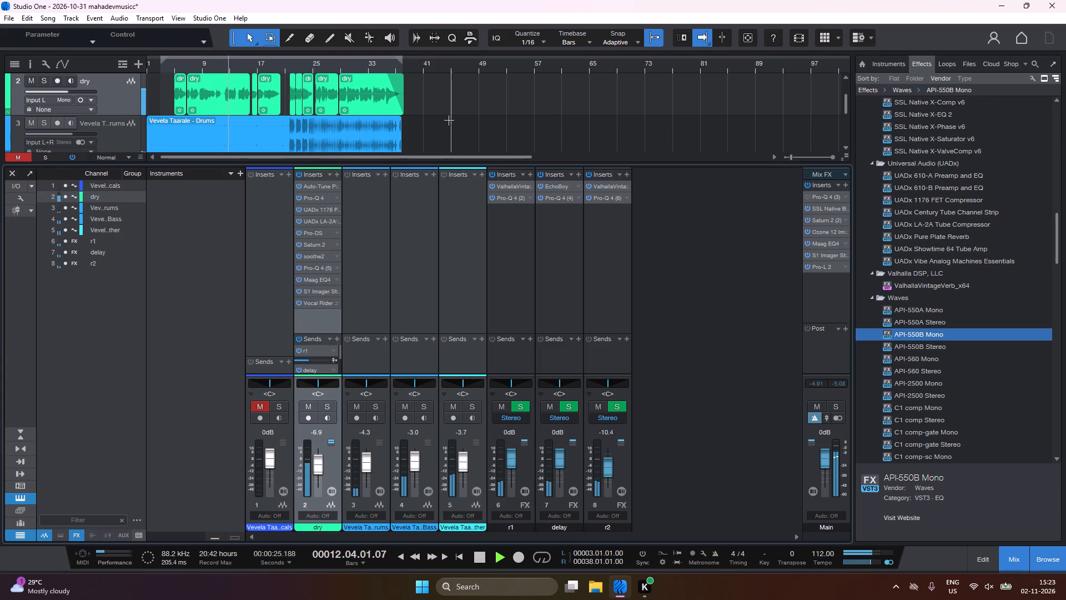
{"action": "left_click_drag", "start_coordinate": [915, 262], "coordinate": [316, 316]}
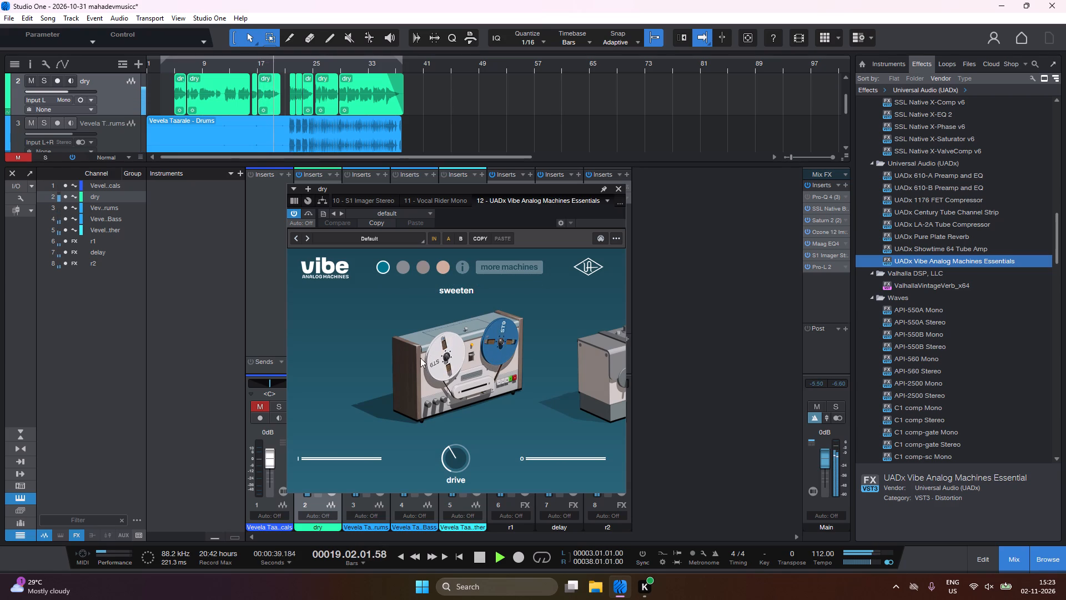
Audition the Vibe insert from the loop start, switch it to the warm machine, and set its drive to 13.0.
{"action": "left_click", "coordinate": [454, 460]}
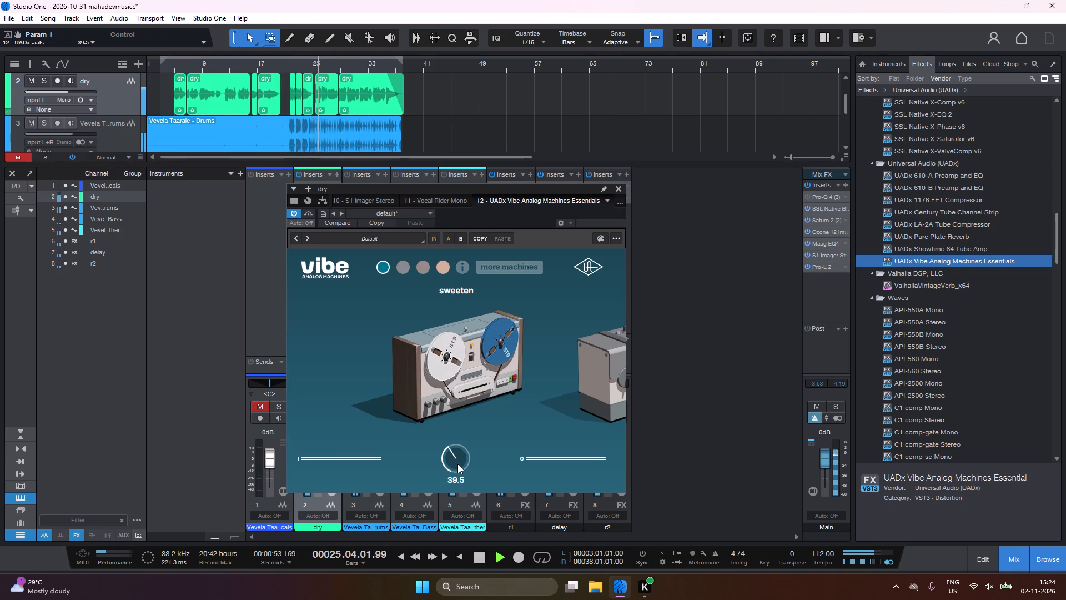
{"action": "key", "text": "1"}
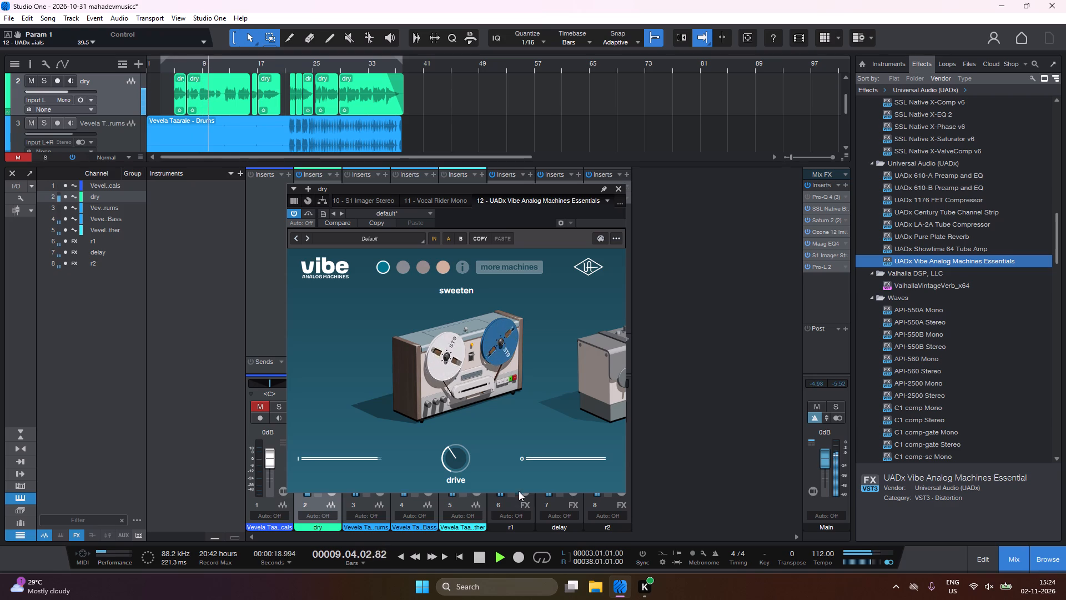
{"action": "left_click", "coordinate": [400, 269]}
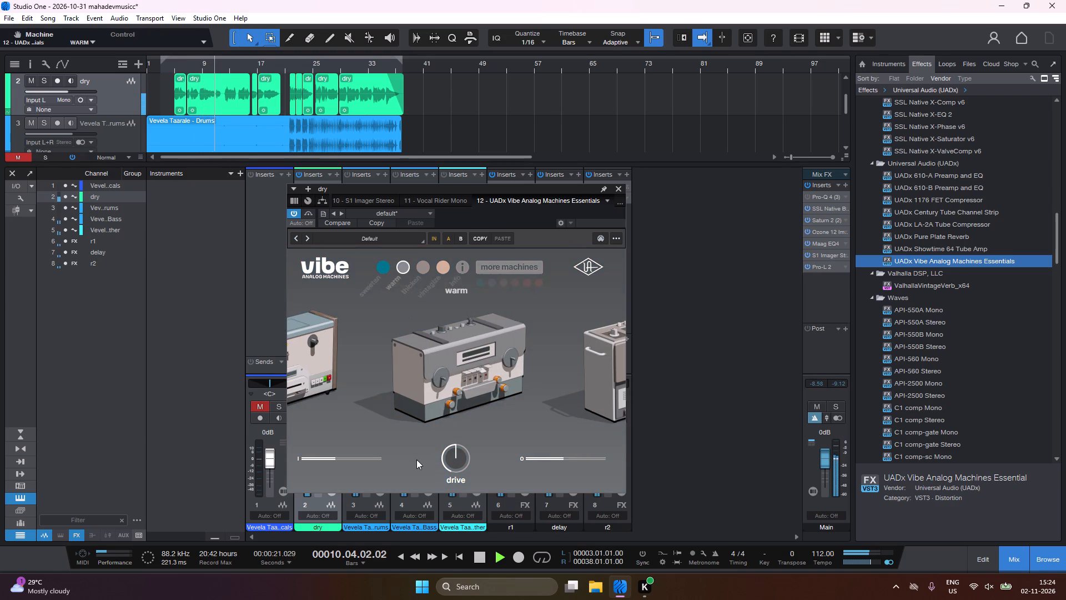
{"action": "left_click_drag", "start_coordinate": [445, 459], "coordinate": [424, 477]}
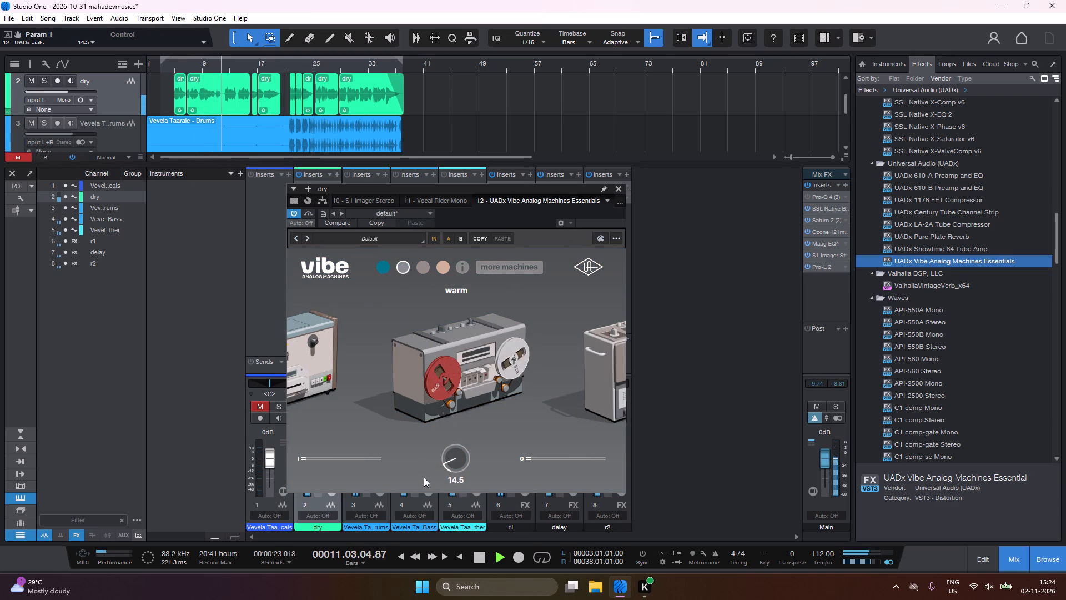
{"action": "left_click_drag", "start_coordinate": [424, 477], "coordinate": [422, 477]}
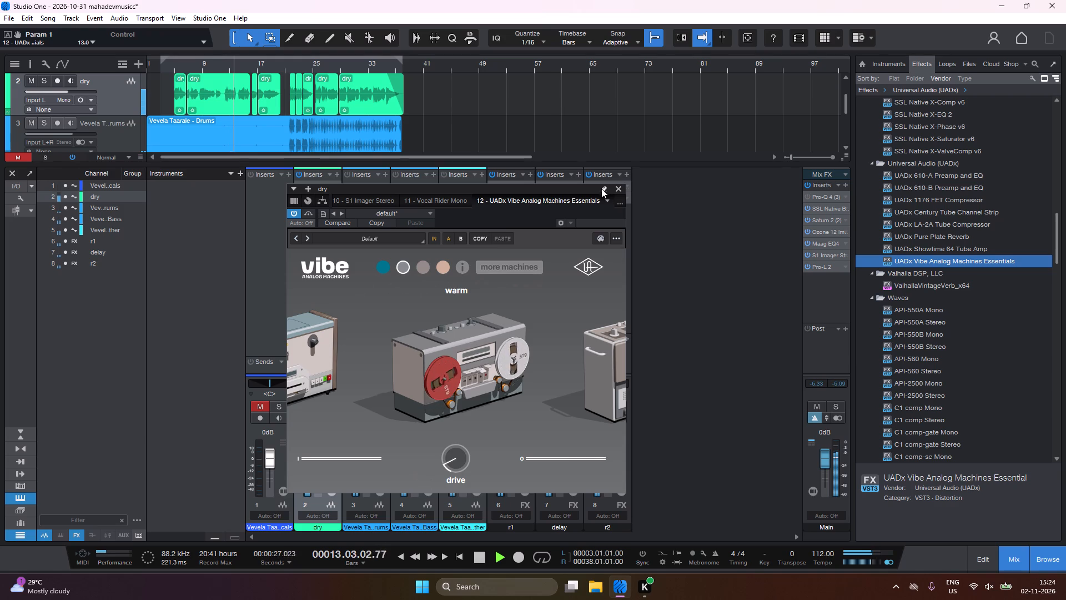
{"action": "left_click", "coordinate": [615, 191]}
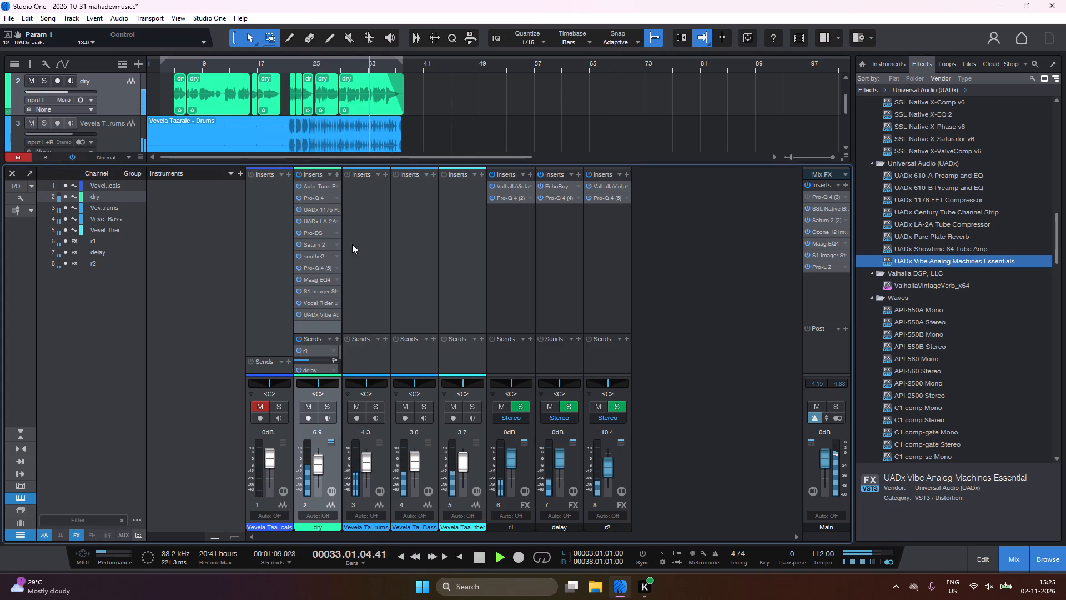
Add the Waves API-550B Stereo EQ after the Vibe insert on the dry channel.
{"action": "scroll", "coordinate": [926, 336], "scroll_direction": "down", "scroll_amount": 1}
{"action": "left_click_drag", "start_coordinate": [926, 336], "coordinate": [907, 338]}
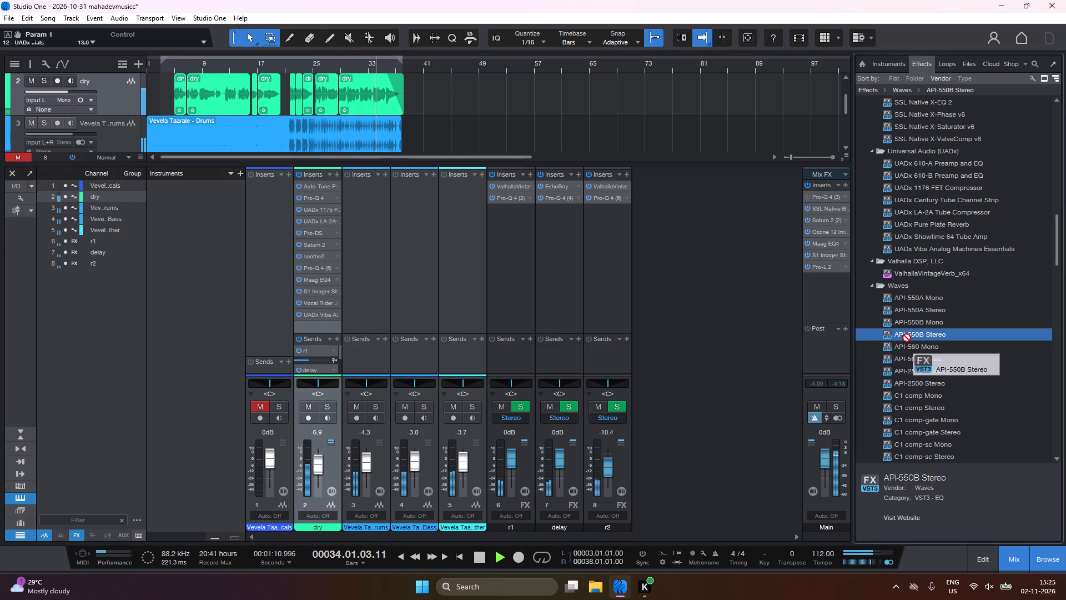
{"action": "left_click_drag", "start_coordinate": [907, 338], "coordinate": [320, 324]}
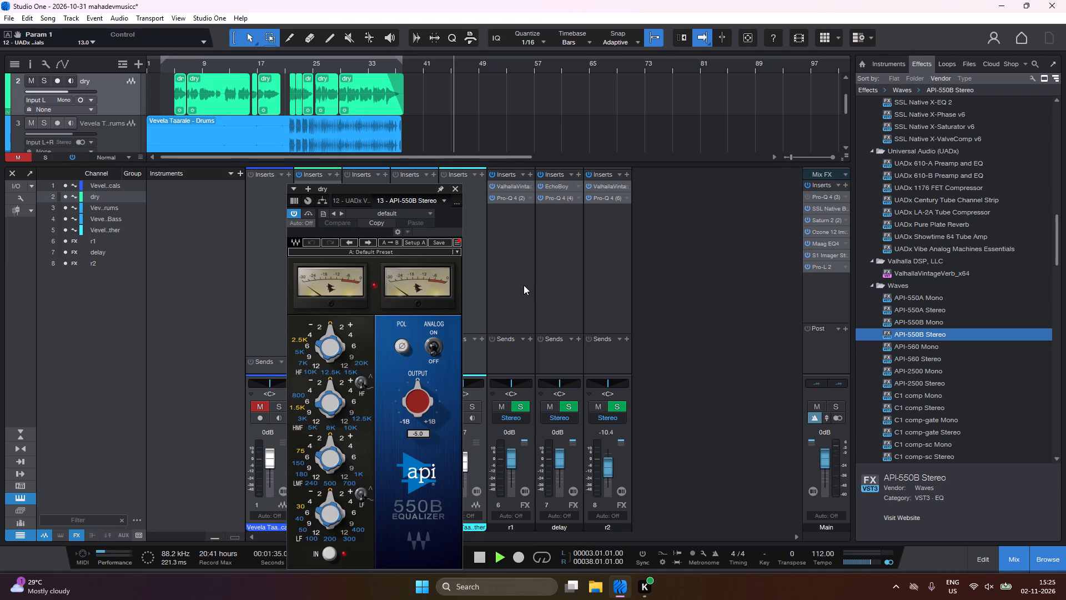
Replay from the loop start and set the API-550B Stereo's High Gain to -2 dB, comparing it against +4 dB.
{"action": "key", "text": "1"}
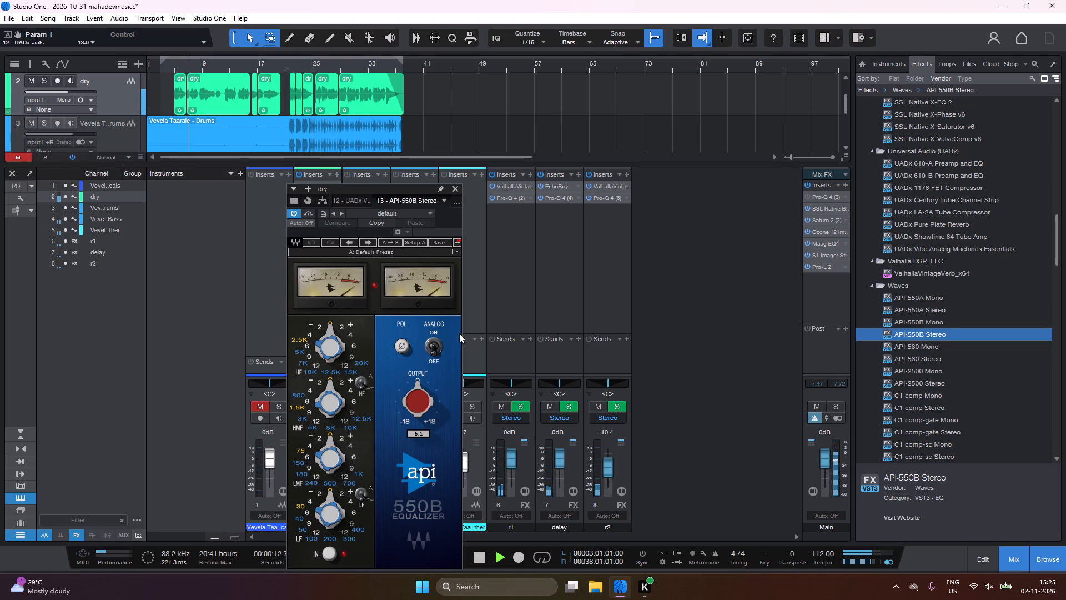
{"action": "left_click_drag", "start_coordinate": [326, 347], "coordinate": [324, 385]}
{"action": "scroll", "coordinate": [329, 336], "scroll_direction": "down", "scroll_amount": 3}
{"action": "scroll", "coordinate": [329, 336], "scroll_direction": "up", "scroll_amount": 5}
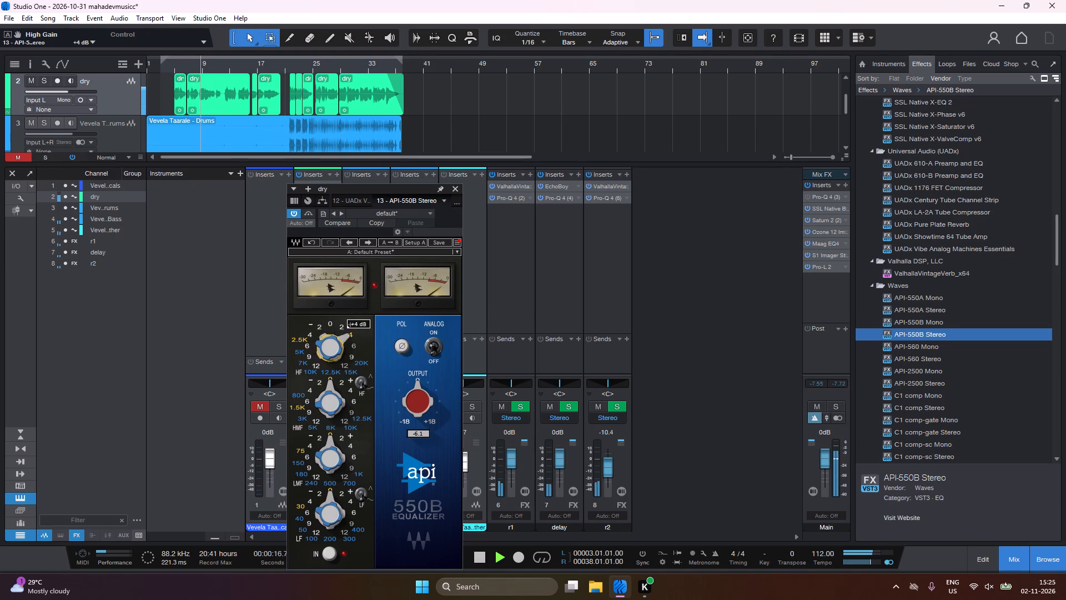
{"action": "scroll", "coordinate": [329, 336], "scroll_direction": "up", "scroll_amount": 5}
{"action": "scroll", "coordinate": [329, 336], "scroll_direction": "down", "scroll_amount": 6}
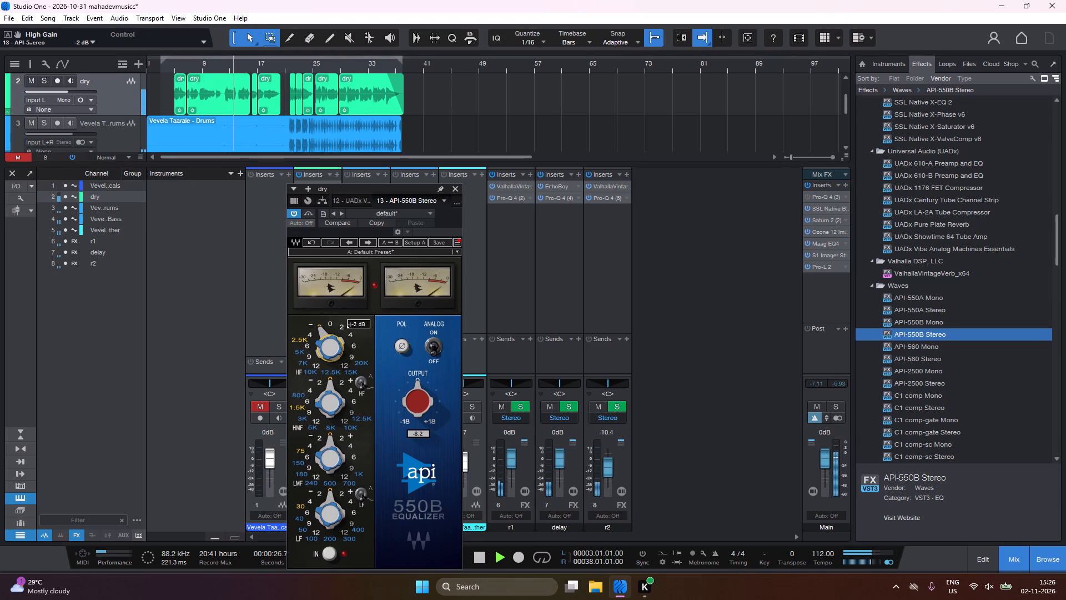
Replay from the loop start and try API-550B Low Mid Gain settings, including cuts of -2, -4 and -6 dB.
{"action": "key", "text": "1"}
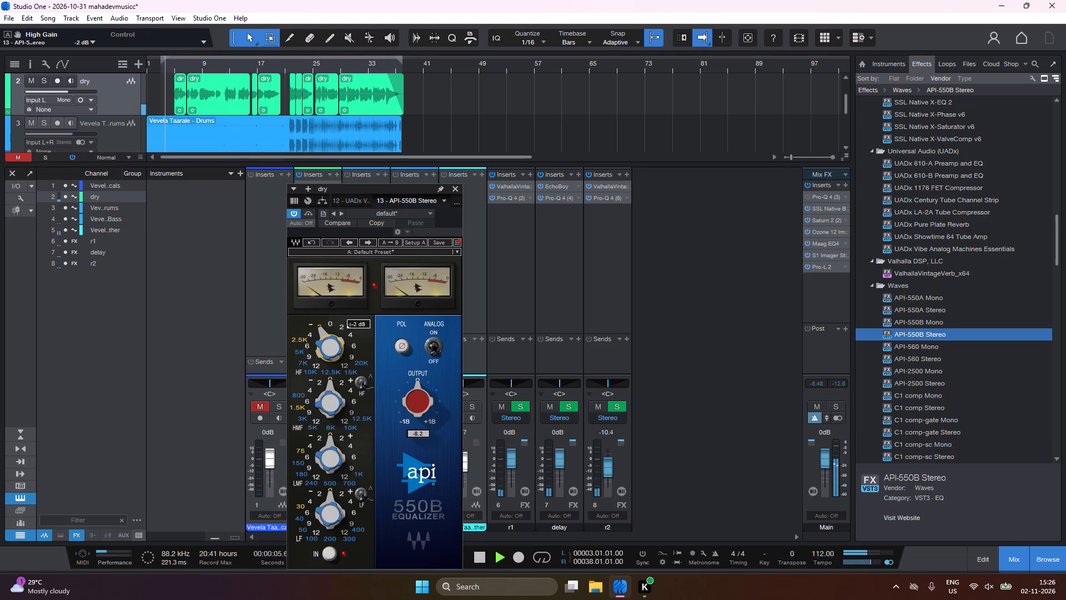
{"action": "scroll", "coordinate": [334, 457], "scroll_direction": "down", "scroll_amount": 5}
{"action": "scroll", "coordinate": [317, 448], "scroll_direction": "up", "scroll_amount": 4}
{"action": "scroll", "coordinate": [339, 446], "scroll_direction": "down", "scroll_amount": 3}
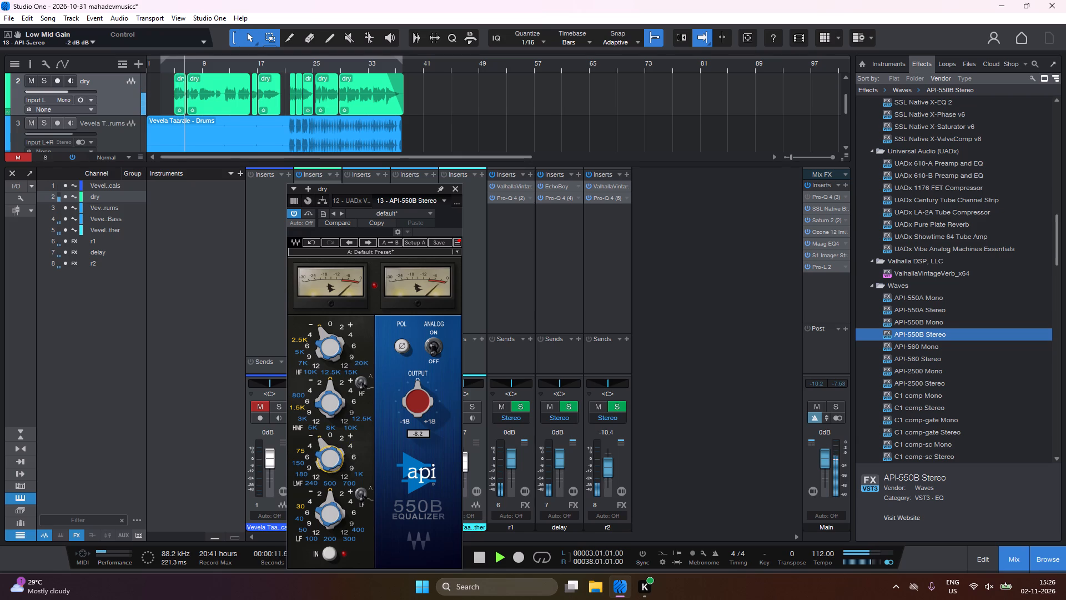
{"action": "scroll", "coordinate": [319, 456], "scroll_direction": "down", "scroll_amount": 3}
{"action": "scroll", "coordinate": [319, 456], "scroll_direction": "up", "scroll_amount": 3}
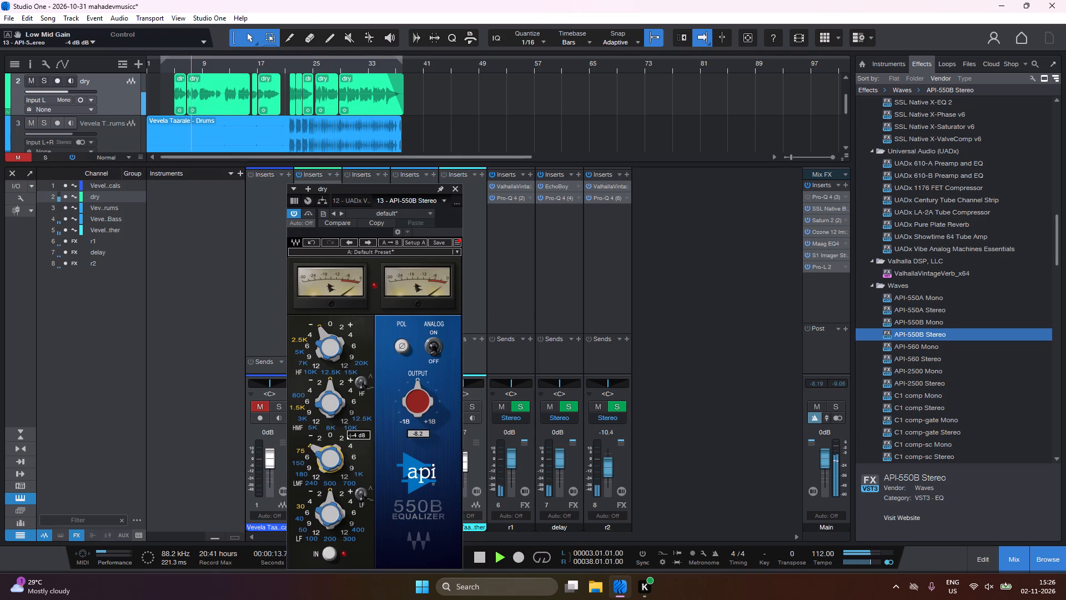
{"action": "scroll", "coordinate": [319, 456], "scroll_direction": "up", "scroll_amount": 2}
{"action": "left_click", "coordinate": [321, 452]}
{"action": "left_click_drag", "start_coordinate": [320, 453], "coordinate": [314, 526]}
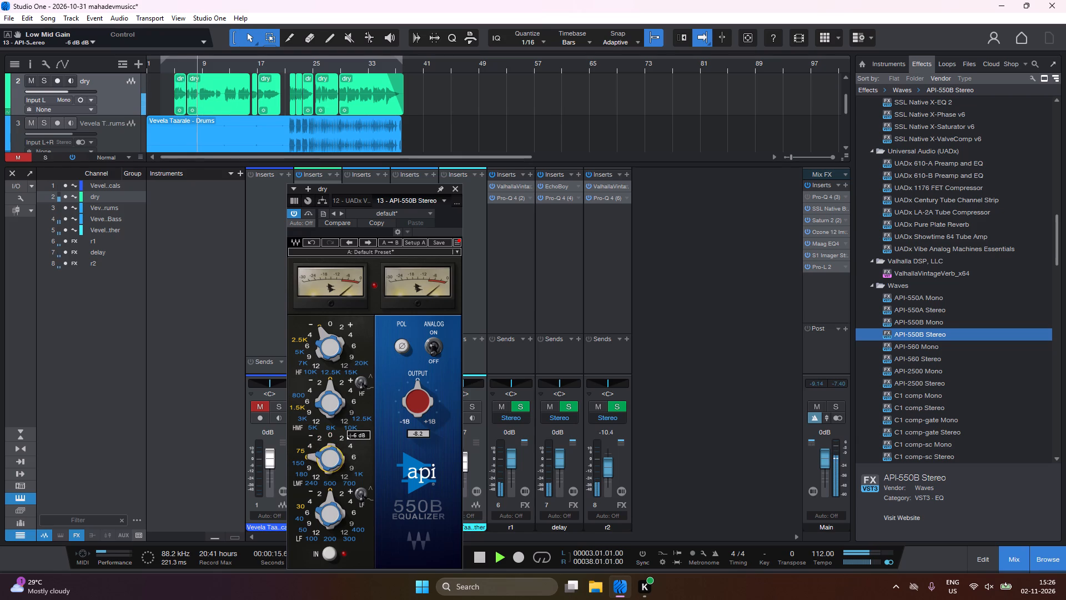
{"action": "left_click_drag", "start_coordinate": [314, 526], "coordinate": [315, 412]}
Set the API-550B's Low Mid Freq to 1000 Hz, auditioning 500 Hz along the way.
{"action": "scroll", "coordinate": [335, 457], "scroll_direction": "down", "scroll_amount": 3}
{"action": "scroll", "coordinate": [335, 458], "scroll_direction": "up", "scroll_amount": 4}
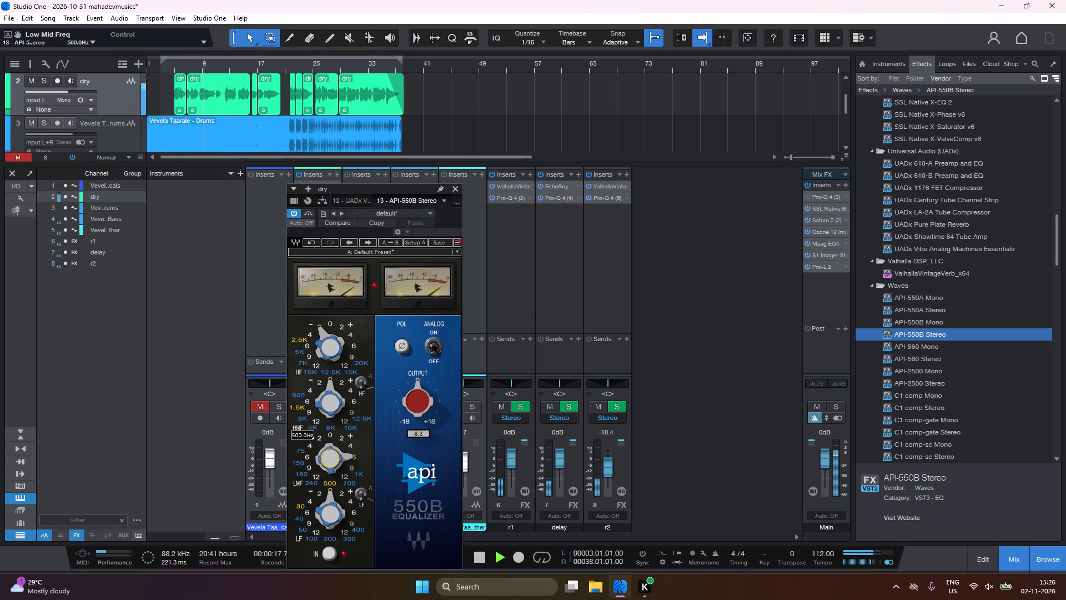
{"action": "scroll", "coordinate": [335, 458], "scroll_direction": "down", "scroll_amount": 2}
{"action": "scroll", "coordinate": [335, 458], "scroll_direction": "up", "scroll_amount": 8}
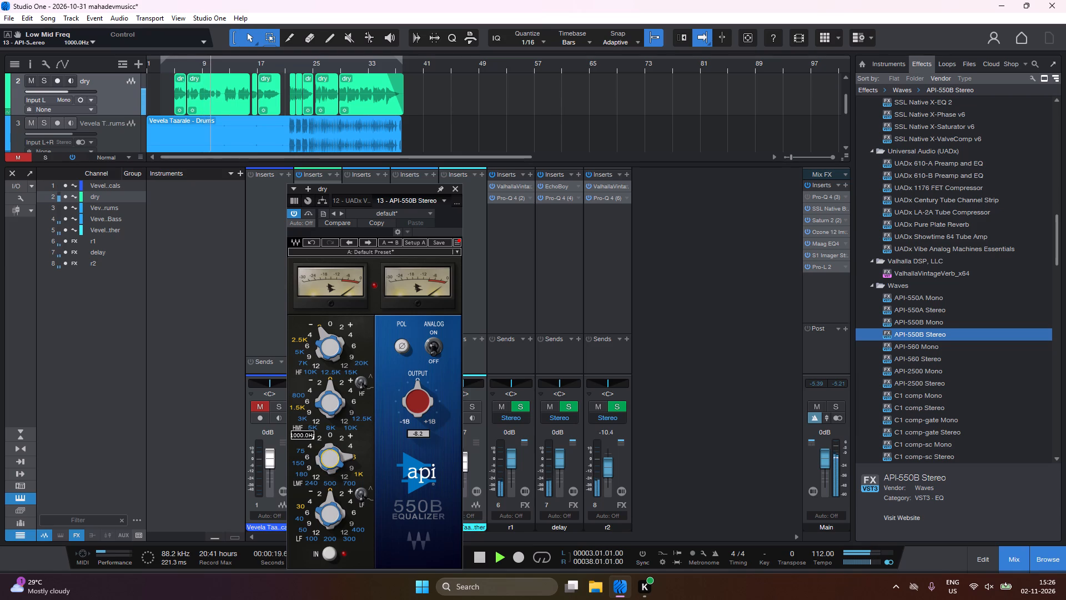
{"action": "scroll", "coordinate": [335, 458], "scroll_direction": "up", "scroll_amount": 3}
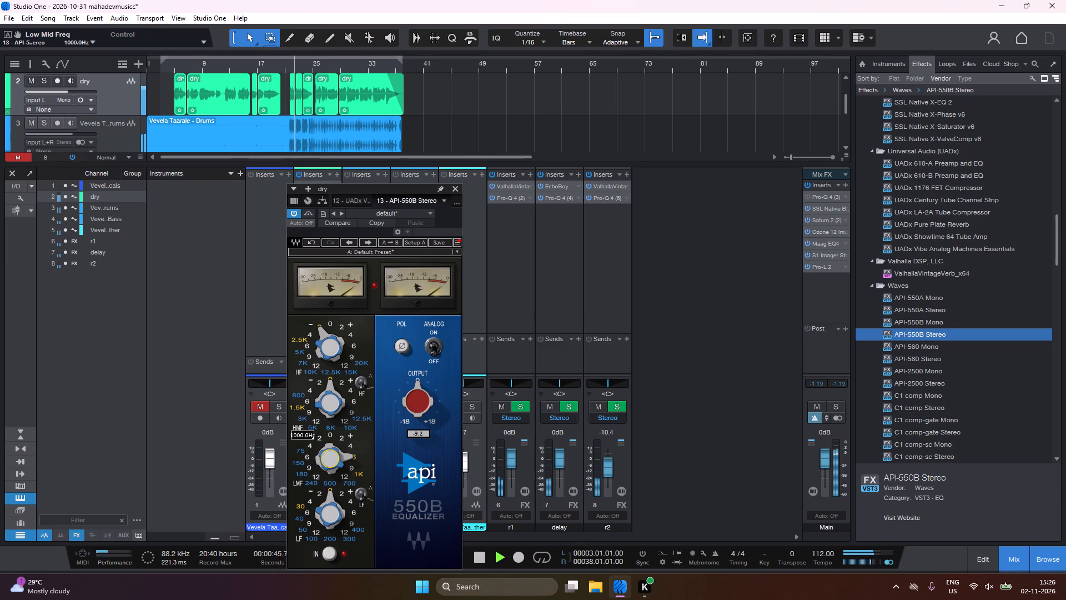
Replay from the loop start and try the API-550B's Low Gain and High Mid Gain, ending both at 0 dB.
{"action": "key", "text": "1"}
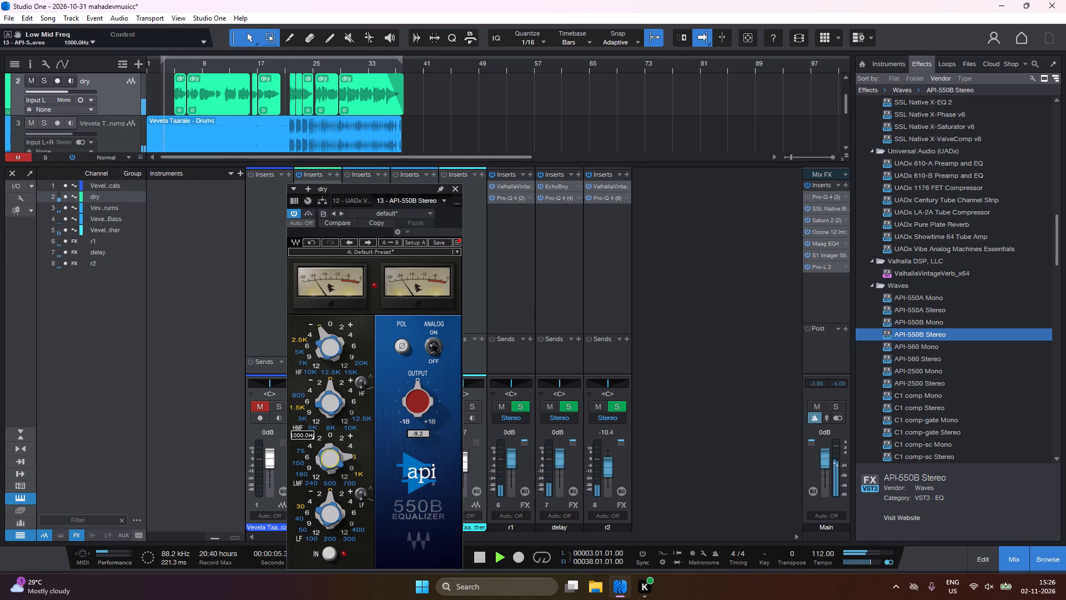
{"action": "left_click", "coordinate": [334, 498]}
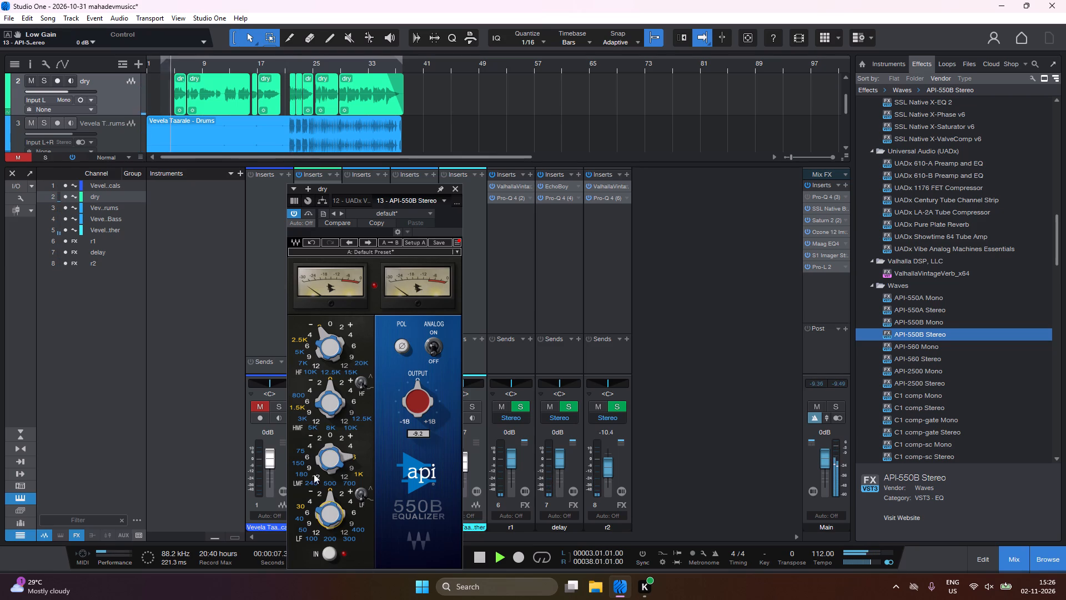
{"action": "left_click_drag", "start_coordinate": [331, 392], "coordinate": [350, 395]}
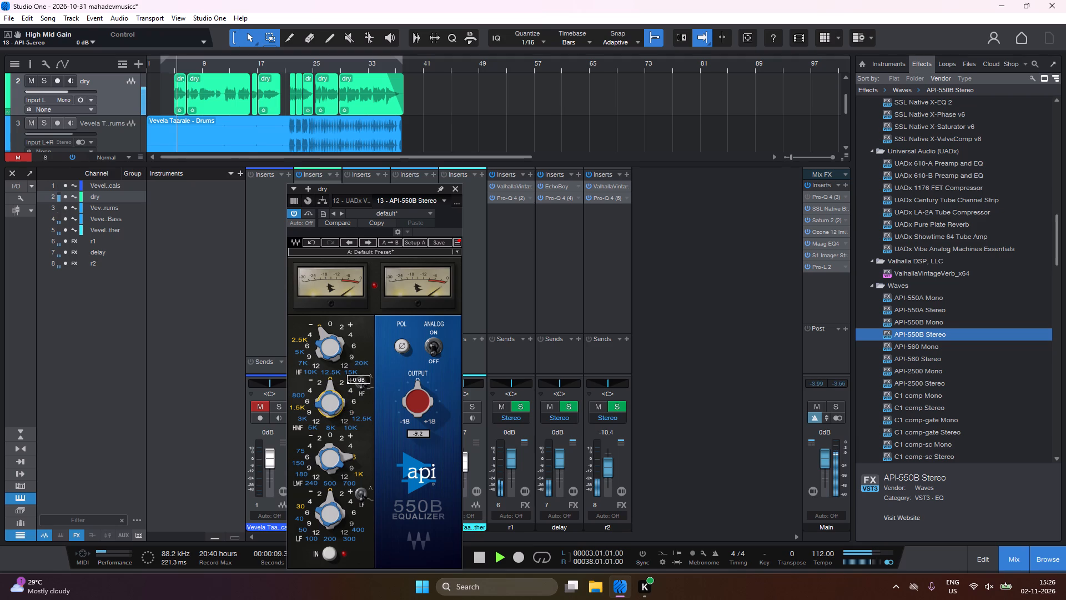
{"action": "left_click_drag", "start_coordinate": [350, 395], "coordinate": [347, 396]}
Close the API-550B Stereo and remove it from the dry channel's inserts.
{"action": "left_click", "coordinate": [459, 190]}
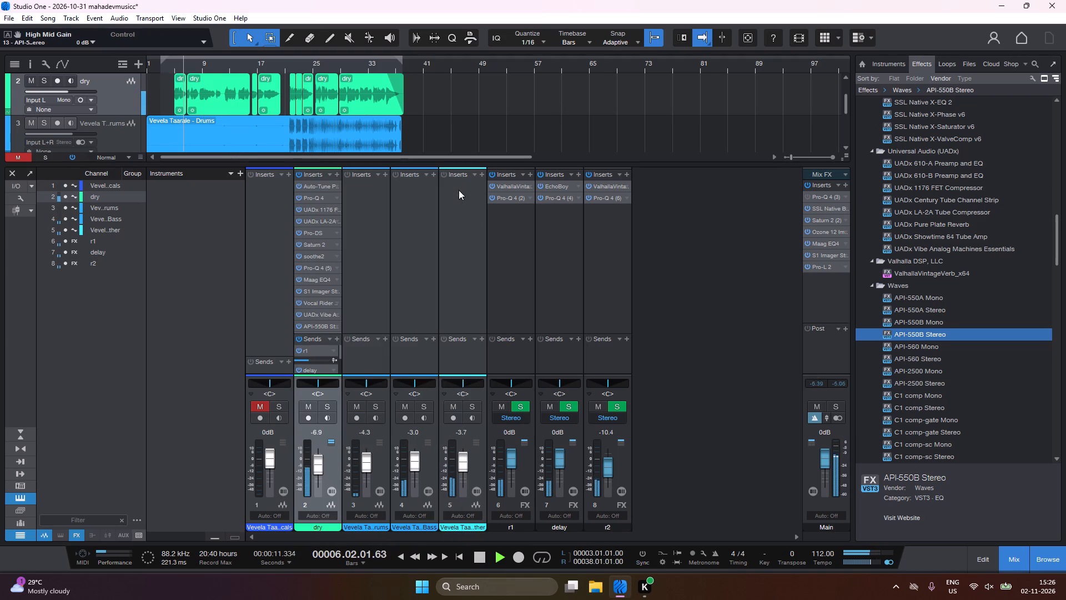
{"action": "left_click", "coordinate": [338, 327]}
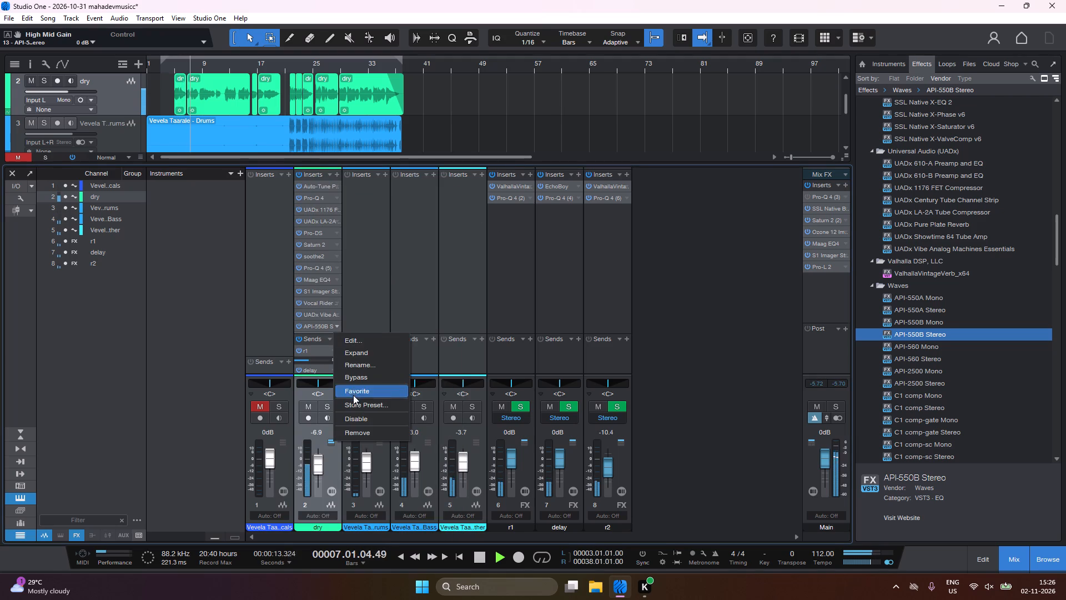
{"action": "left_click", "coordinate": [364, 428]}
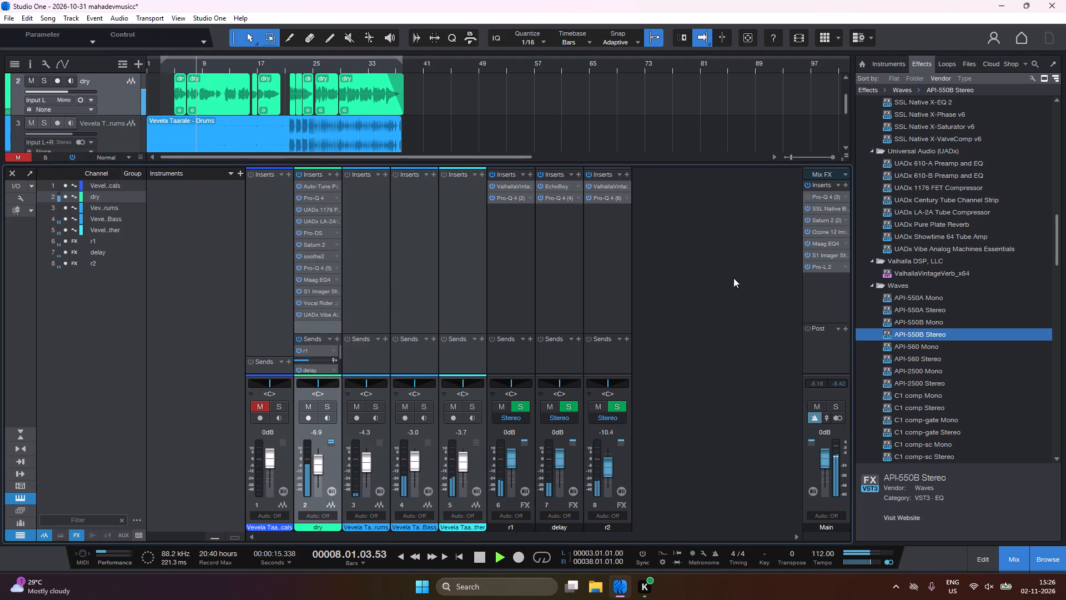
Add the Waves API-2500 Mono compressor after the Vibe insert on the dry channel.
{"action": "scroll", "coordinate": [946, 344], "scroll_direction": "down", "scroll_amount": 1}
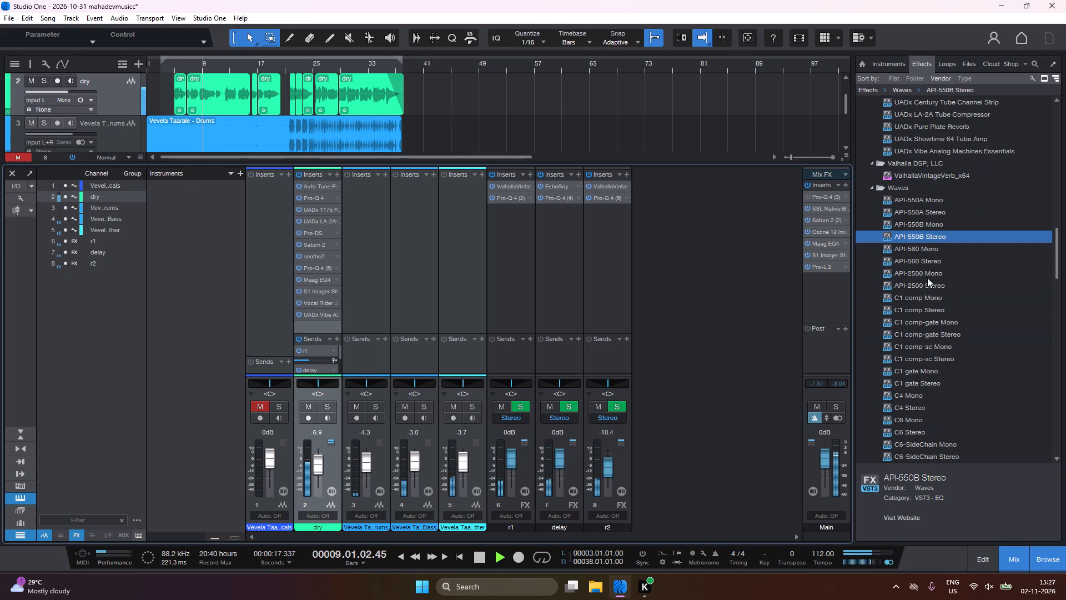
{"action": "left_click_drag", "start_coordinate": [928, 278], "coordinate": [459, 326]}
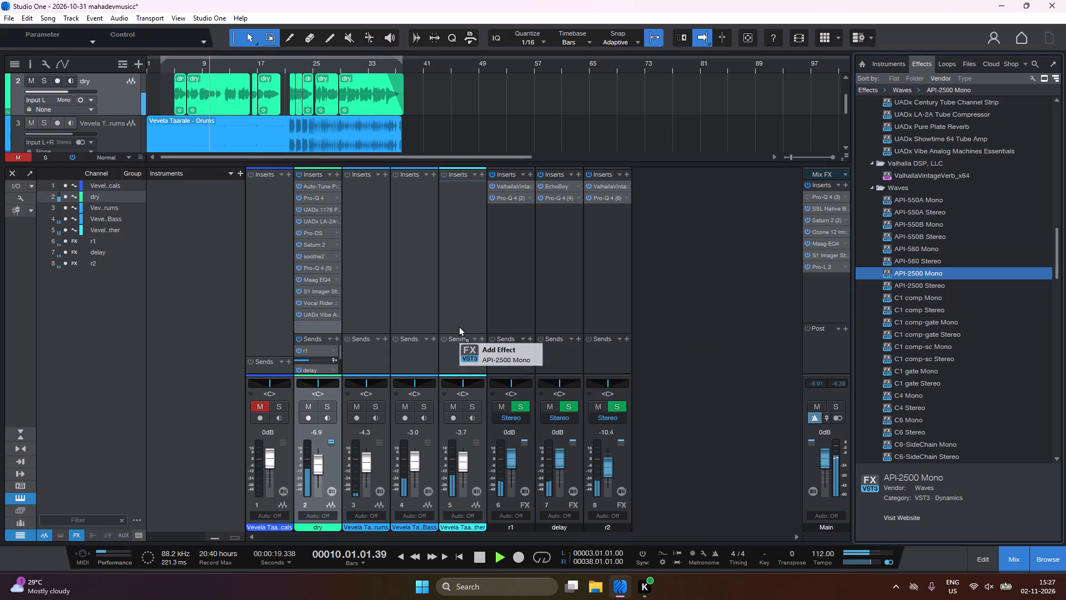
{"action": "left_click_drag", "start_coordinate": [459, 326], "coordinate": [321, 325]}
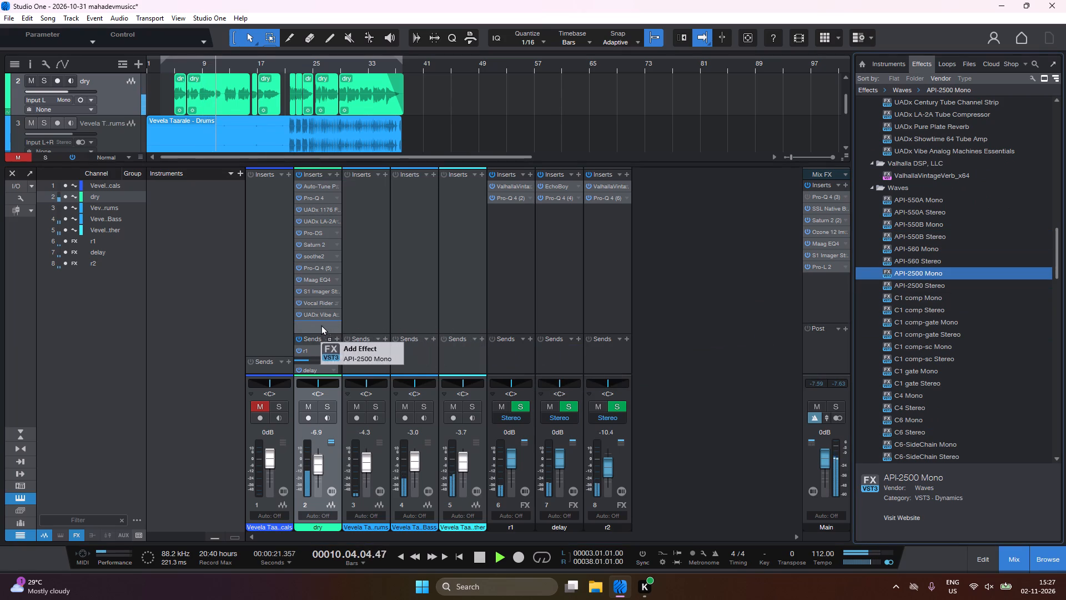
{"action": "left_click_drag", "start_coordinate": [321, 325], "coordinate": [326, 325]}
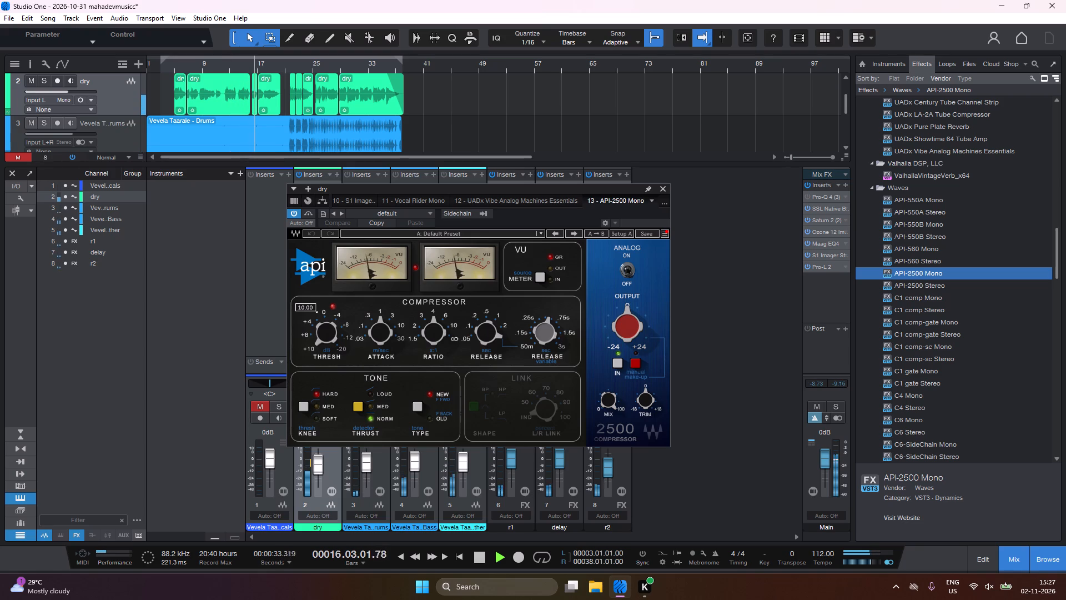
Adjust the API-2500's threshold during playback, auditioning down to about -10 dB, replaying from the loop start and finishing at about 9.78 dB.
{"action": "left_click_drag", "start_coordinate": [325, 336], "coordinate": [314, 294]}
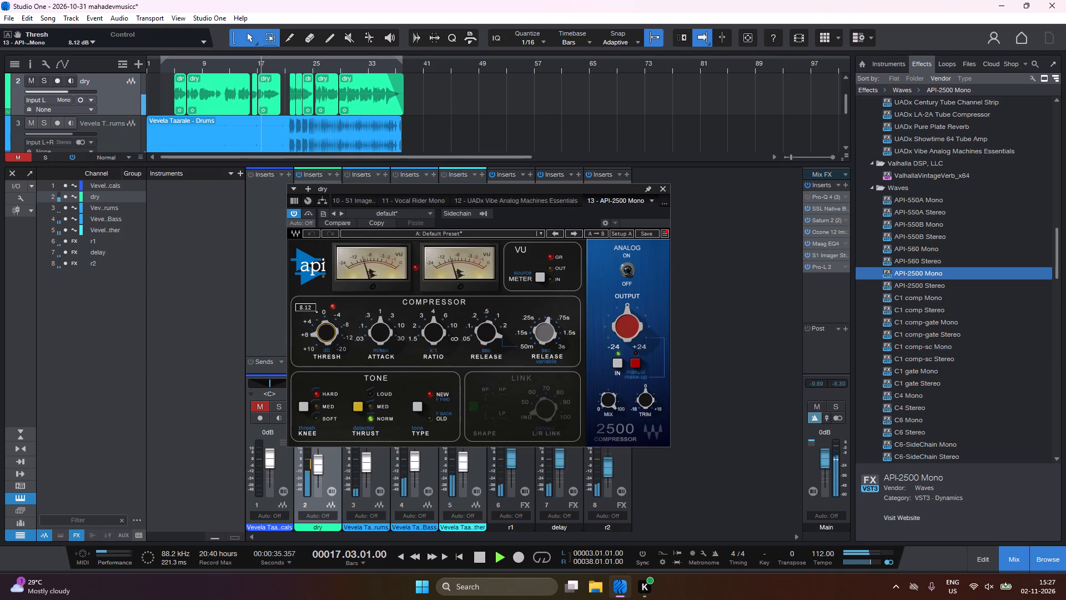
{"action": "left_click_drag", "start_coordinate": [314, 294], "coordinate": [278, 222]}
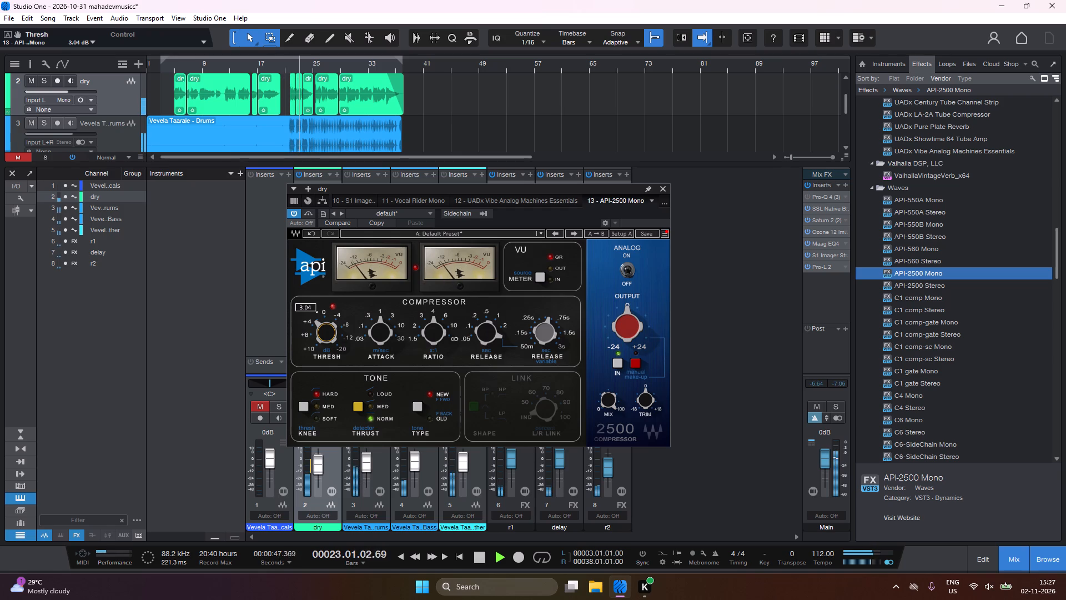
{"action": "left_click_drag", "start_coordinate": [325, 336], "coordinate": [281, 193]}
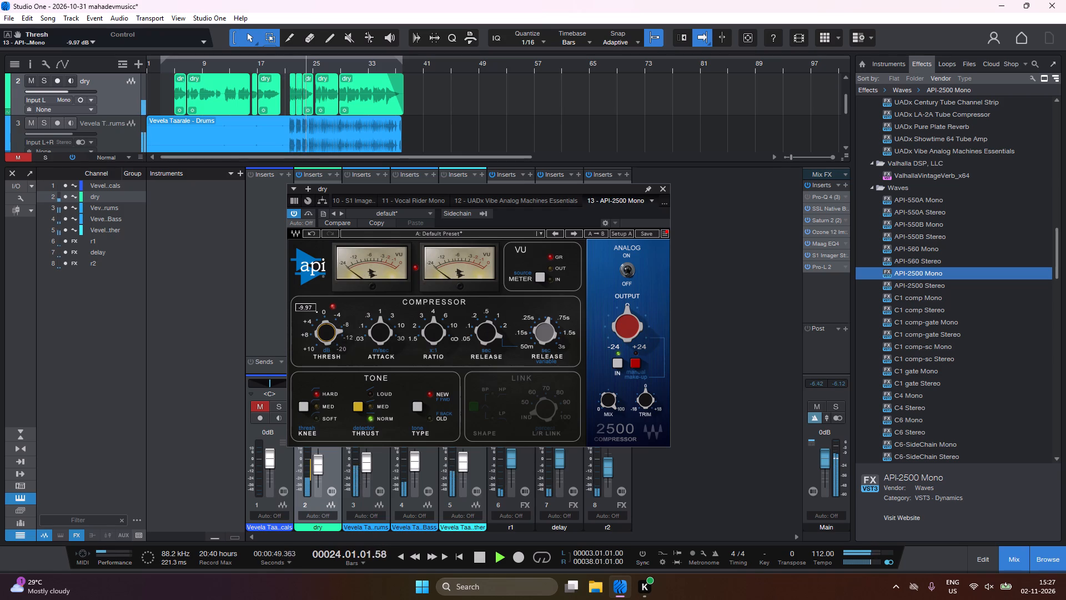
{"action": "key", "text": "1"}
{"action": "left_click", "coordinate": [325, 336]}
{"action": "left_click_drag", "start_coordinate": [325, 336], "coordinate": [343, 358]}
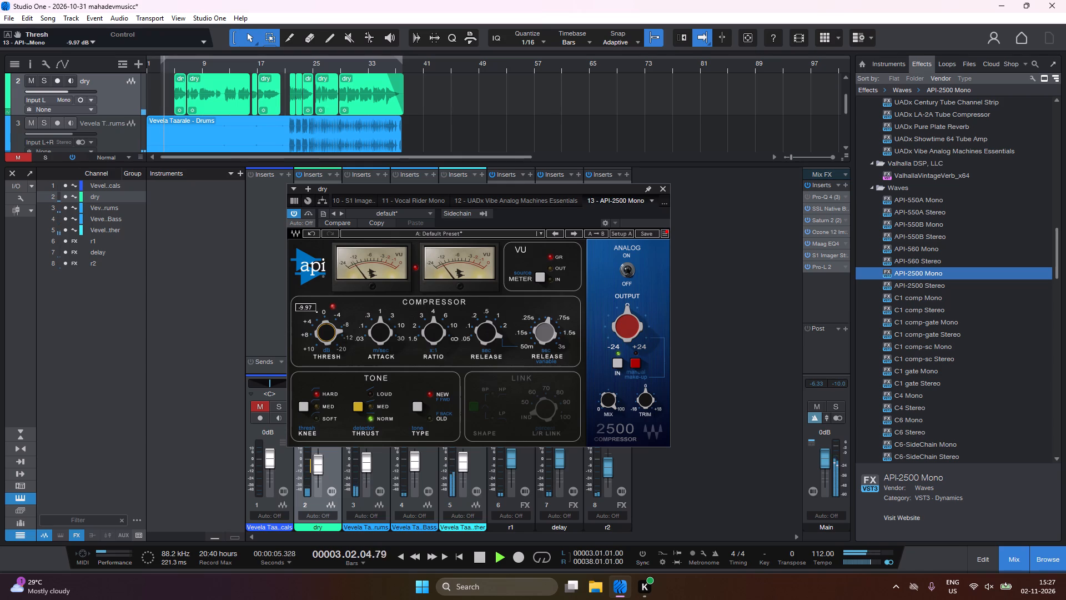
{"action": "left_click_drag", "start_coordinate": [343, 358], "coordinate": [329, 327]}
{"action": "left_click_drag", "start_coordinate": [329, 327], "coordinate": [359, 373]}
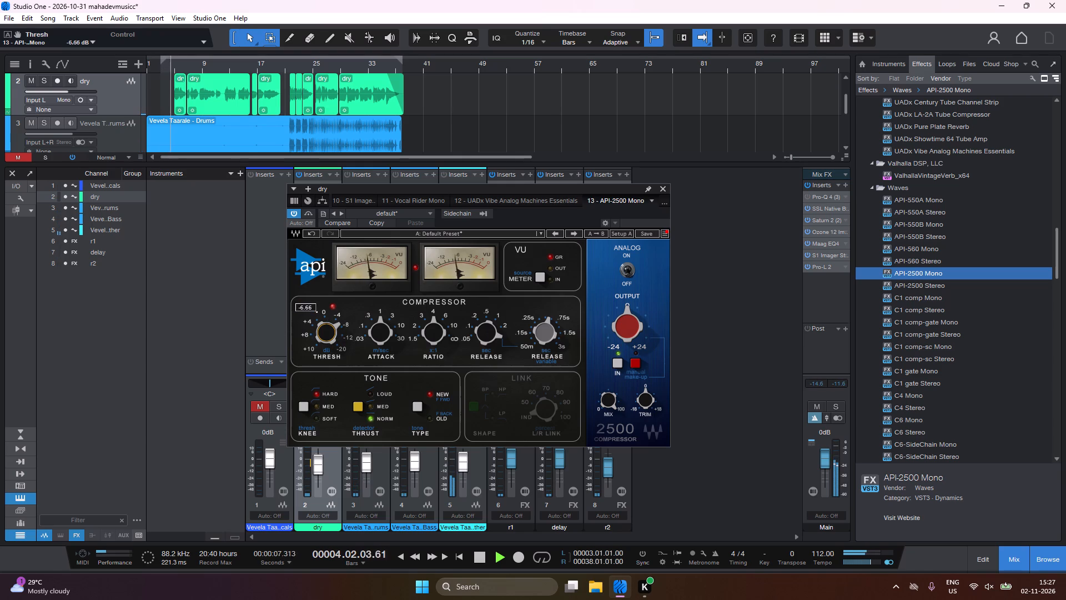
{"action": "left_click_drag", "start_coordinate": [359, 373], "coordinate": [388, 444]}
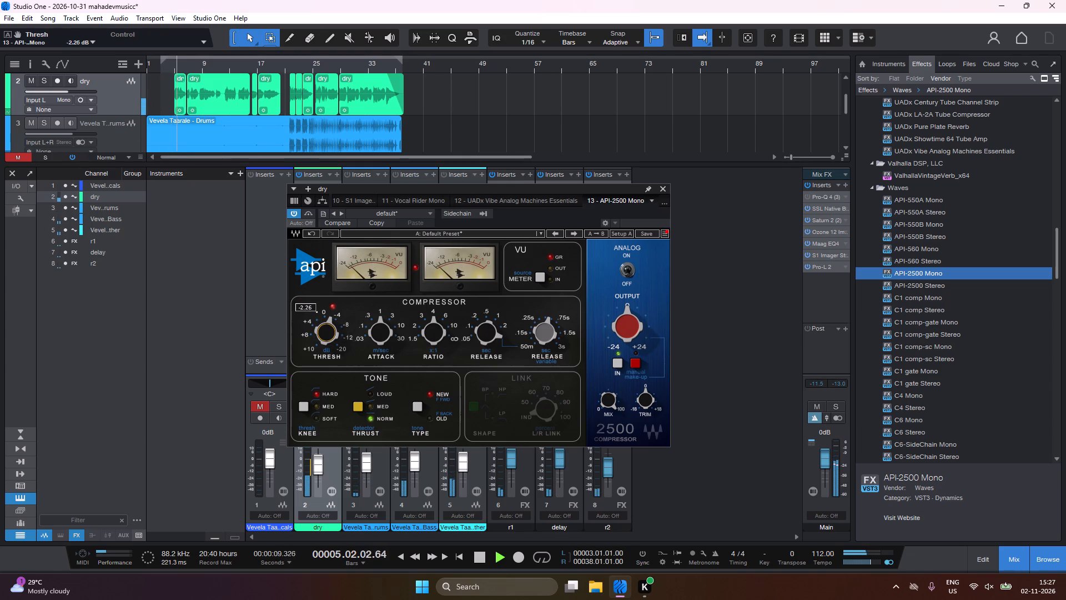
{"action": "left_click_drag", "start_coordinate": [388, 444], "coordinate": [436, 581]}
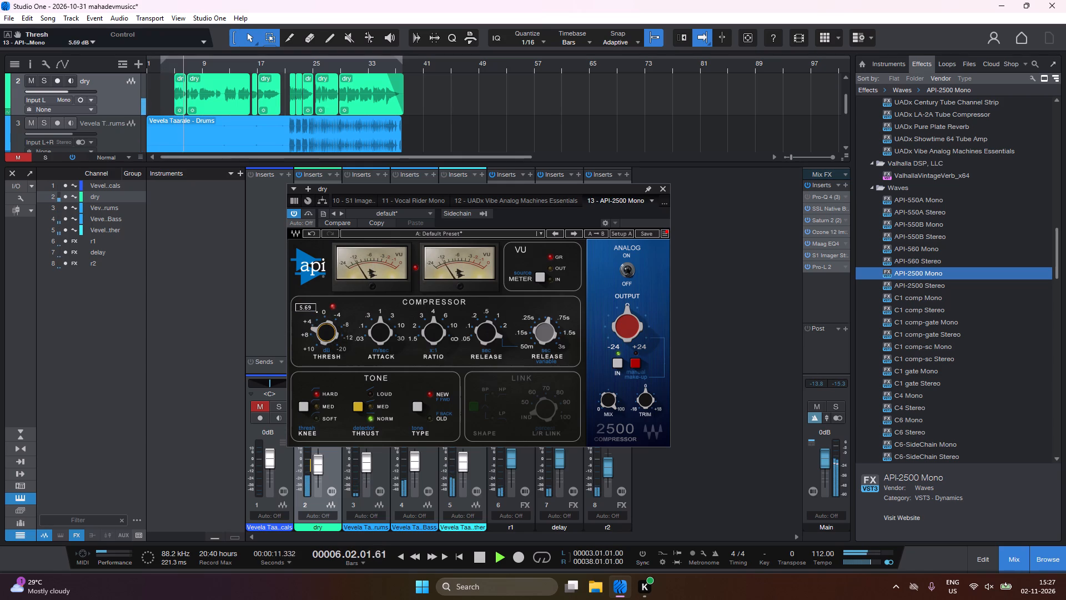
{"action": "left_click_drag", "start_coordinate": [436, 581], "coordinate": [518, 356]}
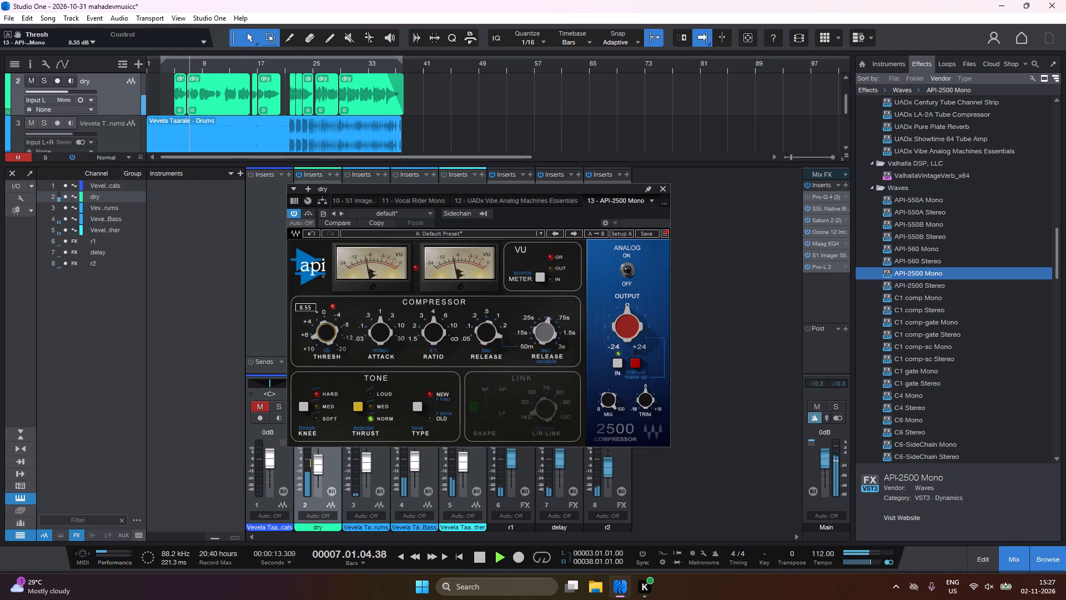
{"action": "left_click_drag", "start_coordinate": [518, 356], "coordinate": [520, 406]}
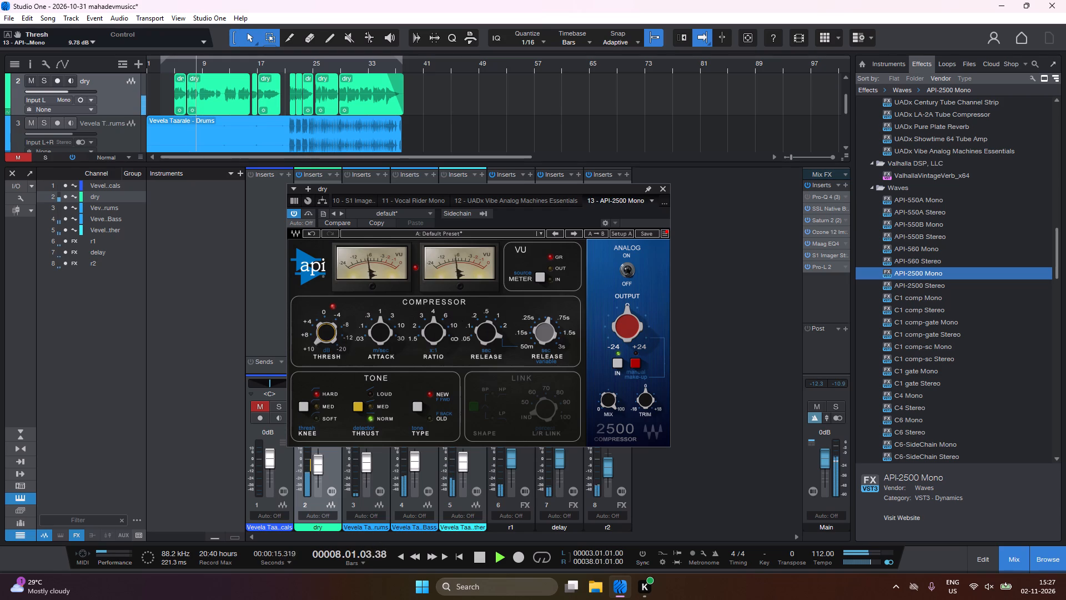
Set the API-2500's attack to 30 ms, auditioning 0.3, 10 and 3 ms along the way.
{"action": "left_click_drag", "start_coordinate": [379, 331], "coordinate": [526, 496]}
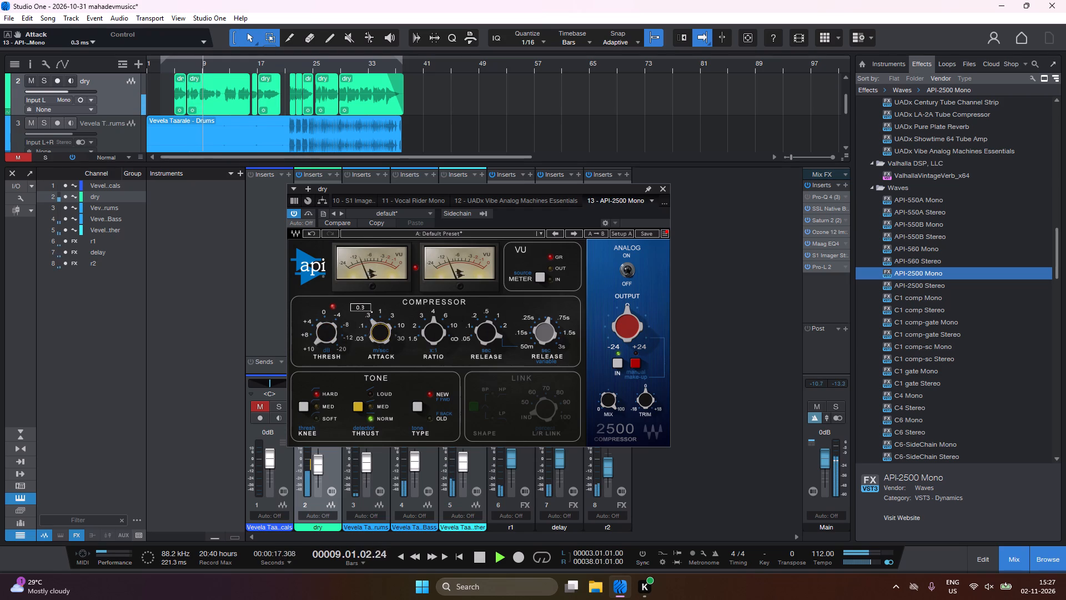
{"action": "left_click_drag", "start_coordinate": [526, 496], "coordinate": [496, 428]}
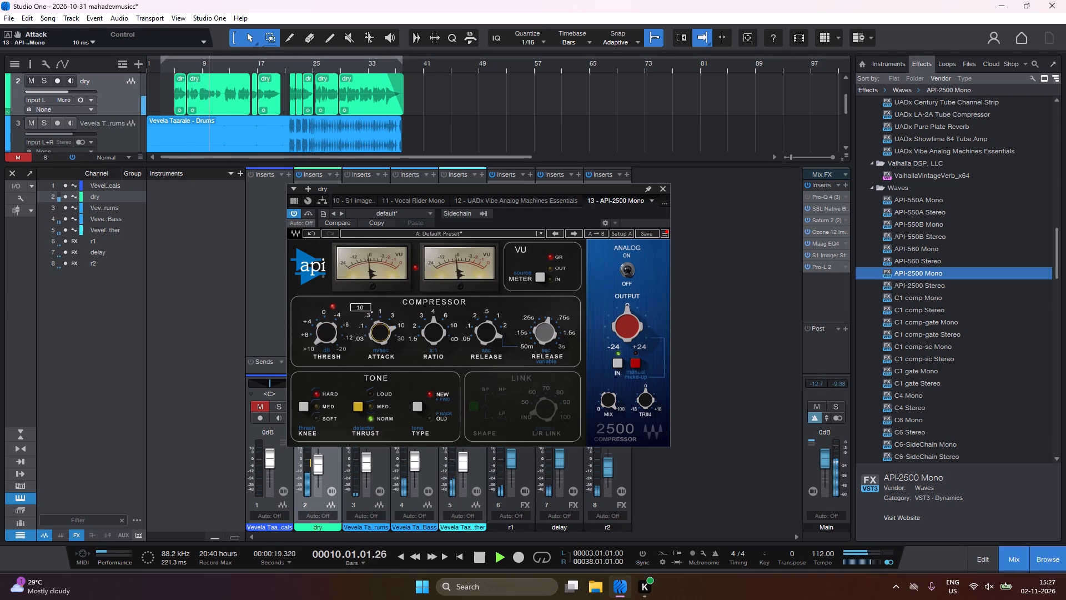
{"action": "left_click_drag", "start_coordinate": [496, 428], "coordinate": [622, 556]}
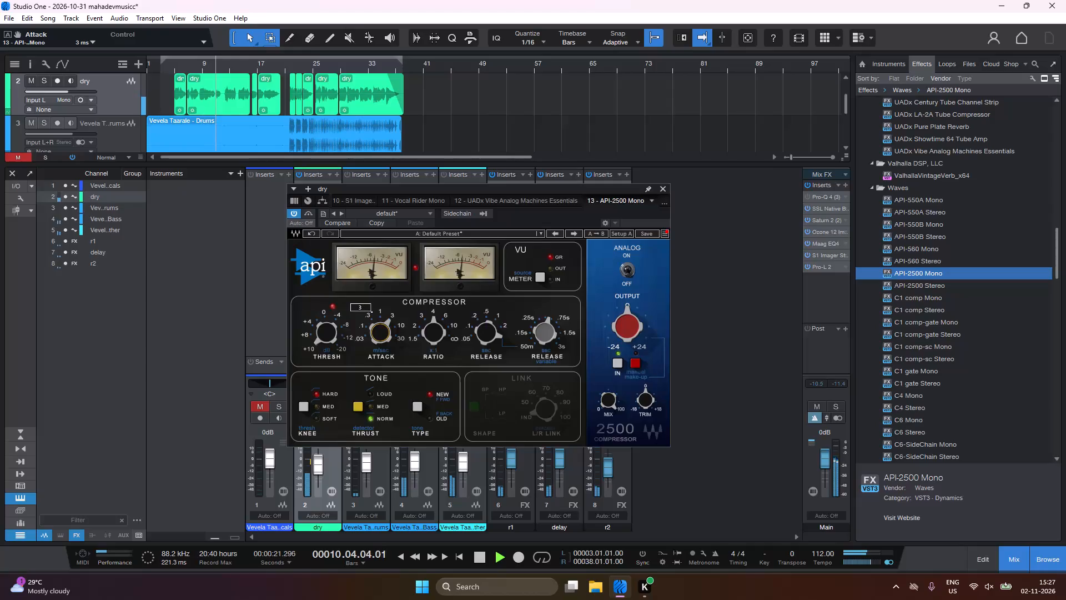
{"action": "left_click_drag", "start_coordinate": [622, 556], "coordinate": [570, 480]}
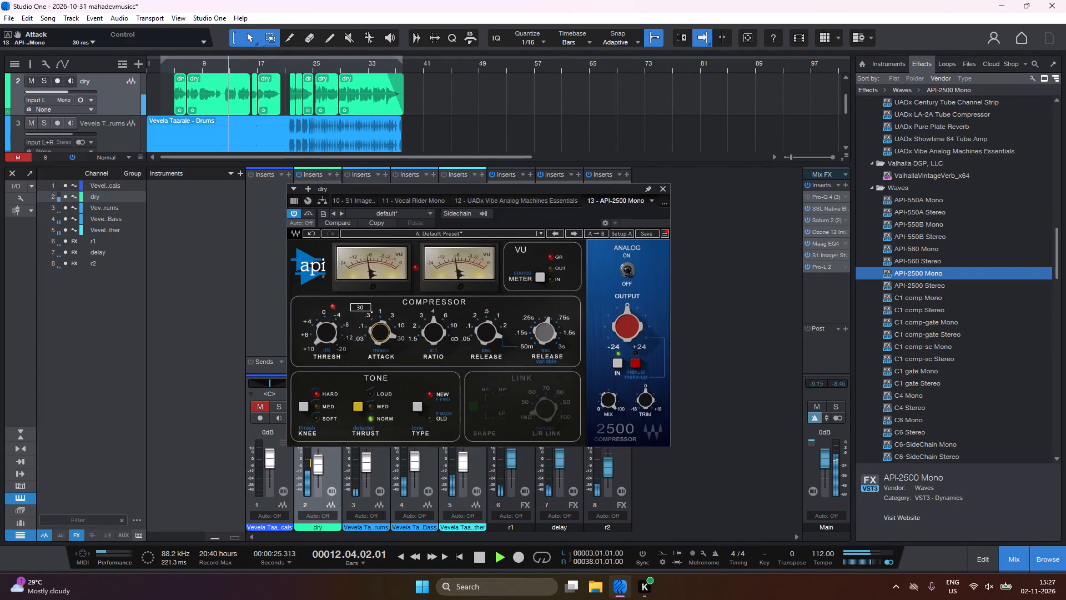
{"action": "left_click_drag", "start_coordinate": [570, 480], "coordinate": [575, 492]}
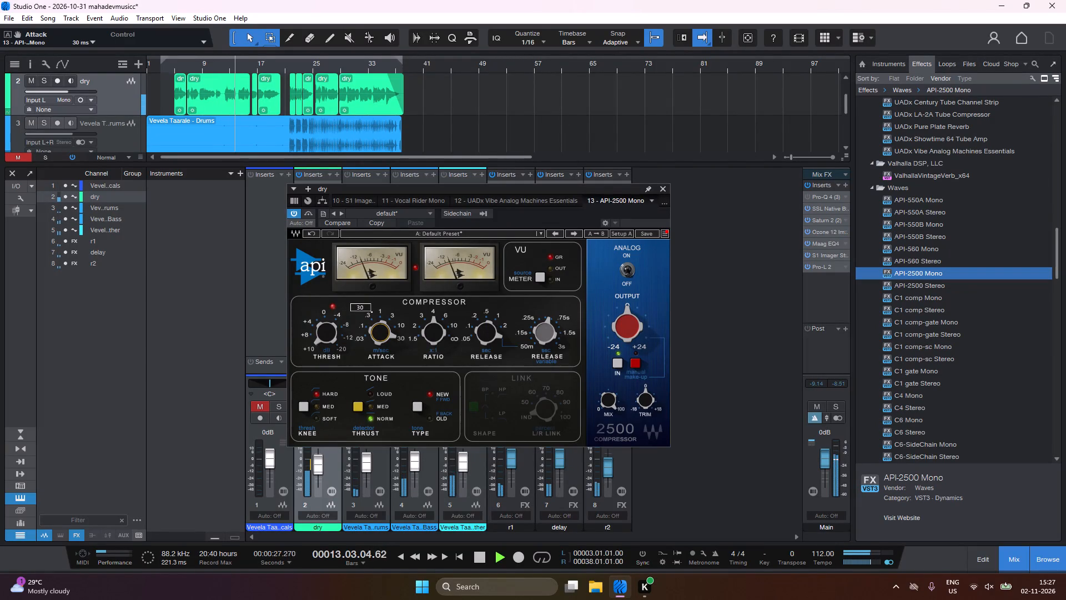
{"action": "left_click_drag", "start_coordinate": [575, 492], "coordinate": [577, 499]}
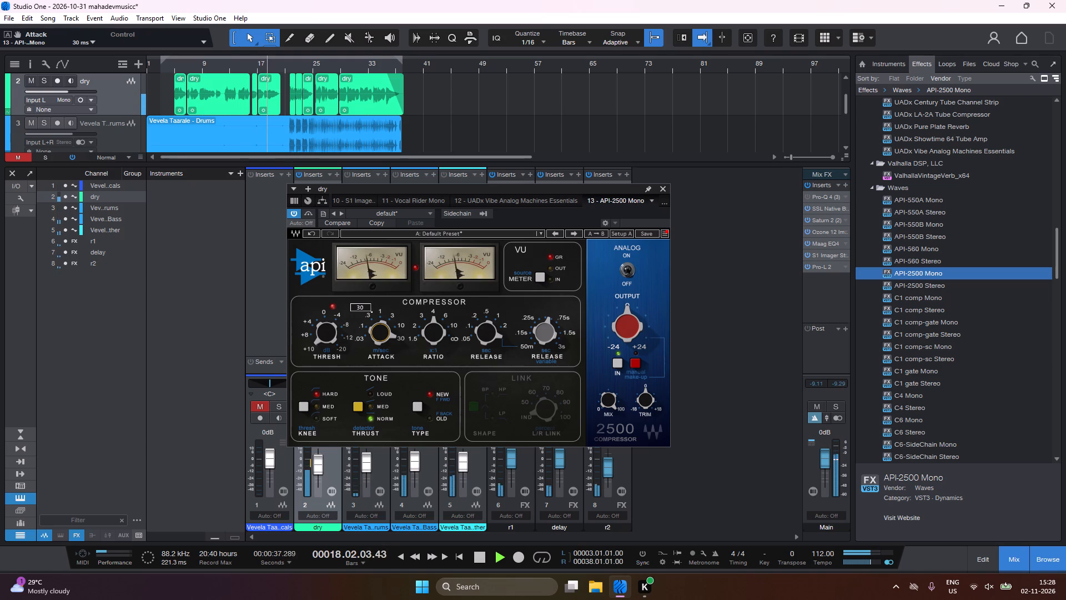
Adjust the API-2500's ratio with replays from the loop start, auditioning 4:1, 6:1, 3:1 and 1.5:1 before finally raising it above 1.5:1.
{"action": "key", "text": "1"}
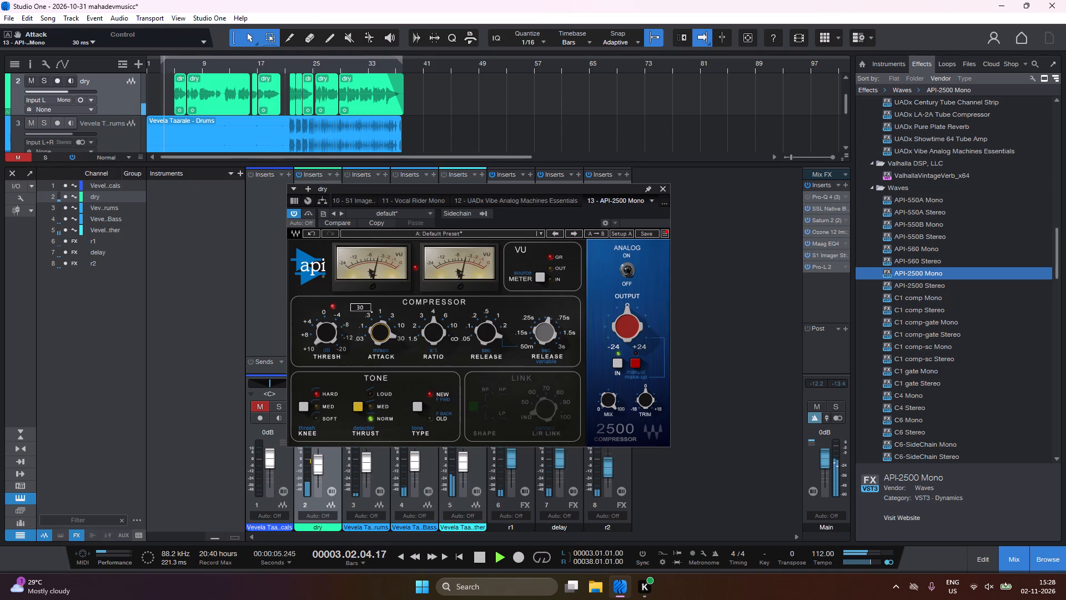
{"action": "left_click_drag", "start_coordinate": [433, 328], "coordinate": [425, 312]}
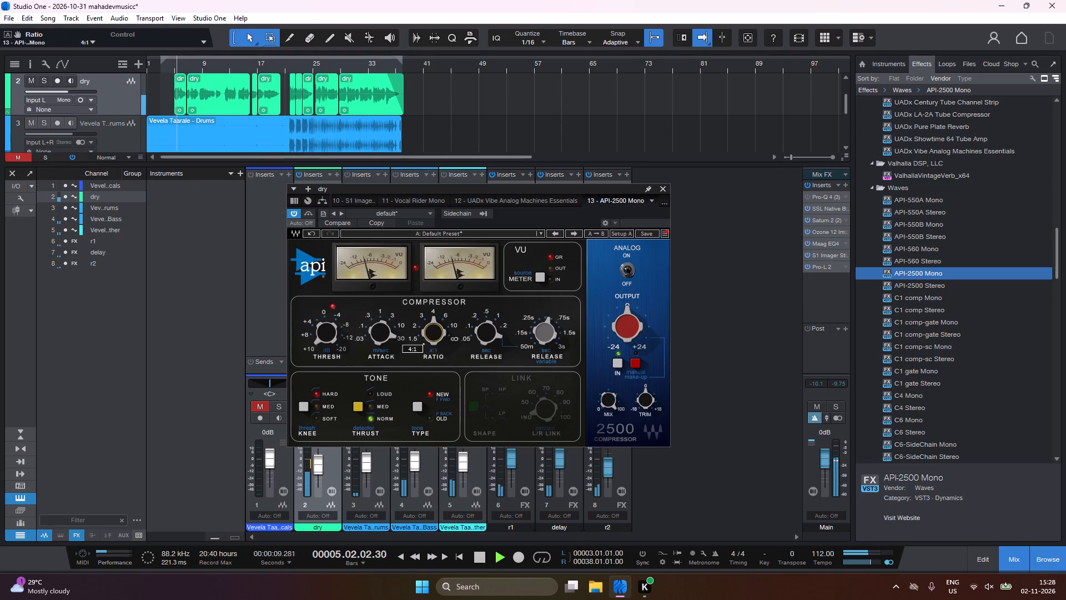
{"action": "left_click_drag", "start_coordinate": [425, 312], "coordinate": [421, 305]}
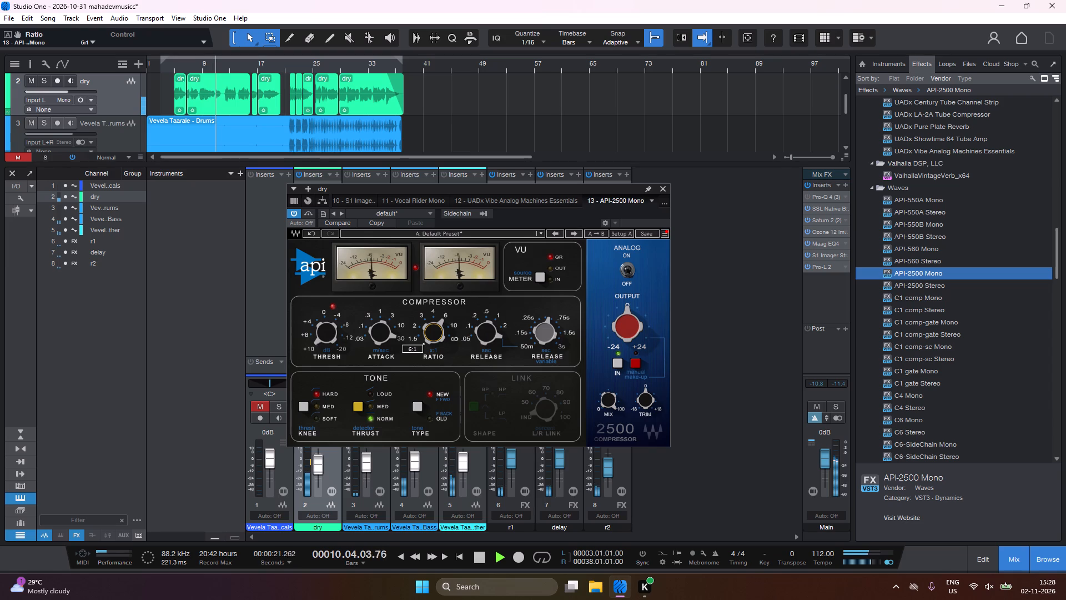
{"action": "left_click_drag", "start_coordinate": [421, 305], "coordinate": [462, 411]}
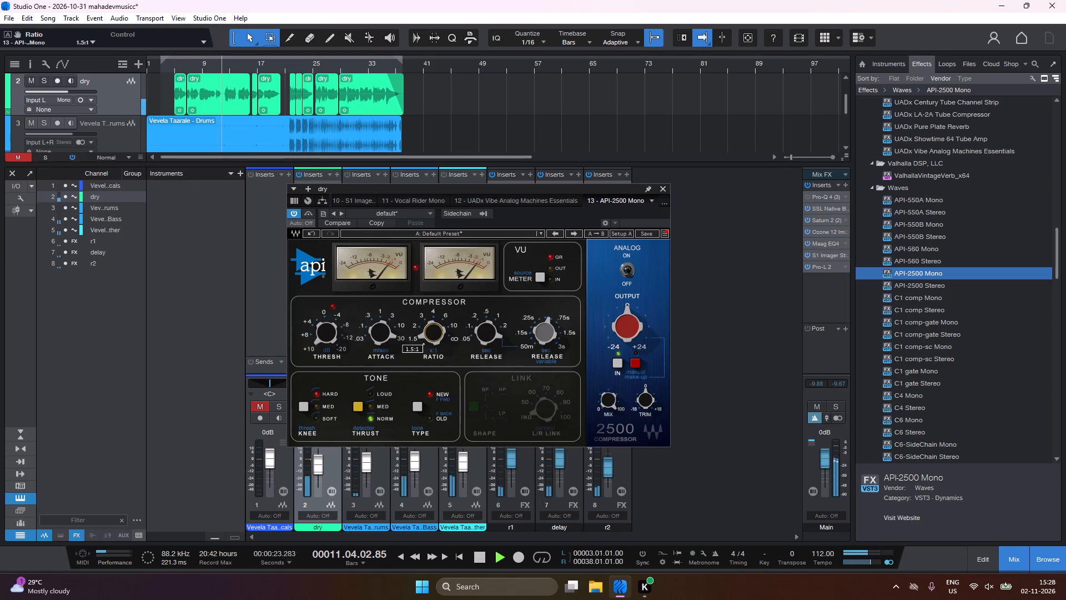
{"action": "left_click_drag", "start_coordinate": [462, 411], "coordinate": [461, 373]}
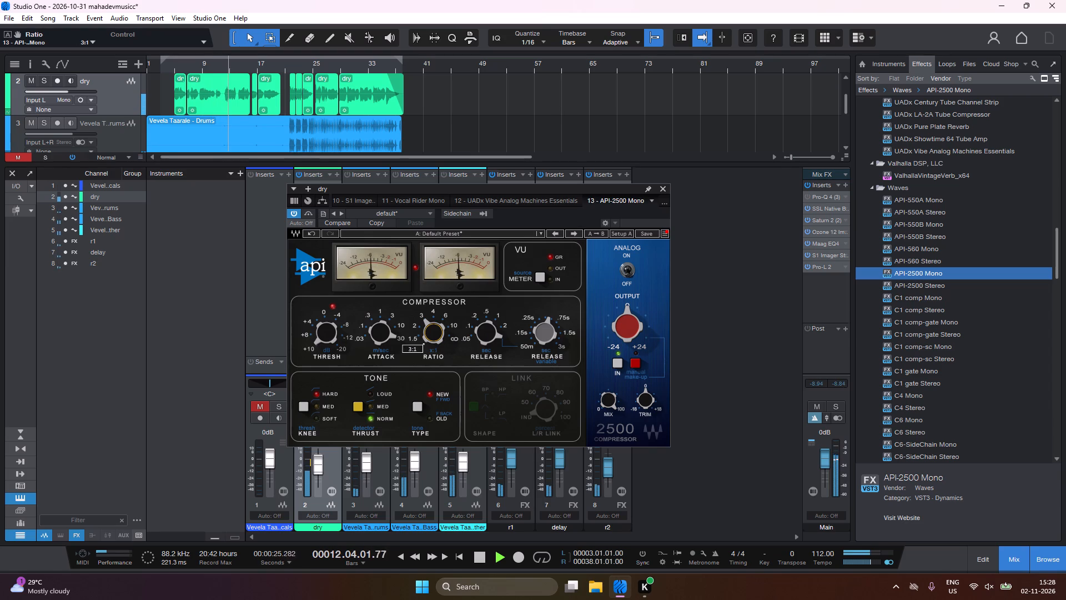
{"action": "left_click_drag", "start_coordinate": [461, 373], "coordinate": [462, 373]}
{"action": "key", "text": "1"}
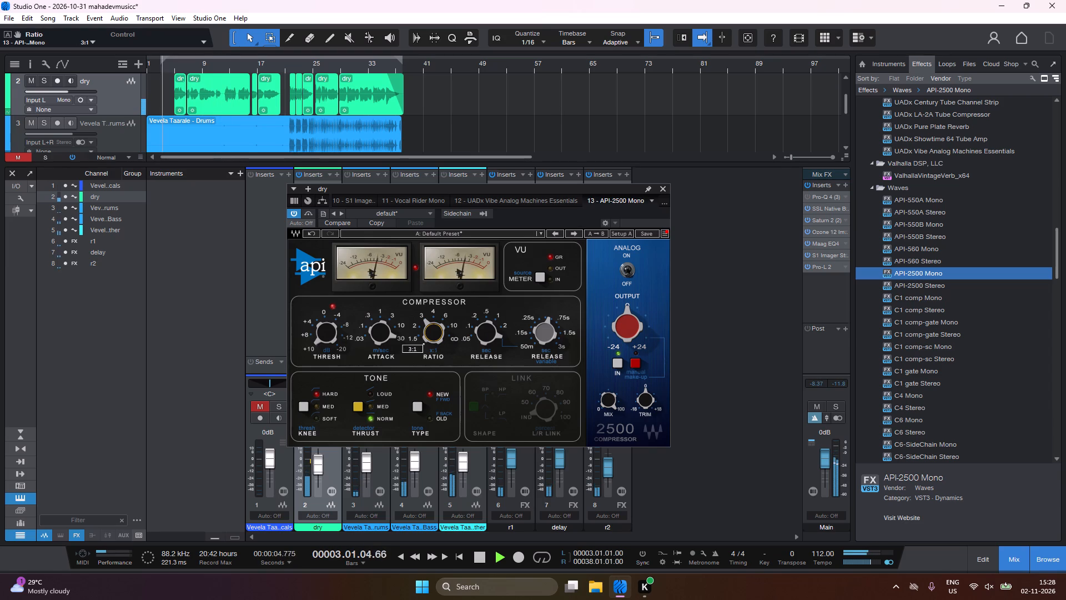
{"action": "left_click_drag", "start_coordinate": [433, 328], "coordinate": [439, 337]}
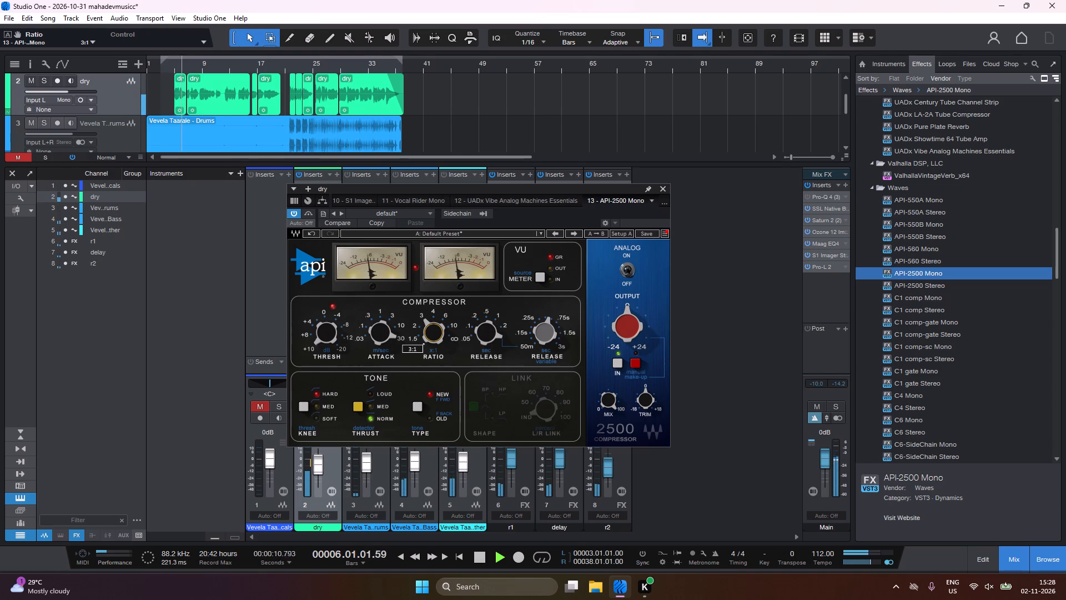
{"action": "left_click_drag", "start_coordinate": [439, 337], "coordinate": [439, 337]}
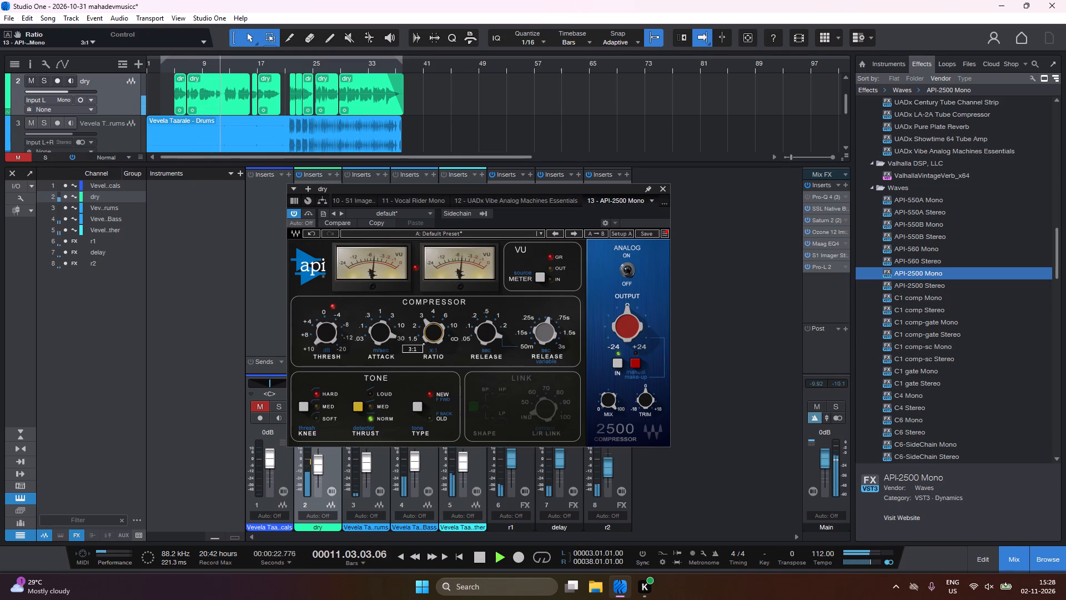
{"action": "key", "text": "1"}
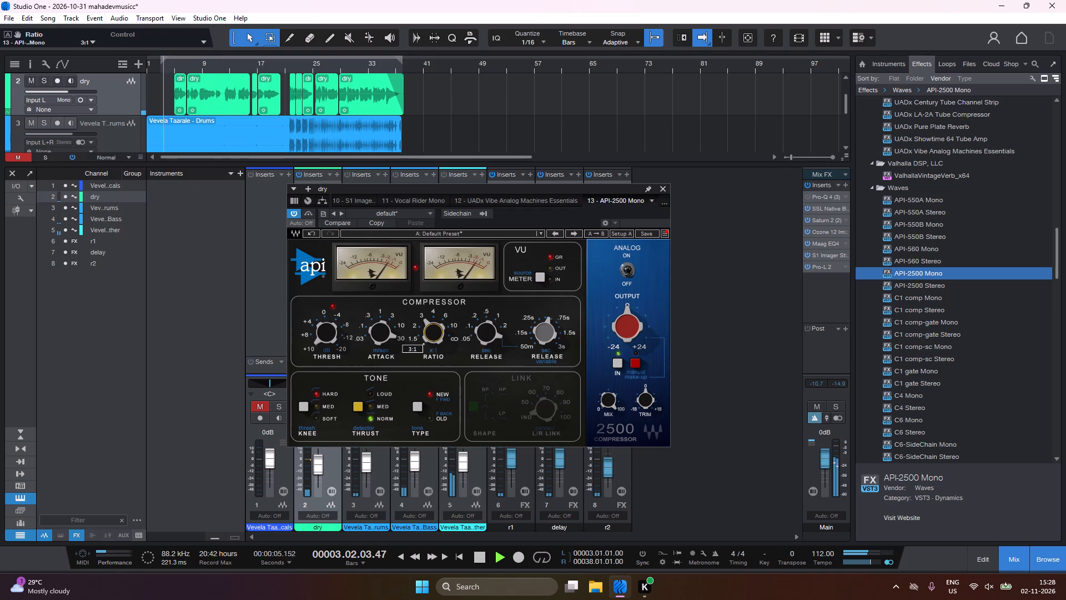
{"action": "left_click", "coordinate": [437, 328]}
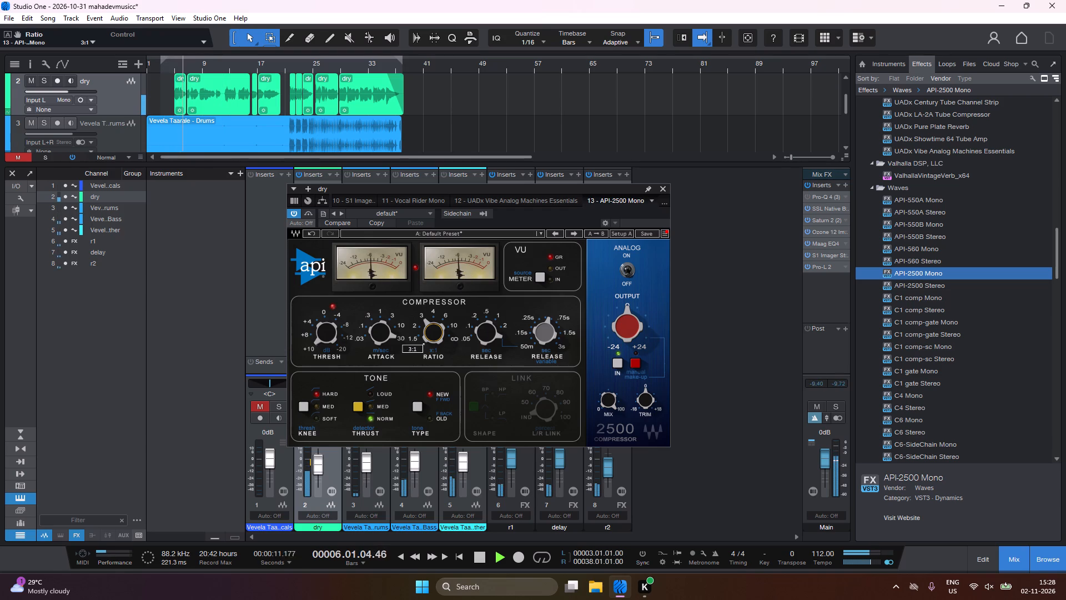
{"action": "left_click_drag", "start_coordinate": [442, 325], "coordinate": [486, 404]}
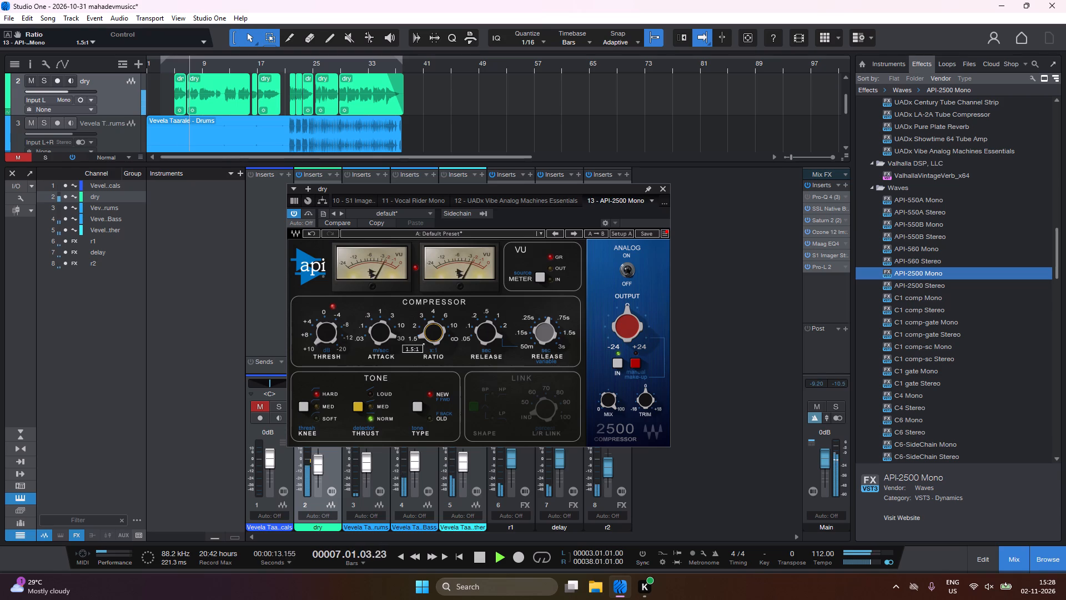
{"action": "left_click_drag", "start_coordinate": [486, 404], "coordinate": [429, 243]}
Try a 0.5 s release on the API-2500, return it to variable, and set the variable release to 3.00.
{"action": "left_click_drag", "start_coordinate": [491, 337], "coordinate": [527, 413]}
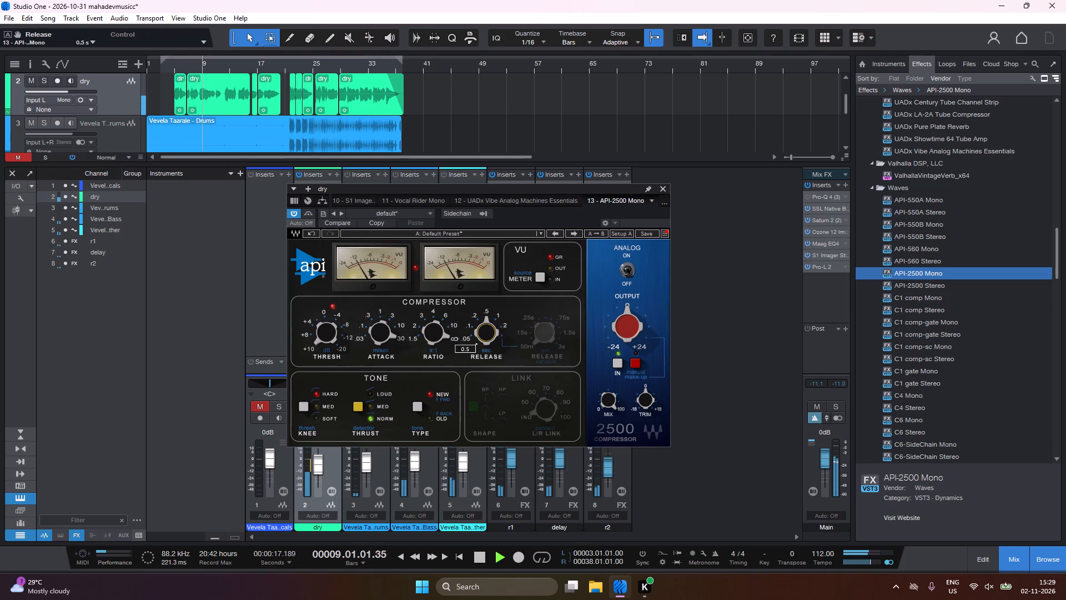
{"action": "left_click_drag", "start_coordinate": [527, 413], "coordinate": [470, 272]}
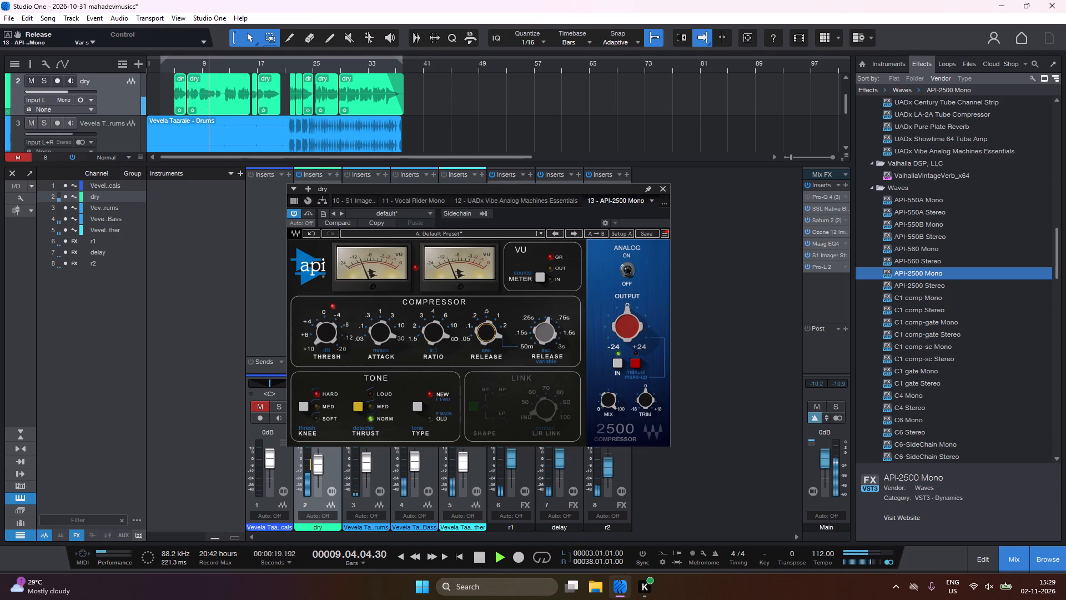
{"action": "left_click_drag", "start_coordinate": [539, 332], "coordinate": [516, 223]}
{"action": "left_click_drag", "start_coordinate": [539, 332], "coordinate": [533, 297]}
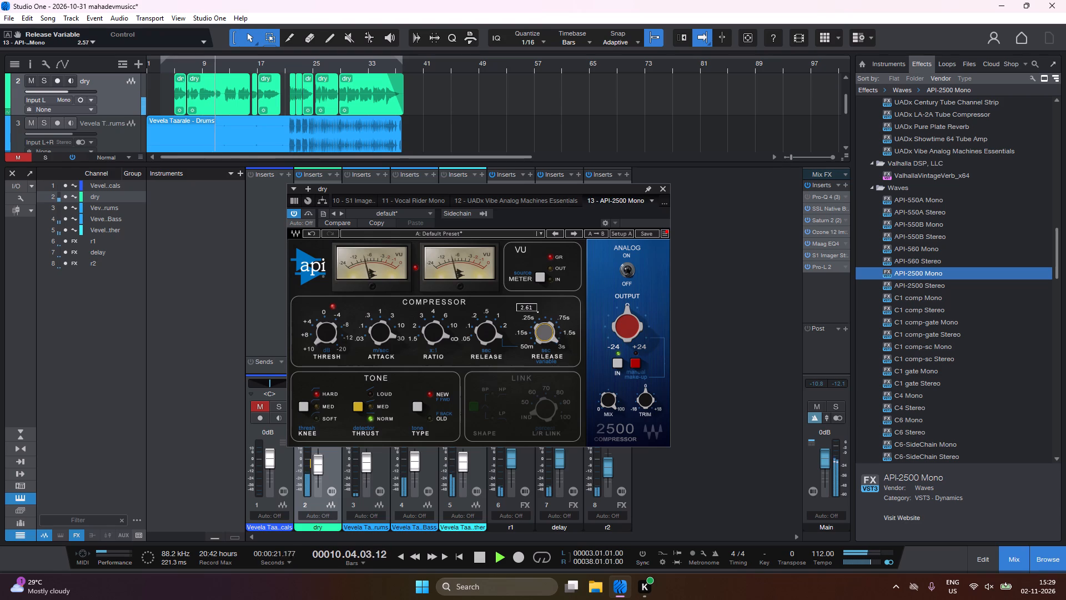
{"action": "left_click_drag", "start_coordinate": [533, 297], "coordinate": [537, 271]}
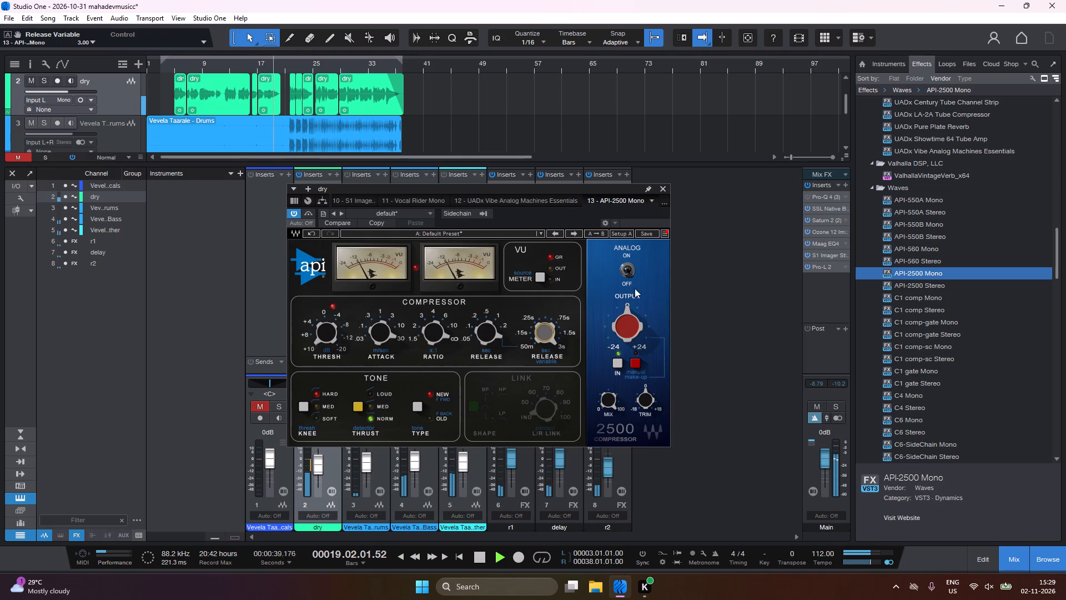
Lower the API-2500's output trim to -6.4 dB and close the compressor.
{"action": "left_click_drag", "start_coordinate": [645, 393], "coordinate": [624, 486]}
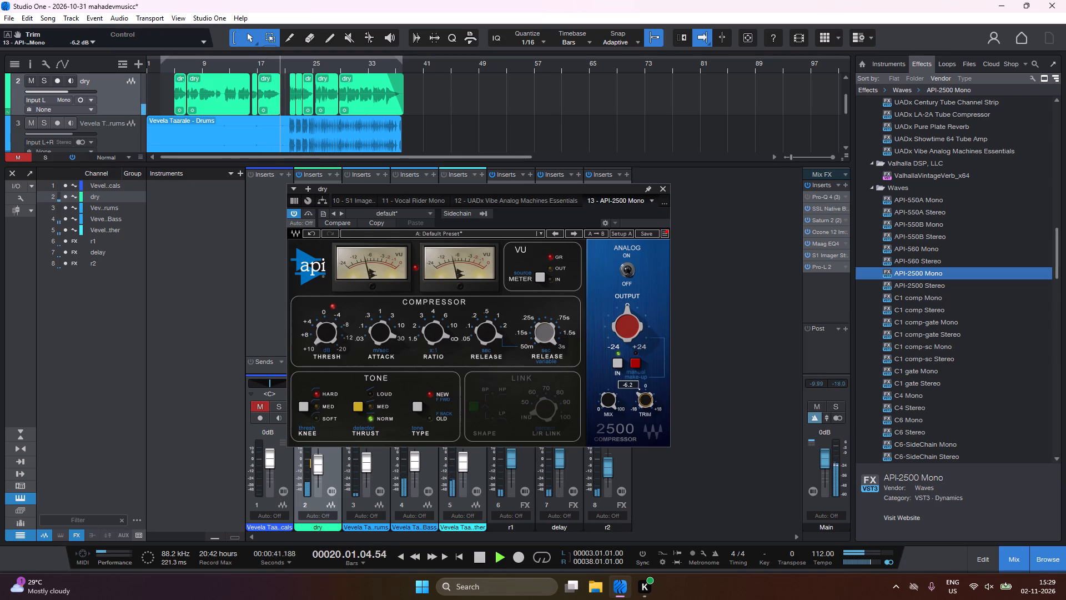
{"action": "left_click_drag", "start_coordinate": [624, 486], "coordinate": [620, 488]}
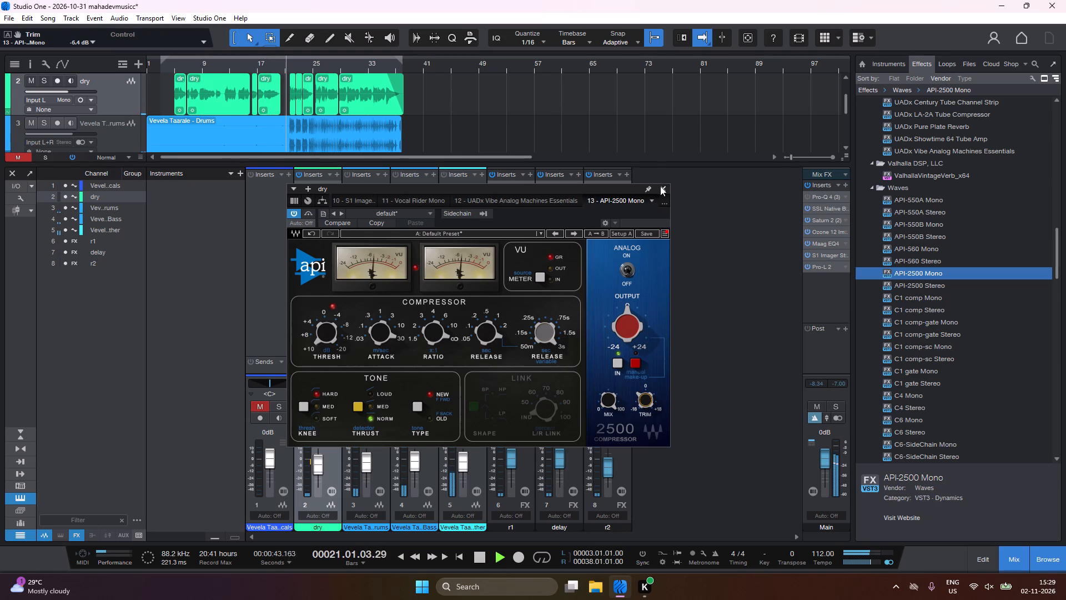
{"action": "left_click", "coordinate": [660, 186]}
Open Vocal Rider Mono on the dry channel, raise its Rider fader to about 0.5 dB, and close it.
{"action": "left_click", "coordinate": [338, 304]}
{"action": "left_click", "coordinate": [341, 314]}
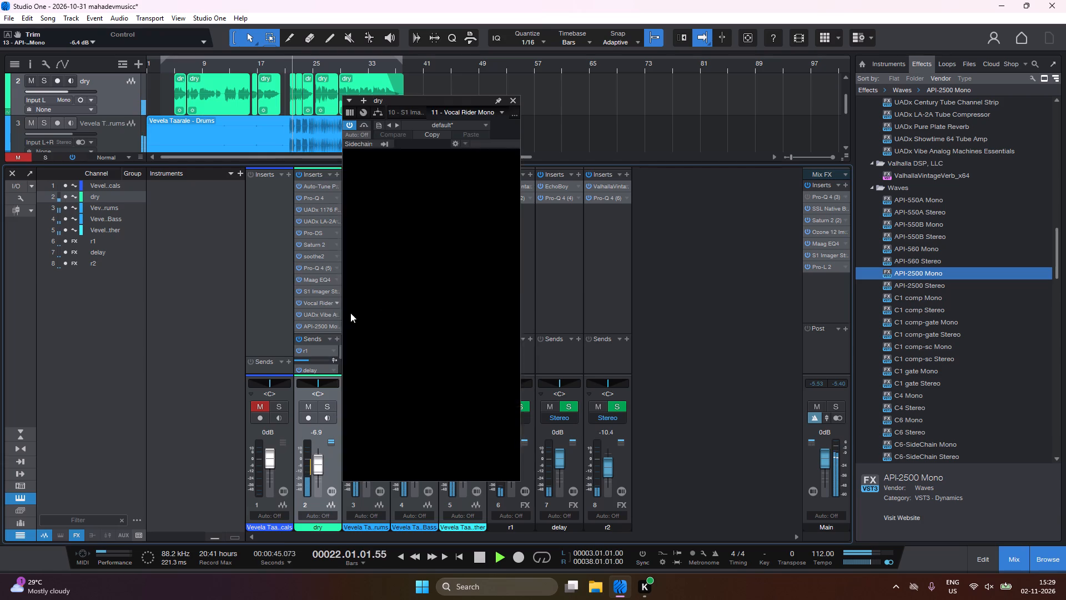
{"action": "left_click_drag", "start_coordinate": [427, 356], "coordinate": [428, 328]}
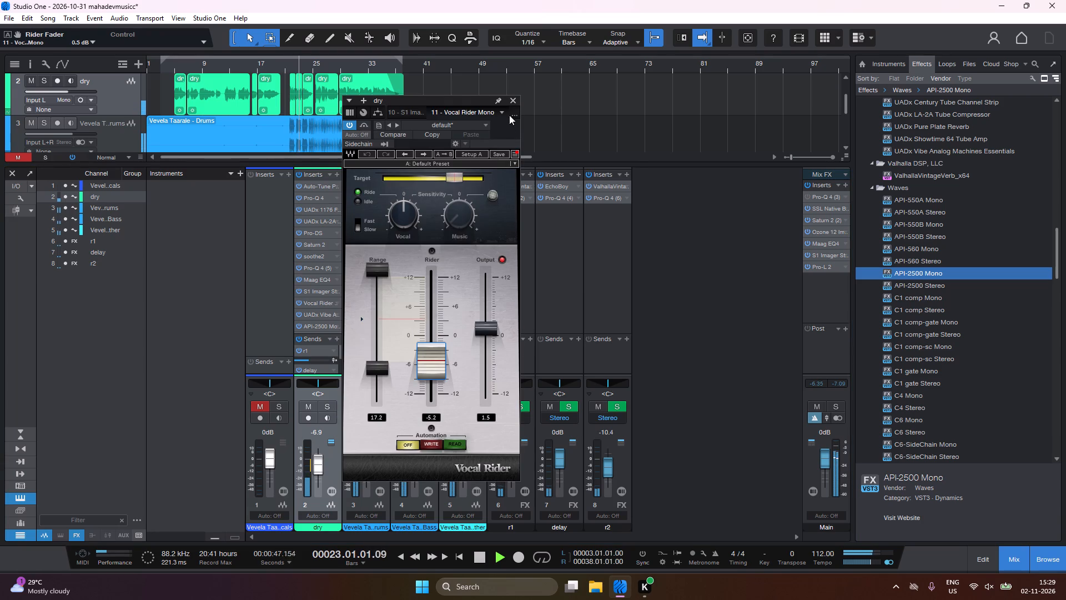
{"action": "left_click", "coordinate": [514, 101]}
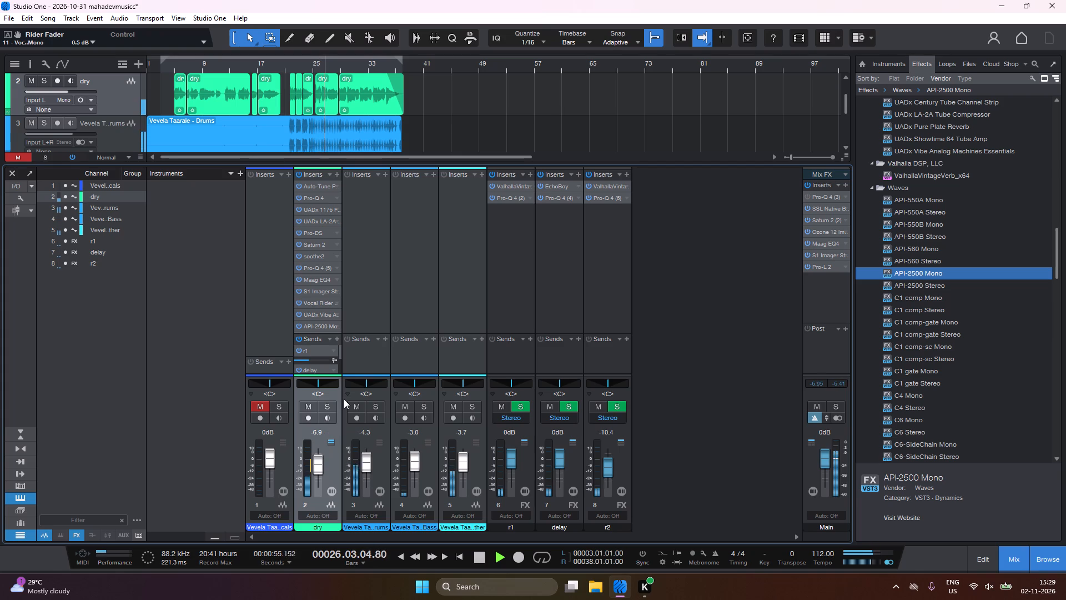
Remove the UADx Vibe and API-2500 Mono inserts from the dry channel.
{"action": "scroll", "coordinate": [311, 223], "scroll_direction": "down", "scroll_amount": 5}
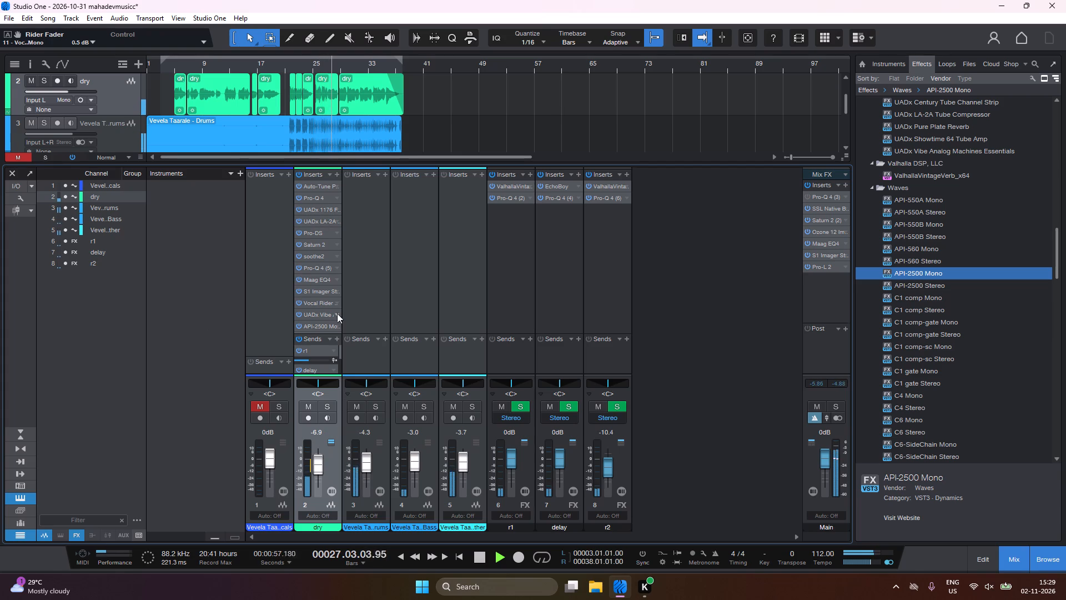
{"action": "left_click", "coordinate": [337, 314]}
{"action": "left_click", "coordinate": [365, 419]}
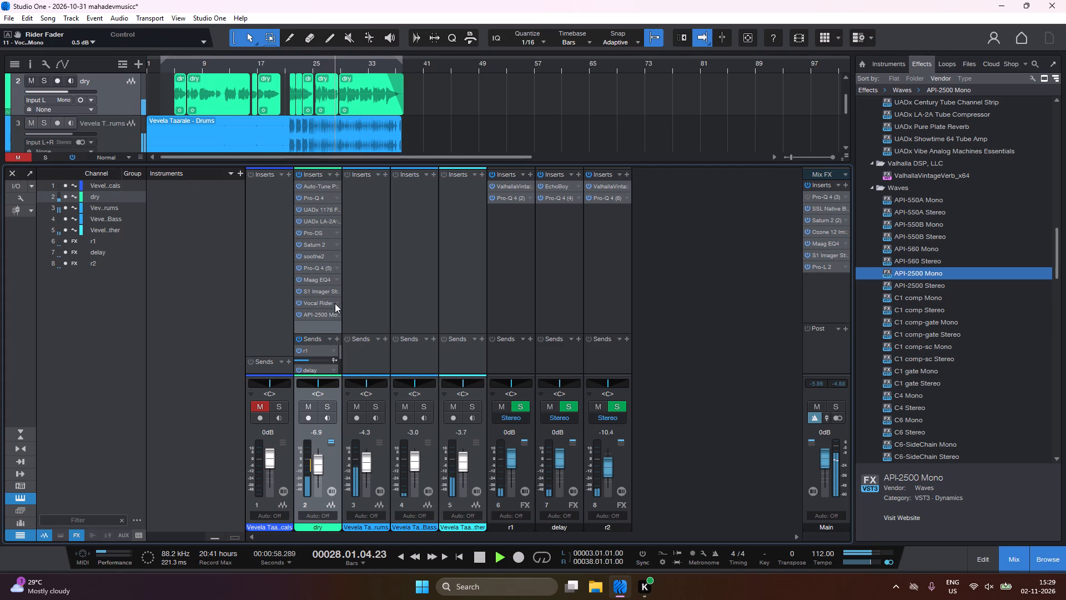
{"action": "left_click", "coordinate": [338, 301]}
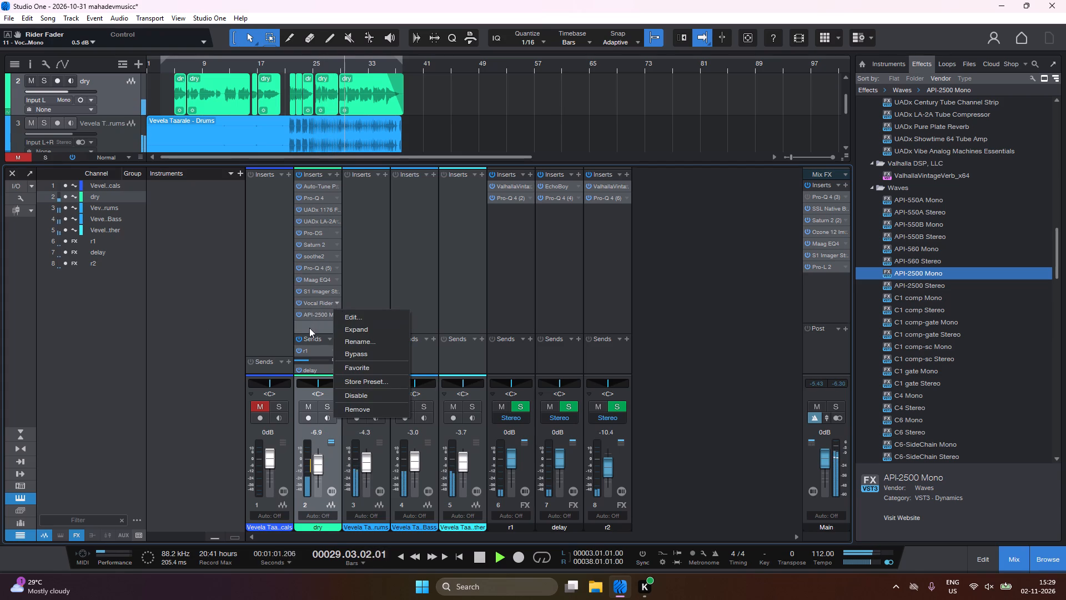
{"action": "left_click", "coordinate": [309, 328]}
{"action": "left_click", "coordinate": [338, 314]}
{"action": "left_click", "coordinate": [370, 421]}
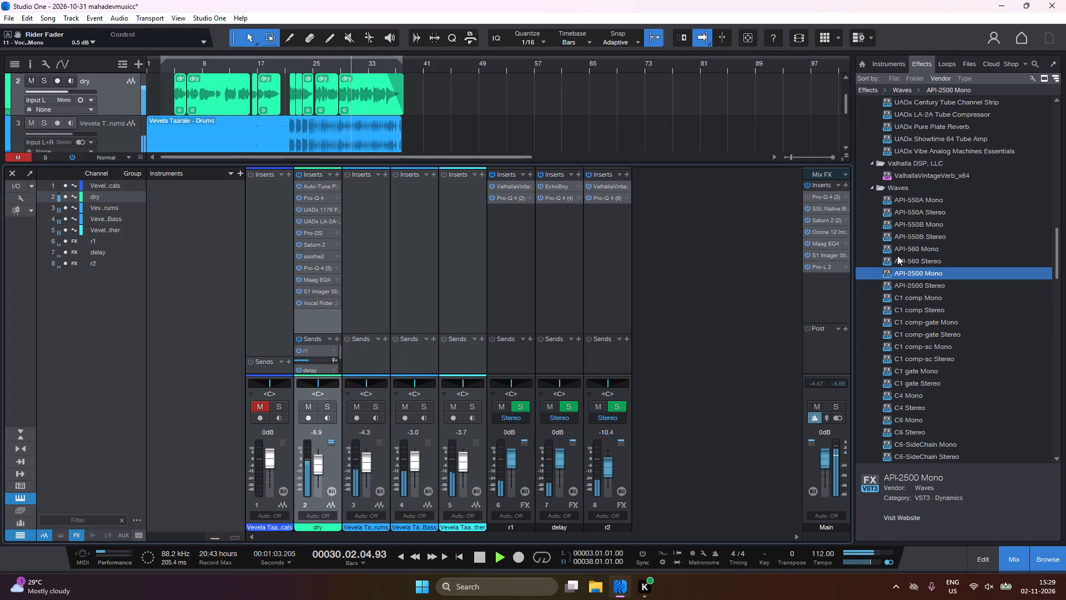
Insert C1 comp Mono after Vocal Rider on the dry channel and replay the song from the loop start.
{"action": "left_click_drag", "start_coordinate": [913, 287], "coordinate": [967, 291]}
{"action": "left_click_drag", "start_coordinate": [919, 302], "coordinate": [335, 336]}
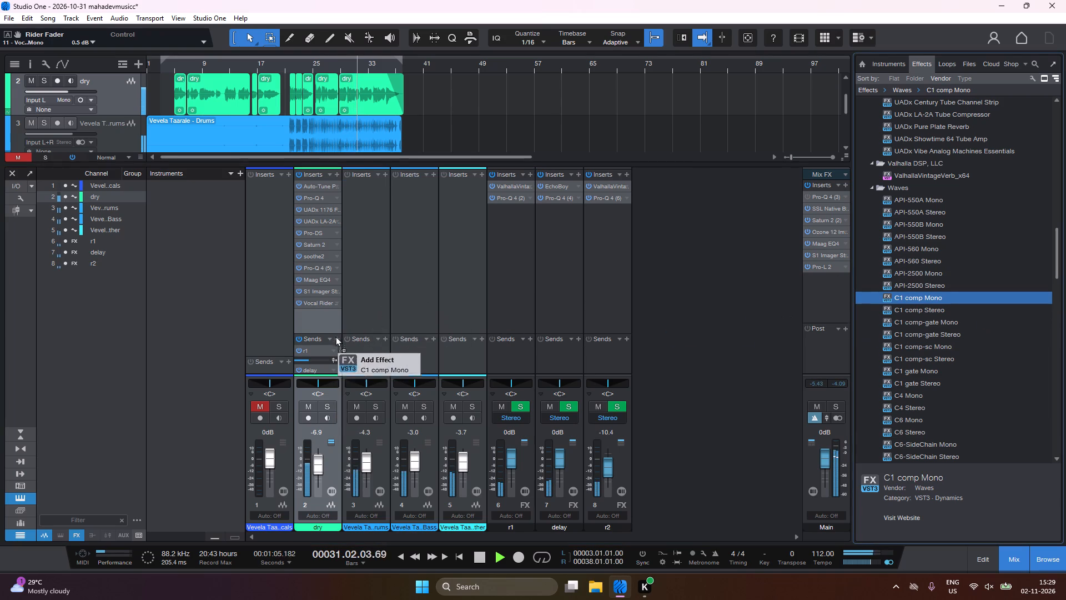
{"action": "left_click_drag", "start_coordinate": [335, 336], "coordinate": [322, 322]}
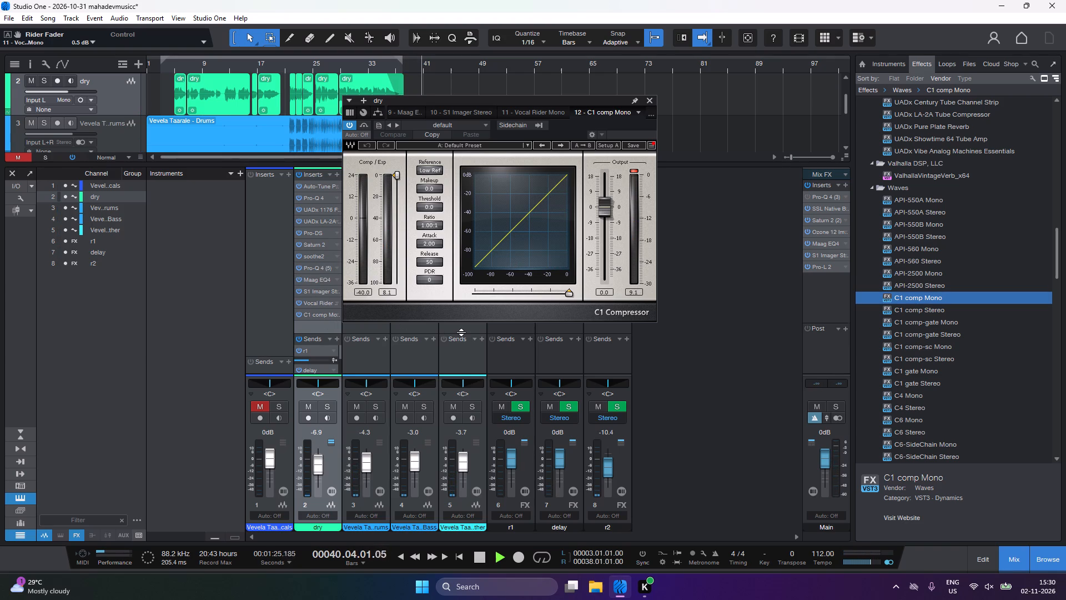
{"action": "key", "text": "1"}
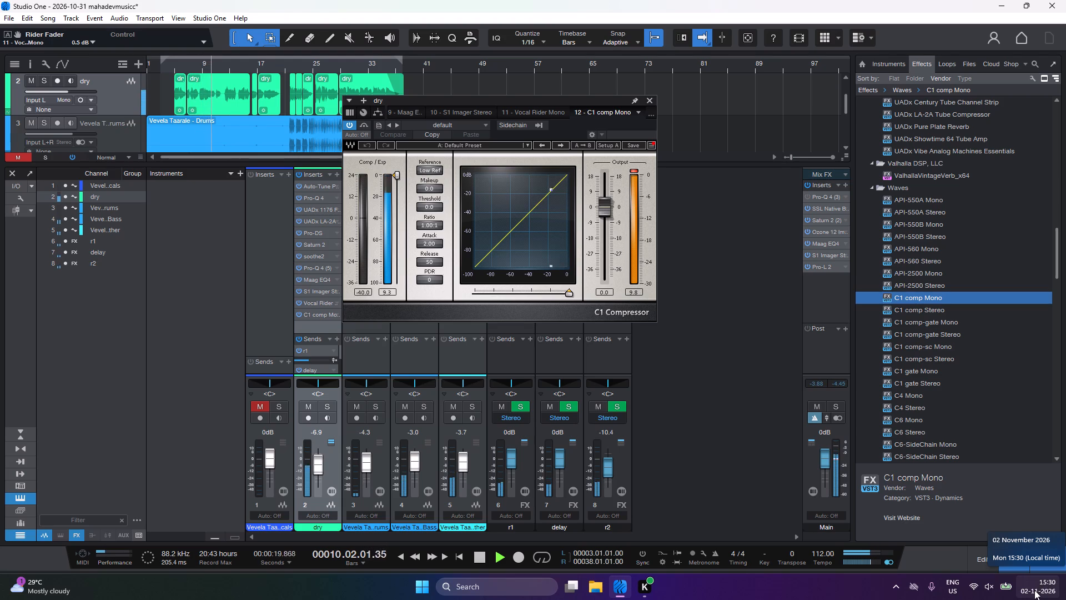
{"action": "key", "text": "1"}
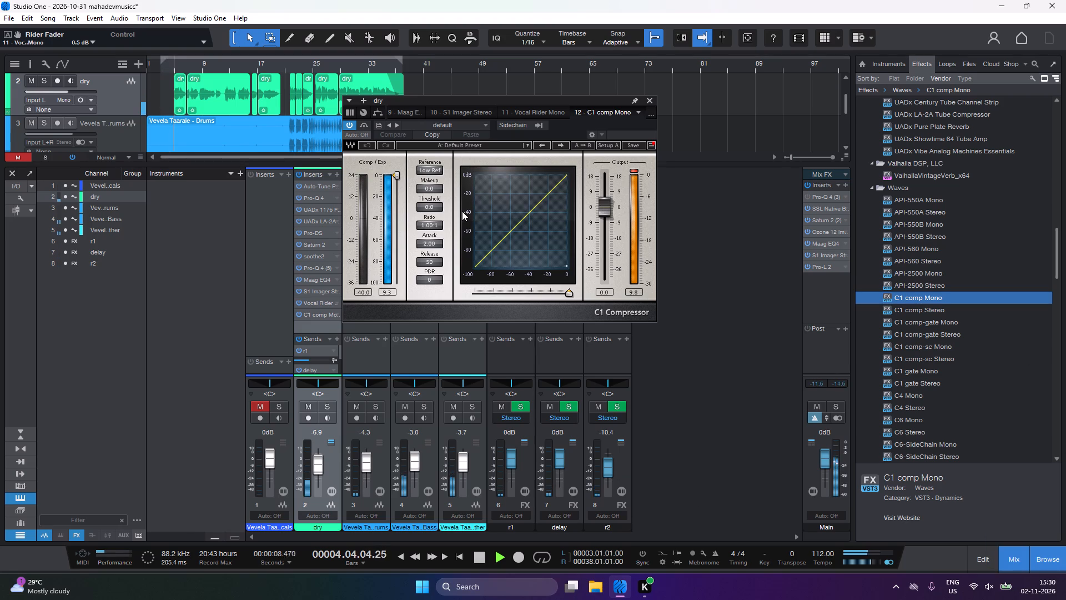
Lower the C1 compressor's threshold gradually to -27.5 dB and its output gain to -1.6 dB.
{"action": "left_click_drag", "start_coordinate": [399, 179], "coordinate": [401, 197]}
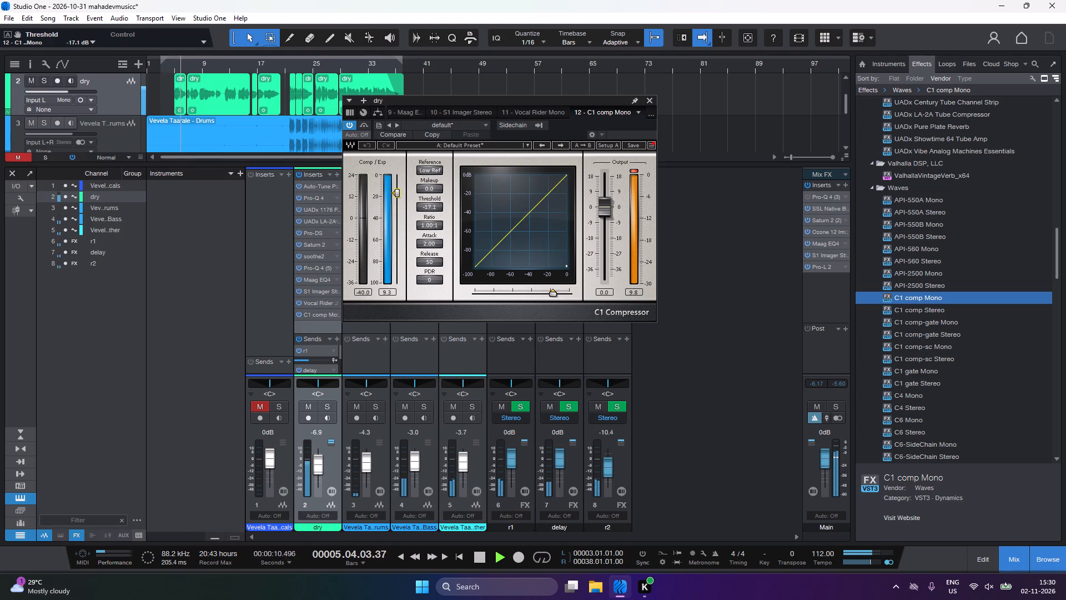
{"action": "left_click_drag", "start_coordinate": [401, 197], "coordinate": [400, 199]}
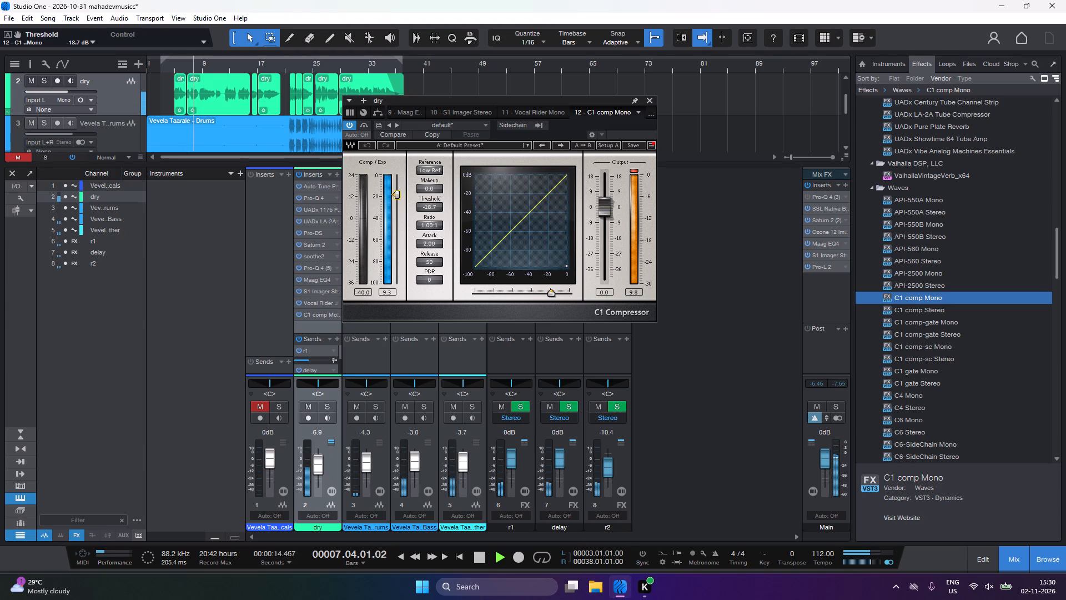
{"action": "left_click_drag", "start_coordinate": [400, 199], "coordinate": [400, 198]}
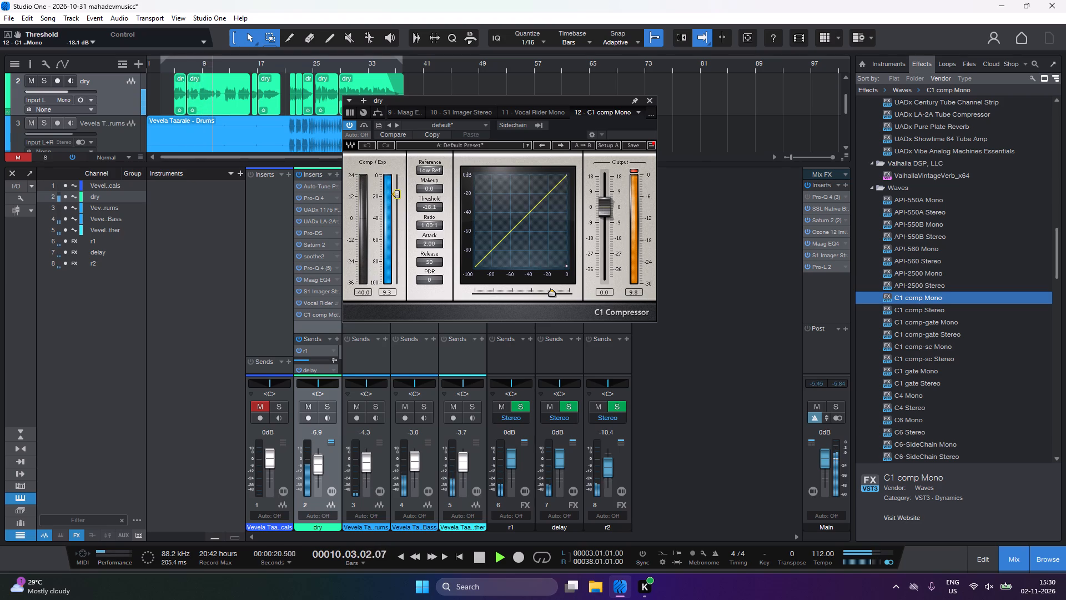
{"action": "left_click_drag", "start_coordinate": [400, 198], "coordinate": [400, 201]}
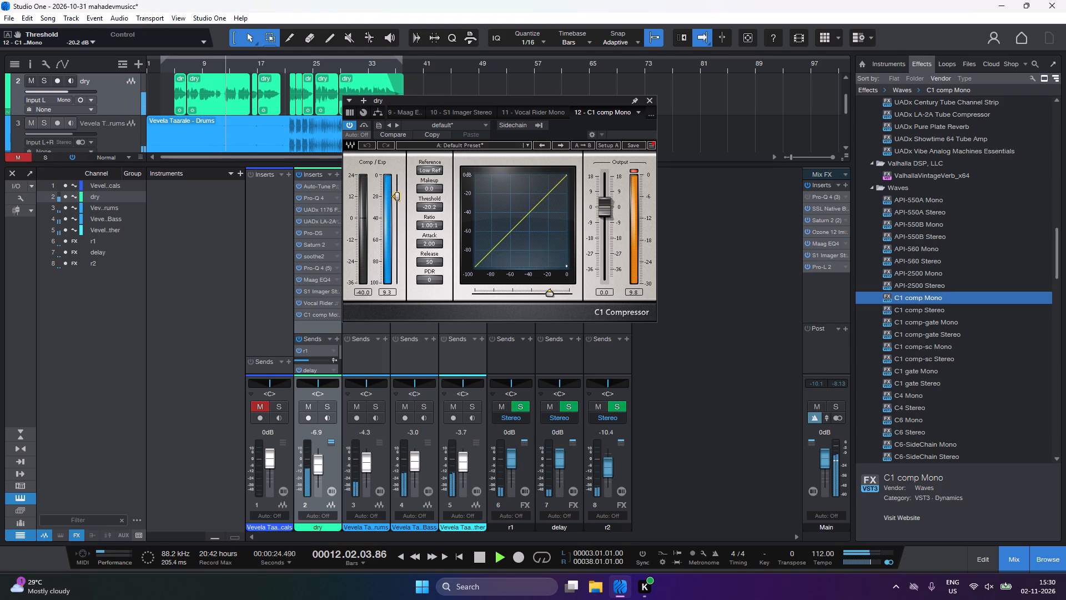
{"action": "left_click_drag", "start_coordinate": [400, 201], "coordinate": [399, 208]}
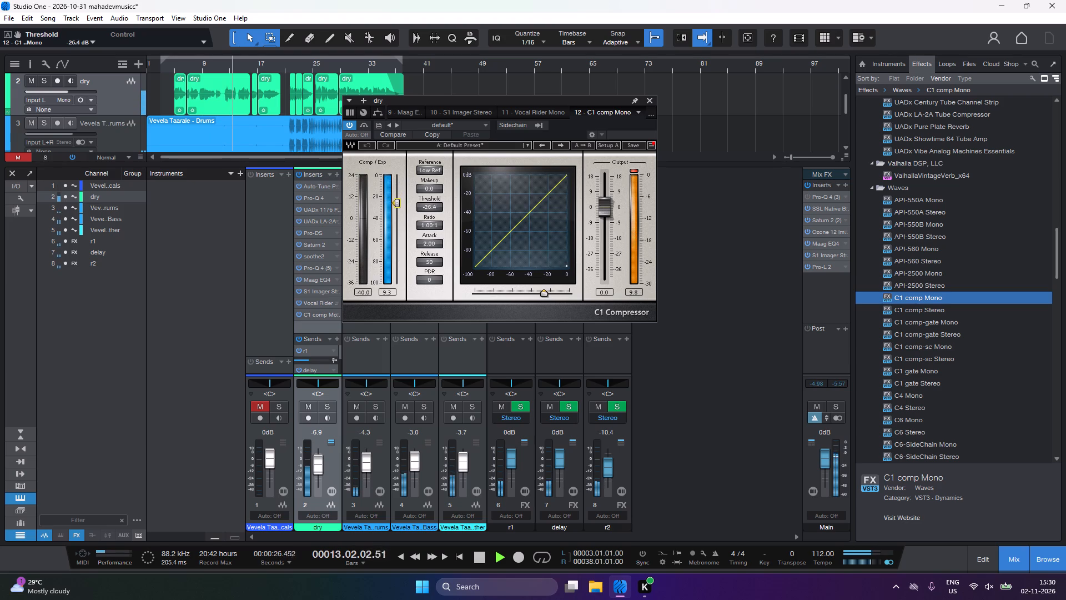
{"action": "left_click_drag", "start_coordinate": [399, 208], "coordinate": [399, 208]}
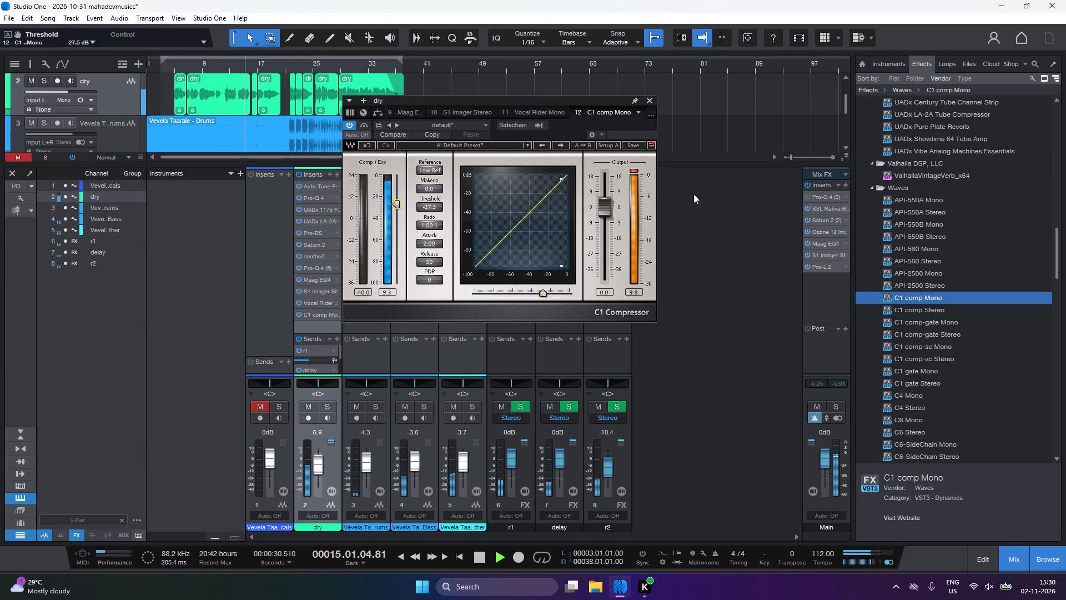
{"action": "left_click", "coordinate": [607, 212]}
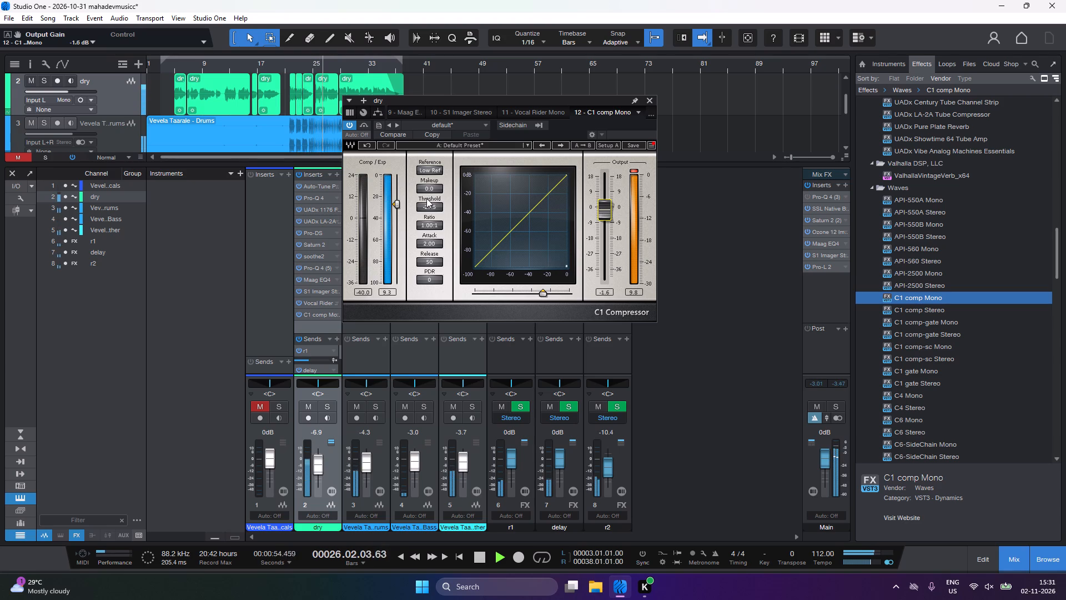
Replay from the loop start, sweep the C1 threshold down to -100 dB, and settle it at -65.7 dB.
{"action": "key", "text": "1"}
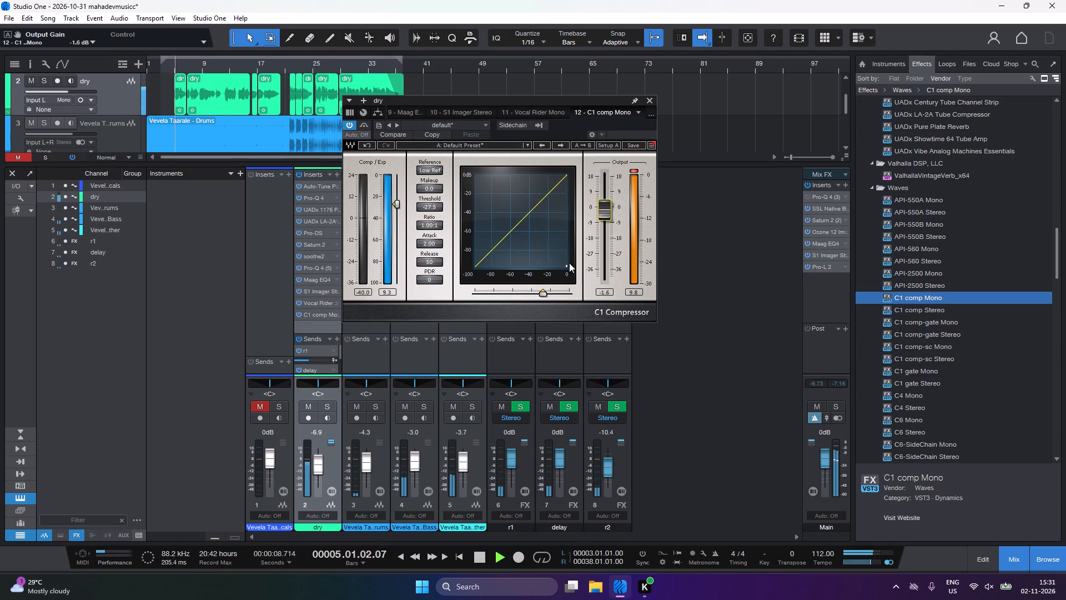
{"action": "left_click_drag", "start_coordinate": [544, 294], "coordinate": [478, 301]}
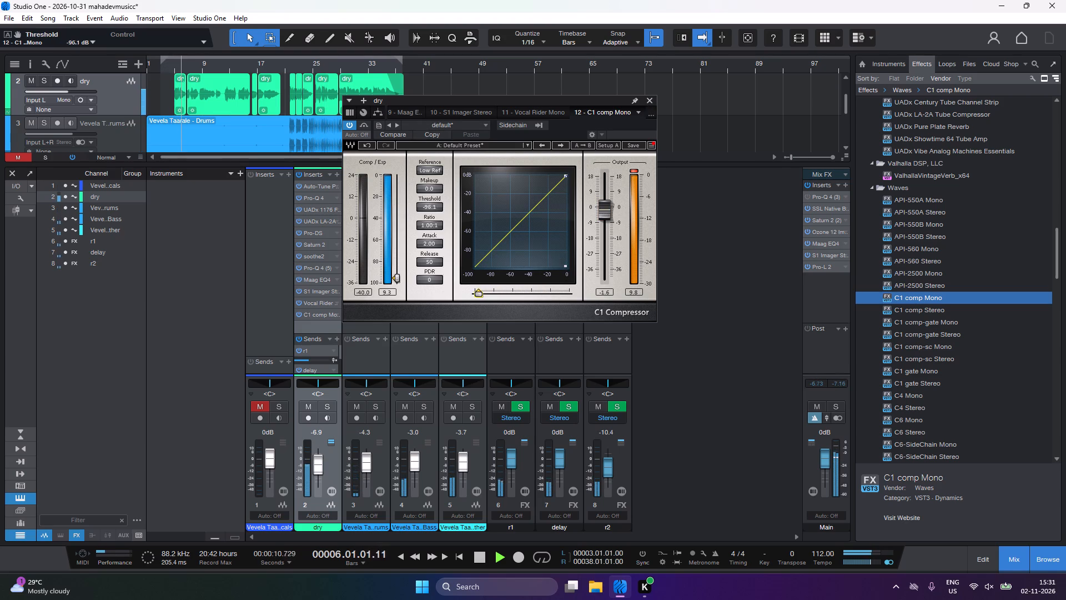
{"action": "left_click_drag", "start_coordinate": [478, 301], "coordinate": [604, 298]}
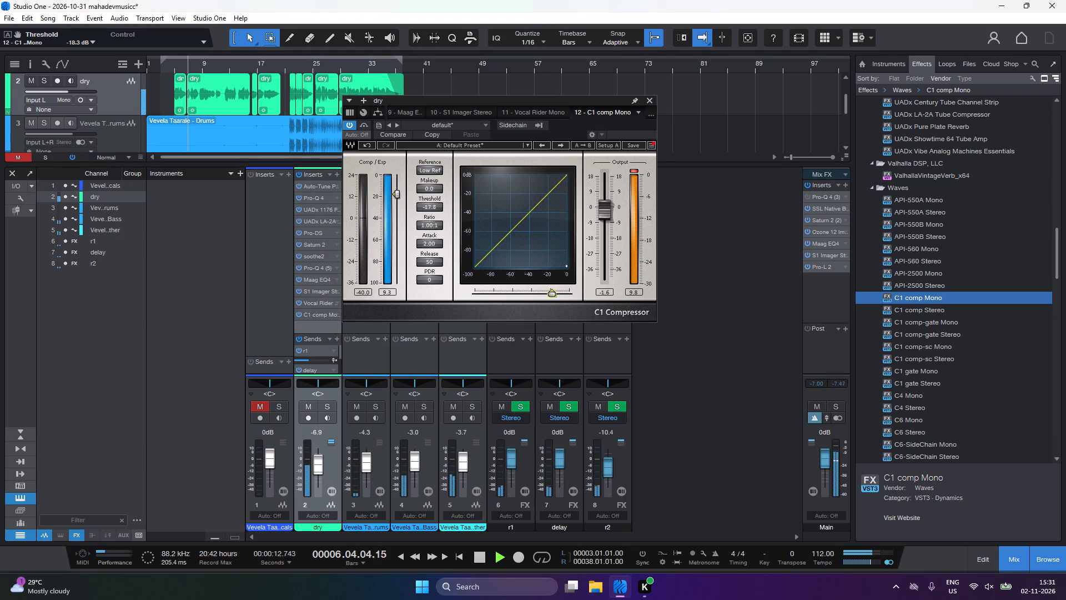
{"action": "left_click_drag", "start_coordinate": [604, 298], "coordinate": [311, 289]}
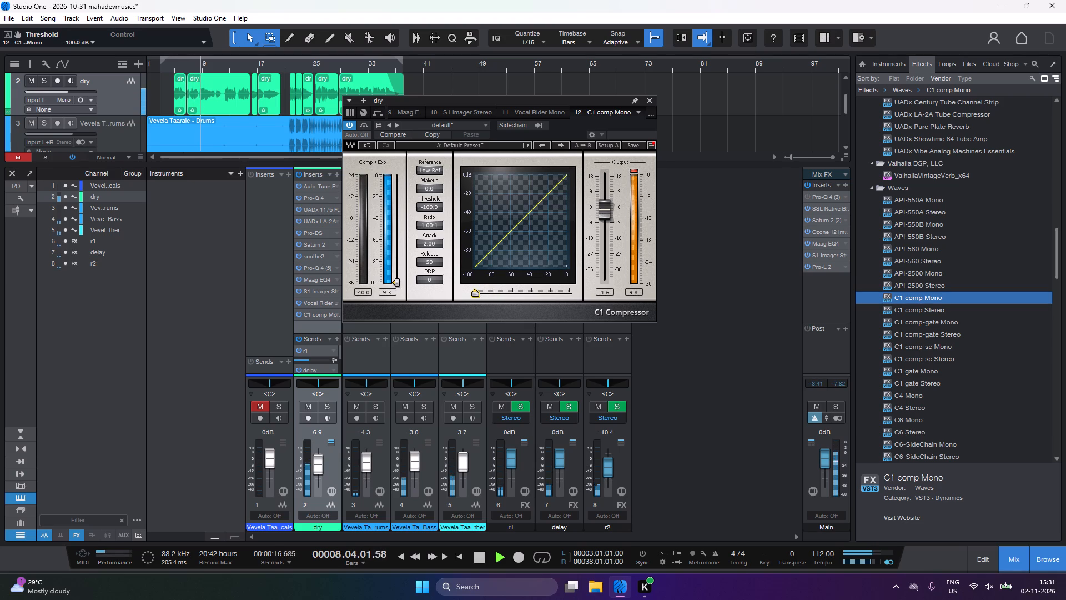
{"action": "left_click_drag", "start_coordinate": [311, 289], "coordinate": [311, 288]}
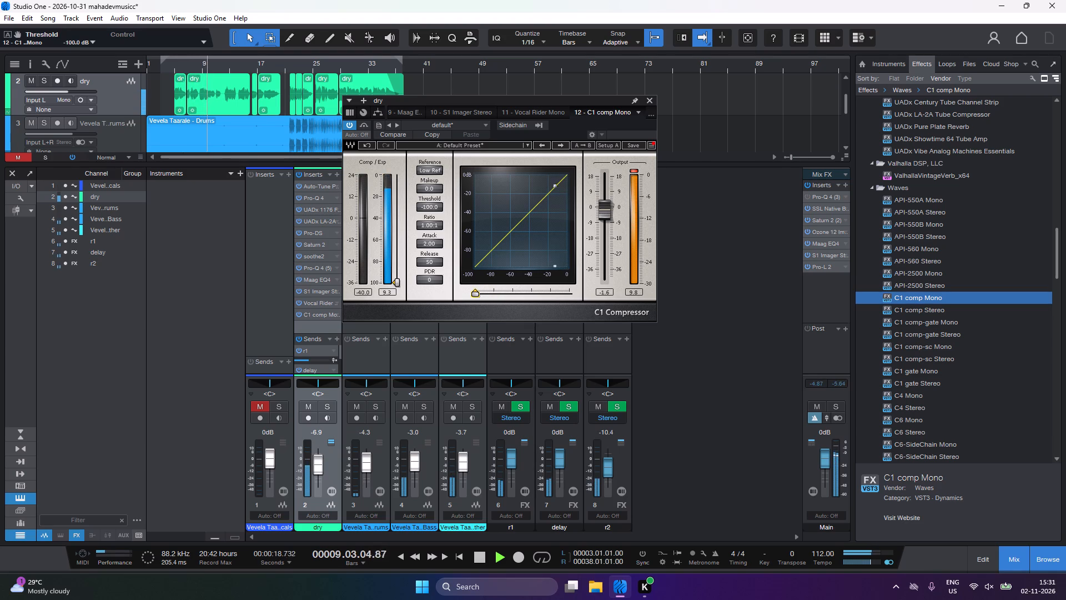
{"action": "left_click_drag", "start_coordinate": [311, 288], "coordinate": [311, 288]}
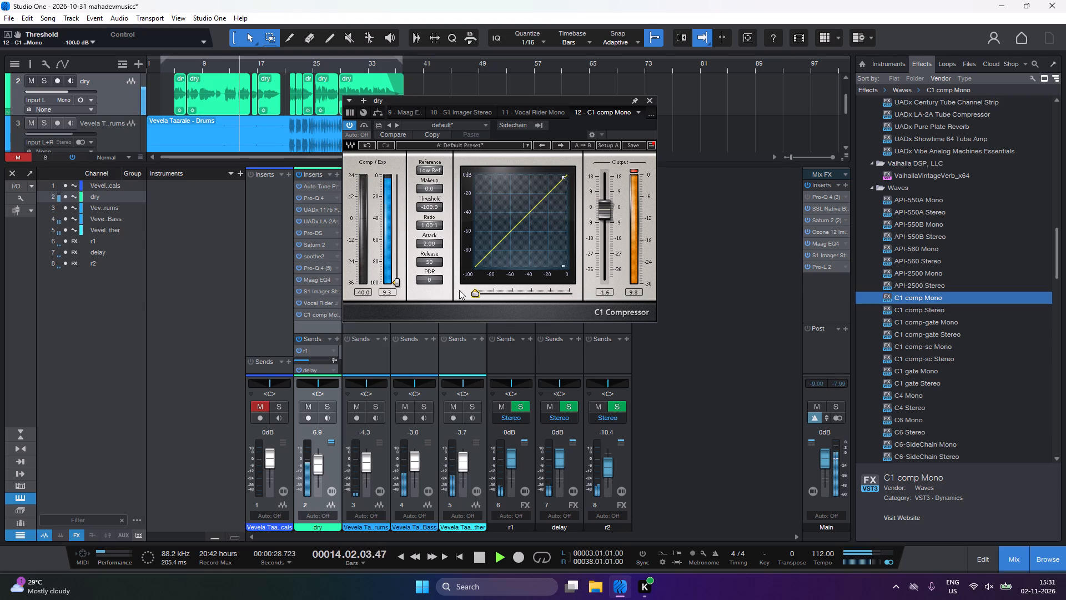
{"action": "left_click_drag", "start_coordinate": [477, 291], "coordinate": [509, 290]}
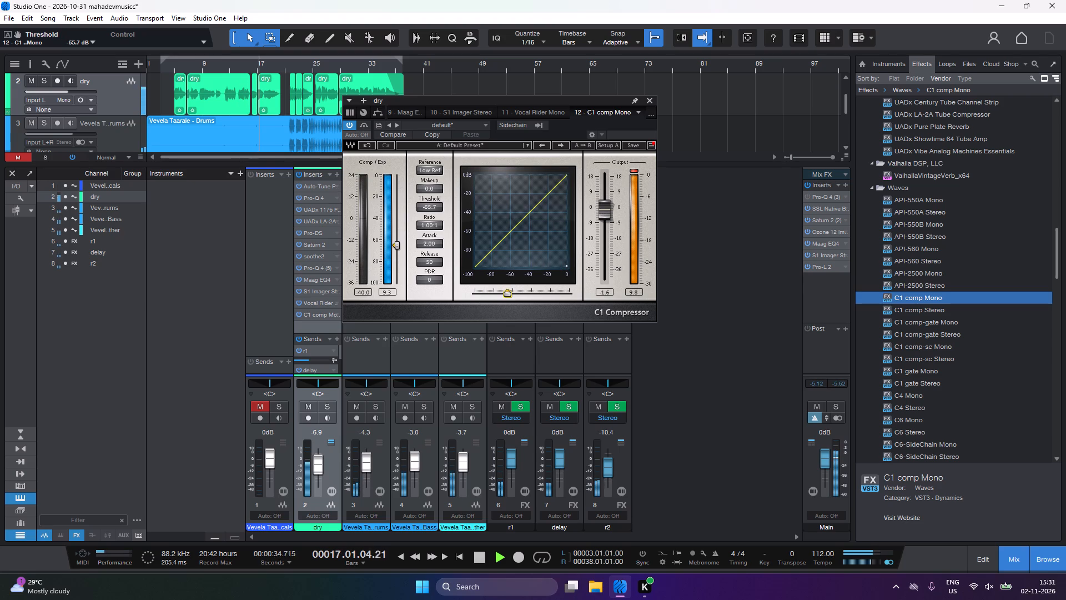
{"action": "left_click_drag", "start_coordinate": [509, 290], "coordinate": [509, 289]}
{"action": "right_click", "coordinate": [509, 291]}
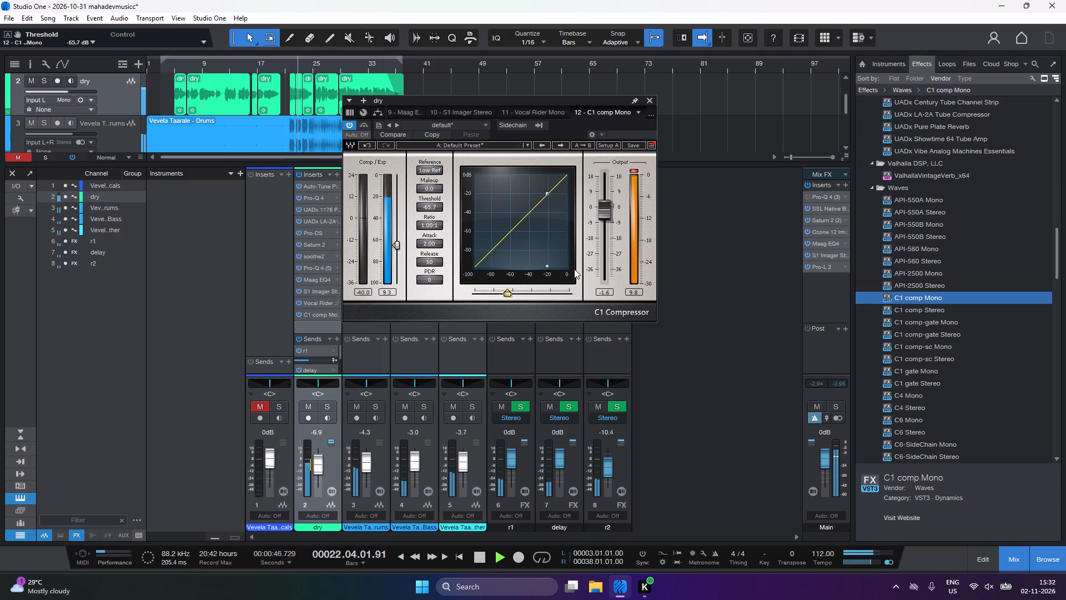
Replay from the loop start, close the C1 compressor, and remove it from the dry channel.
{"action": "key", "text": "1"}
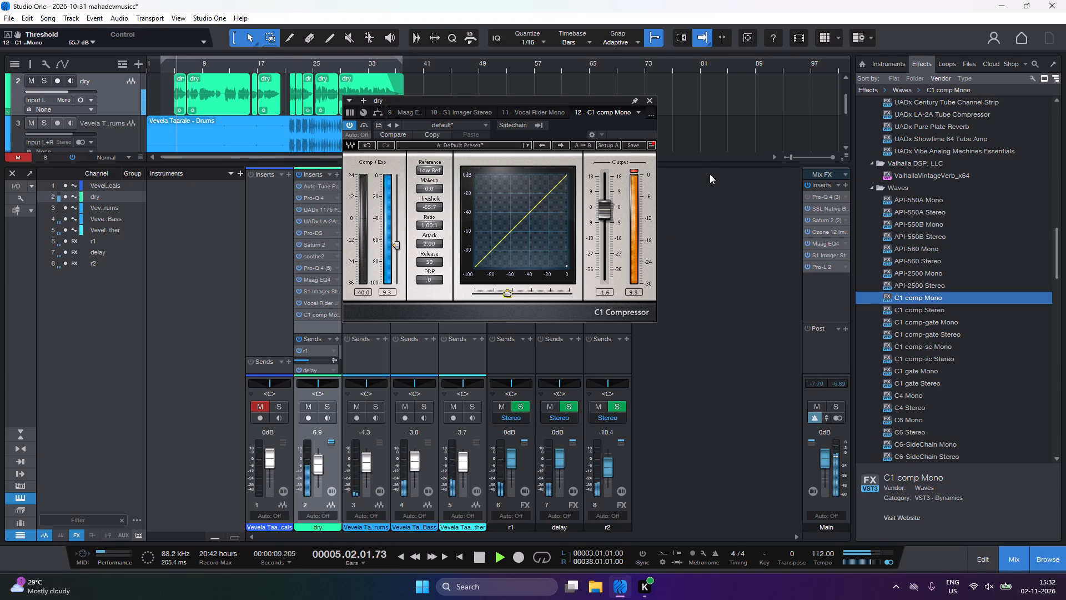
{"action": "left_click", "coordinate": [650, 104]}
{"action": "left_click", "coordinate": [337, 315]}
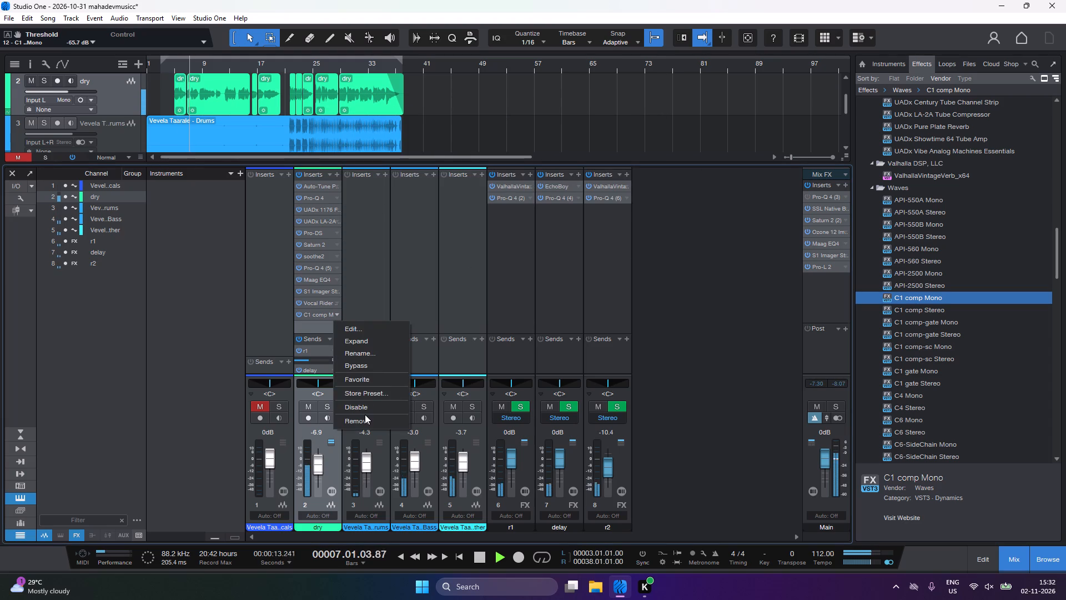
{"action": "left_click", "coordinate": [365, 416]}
Insert C1 comp-gate Mono after Vocal Rider on the dry channel and replay from the loop start.
{"action": "scroll", "coordinate": [942, 255], "scroll_direction": "down", "scroll_amount": 3}
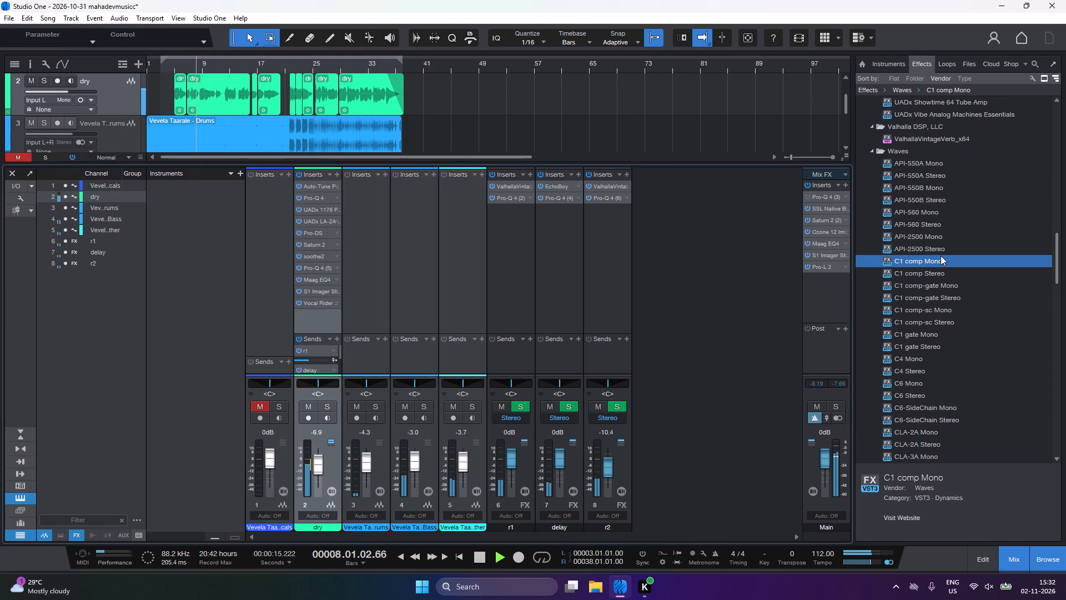
{"action": "left_click_drag", "start_coordinate": [922, 287], "coordinate": [330, 322]}
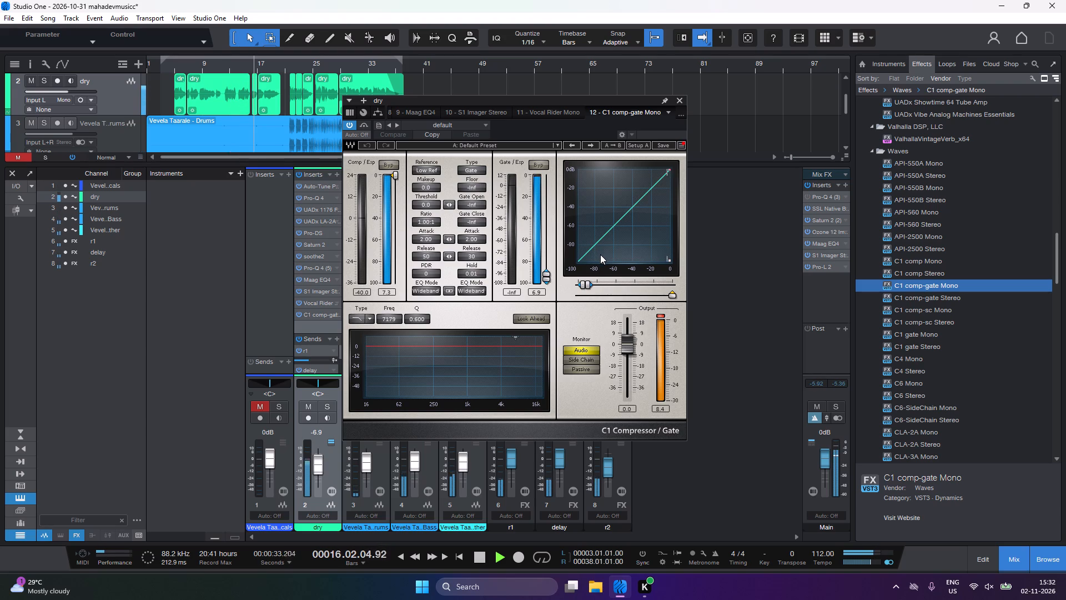
{"action": "key", "text": "1"}
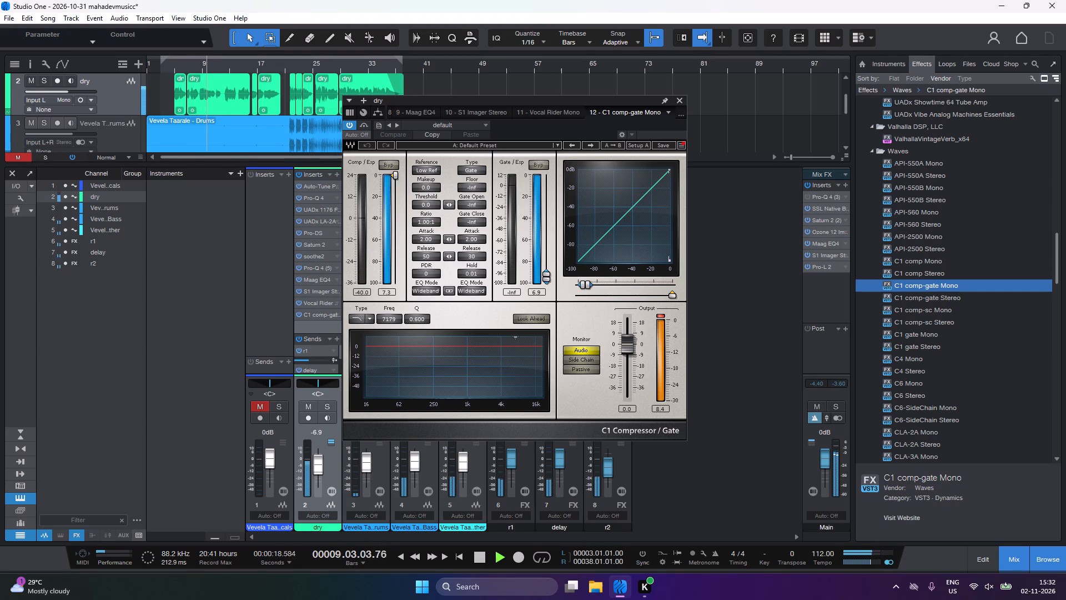
Lower the compressor threshold in C1 comp-gate to -18.1 dB.
{"action": "left_click_drag", "start_coordinate": [397, 176], "coordinate": [401, 208]}
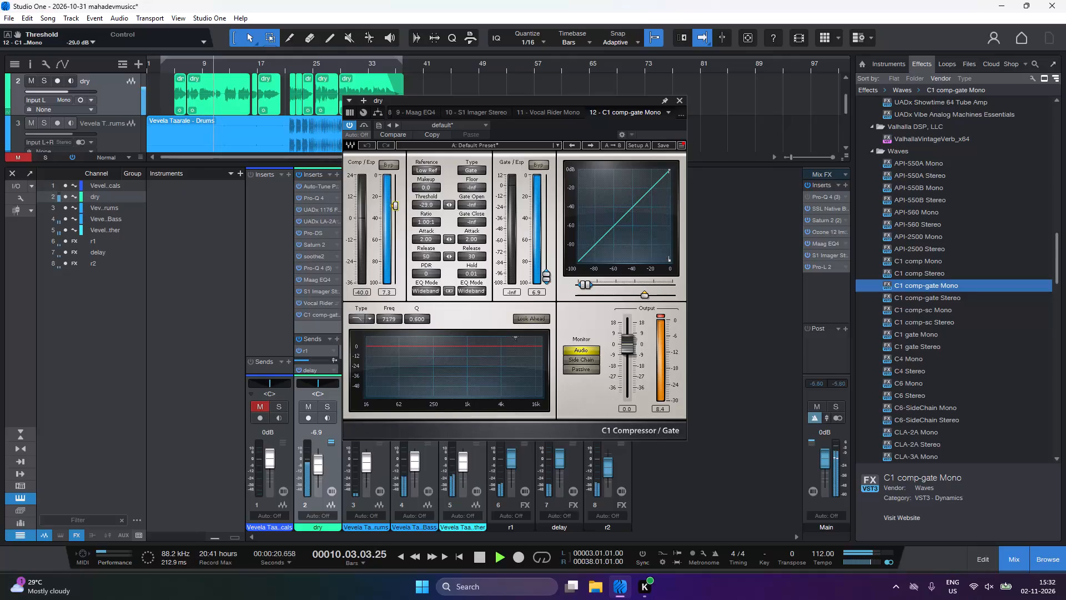
{"action": "left_click_drag", "start_coordinate": [401, 208], "coordinate": [429, 267]}
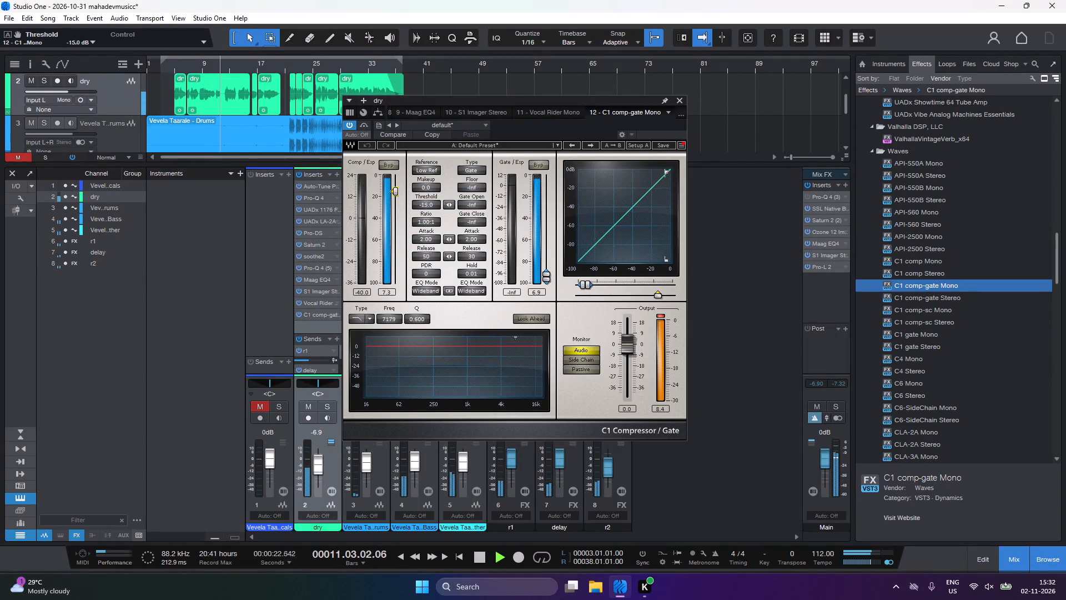
{"action": "left_click_drag", "start_coordinate": [429, 267], "coordinate": [430, 270]}
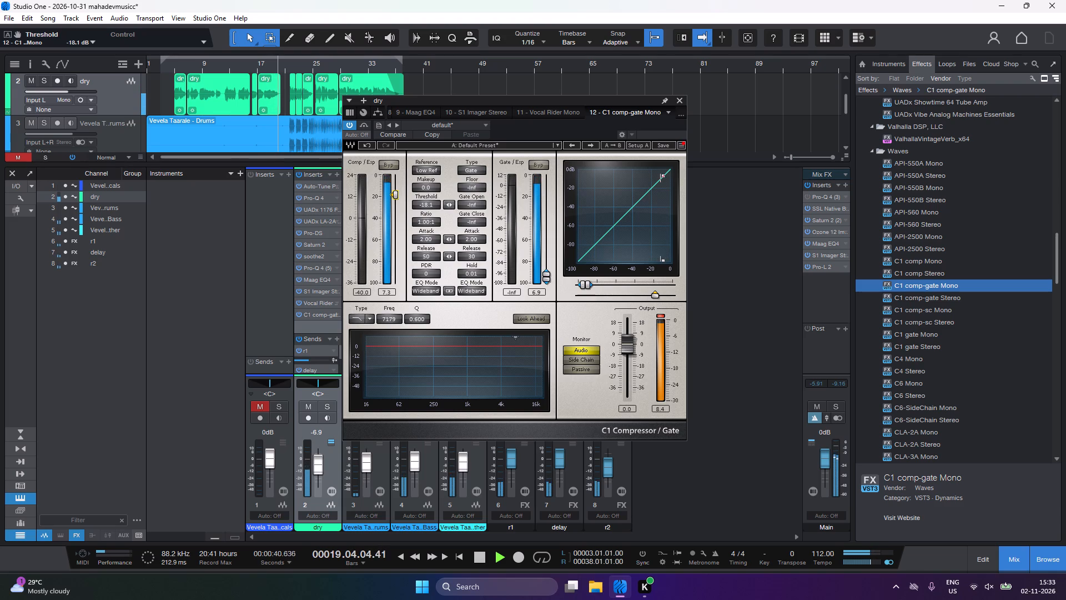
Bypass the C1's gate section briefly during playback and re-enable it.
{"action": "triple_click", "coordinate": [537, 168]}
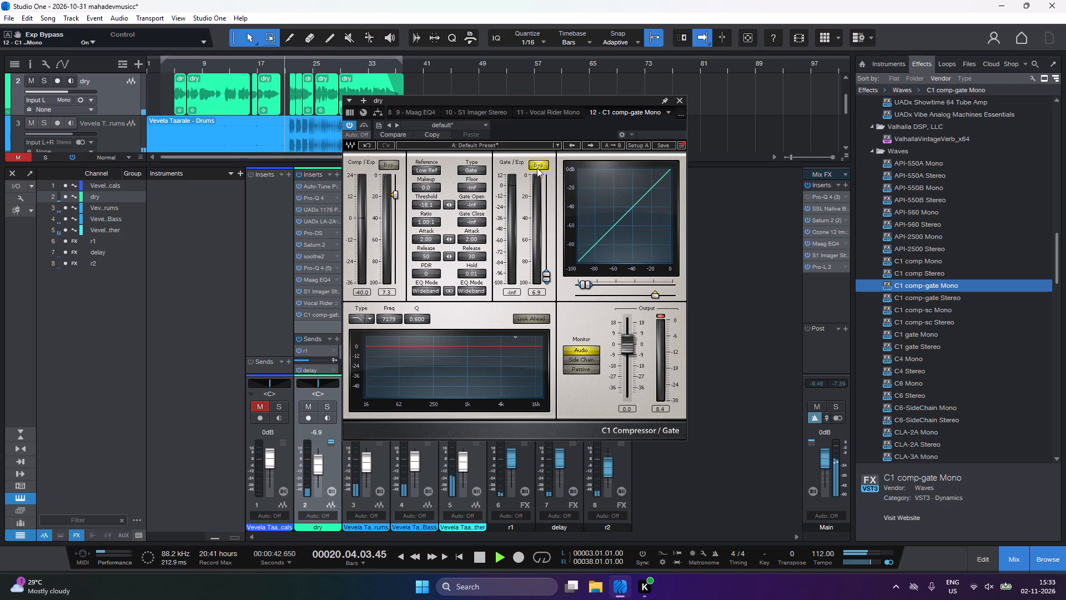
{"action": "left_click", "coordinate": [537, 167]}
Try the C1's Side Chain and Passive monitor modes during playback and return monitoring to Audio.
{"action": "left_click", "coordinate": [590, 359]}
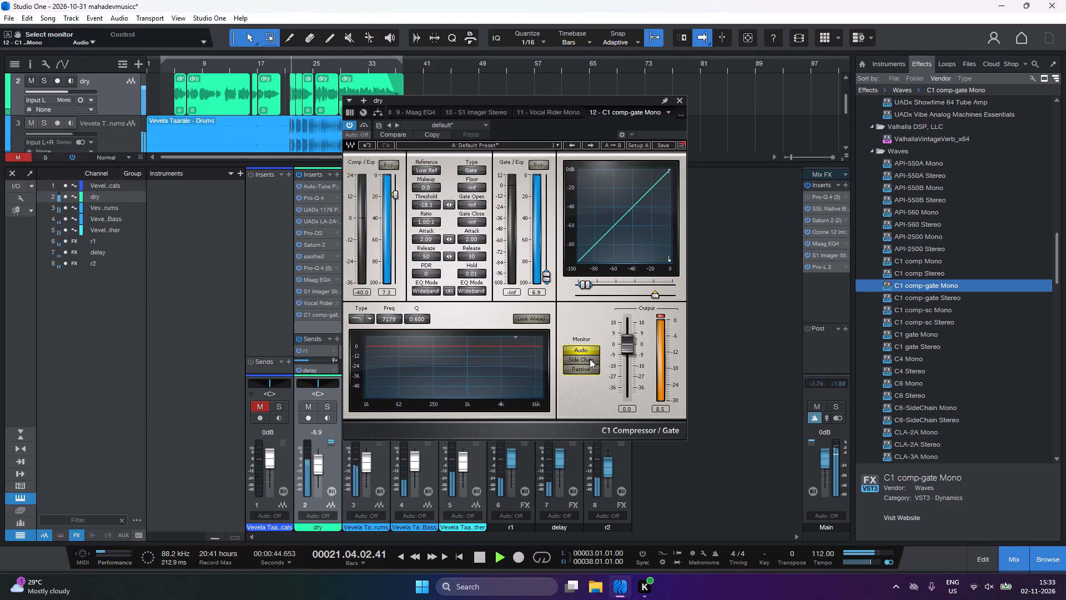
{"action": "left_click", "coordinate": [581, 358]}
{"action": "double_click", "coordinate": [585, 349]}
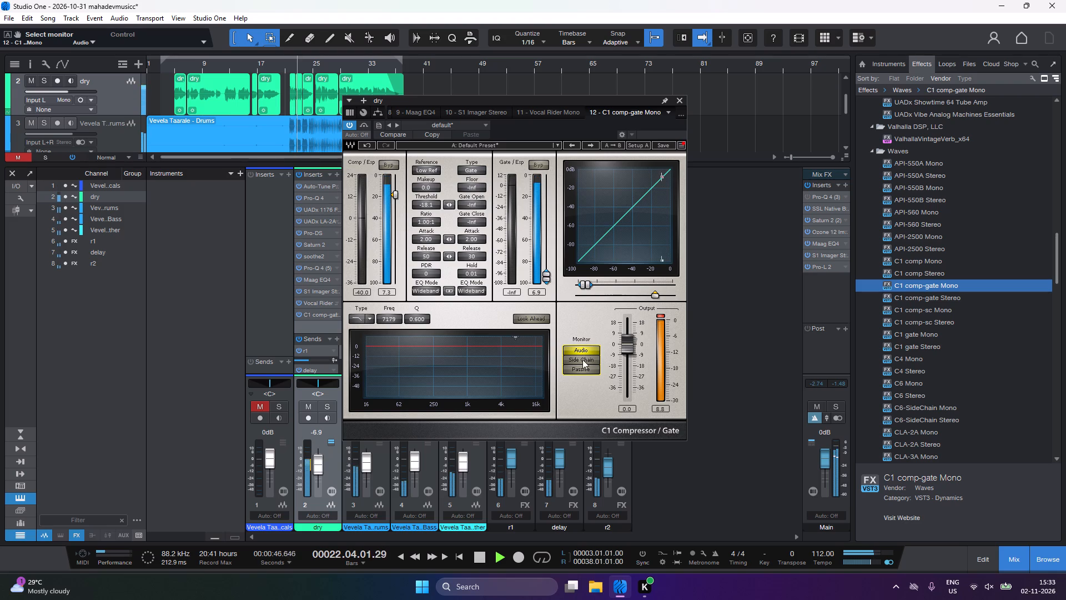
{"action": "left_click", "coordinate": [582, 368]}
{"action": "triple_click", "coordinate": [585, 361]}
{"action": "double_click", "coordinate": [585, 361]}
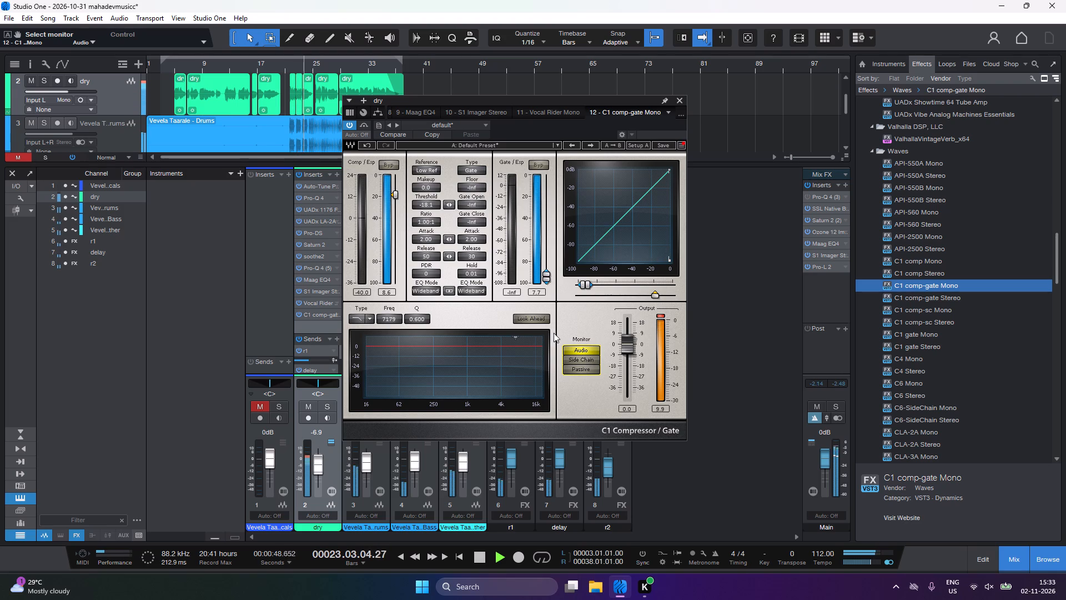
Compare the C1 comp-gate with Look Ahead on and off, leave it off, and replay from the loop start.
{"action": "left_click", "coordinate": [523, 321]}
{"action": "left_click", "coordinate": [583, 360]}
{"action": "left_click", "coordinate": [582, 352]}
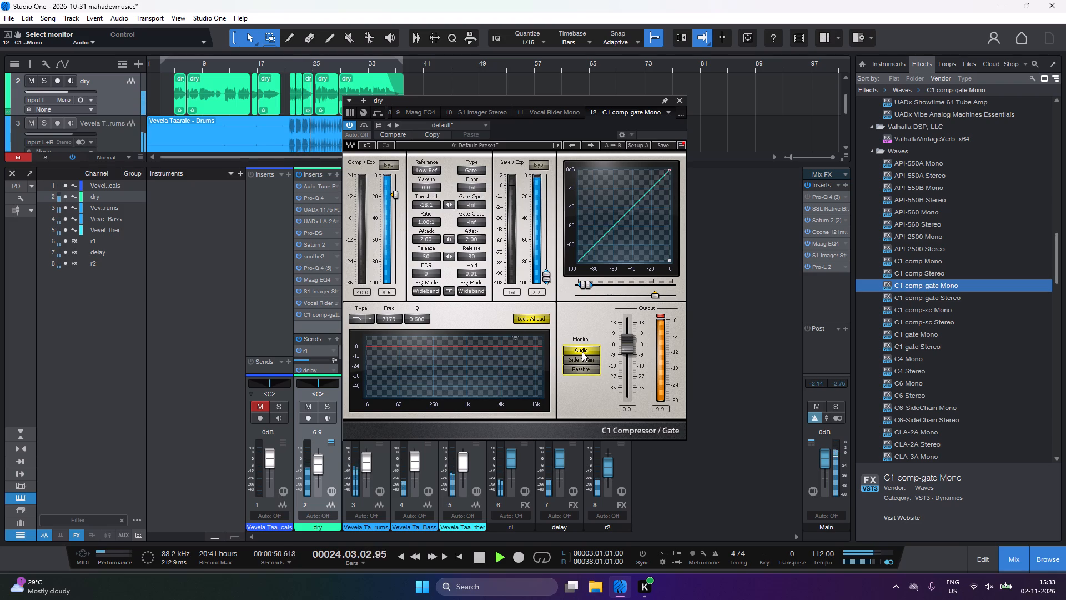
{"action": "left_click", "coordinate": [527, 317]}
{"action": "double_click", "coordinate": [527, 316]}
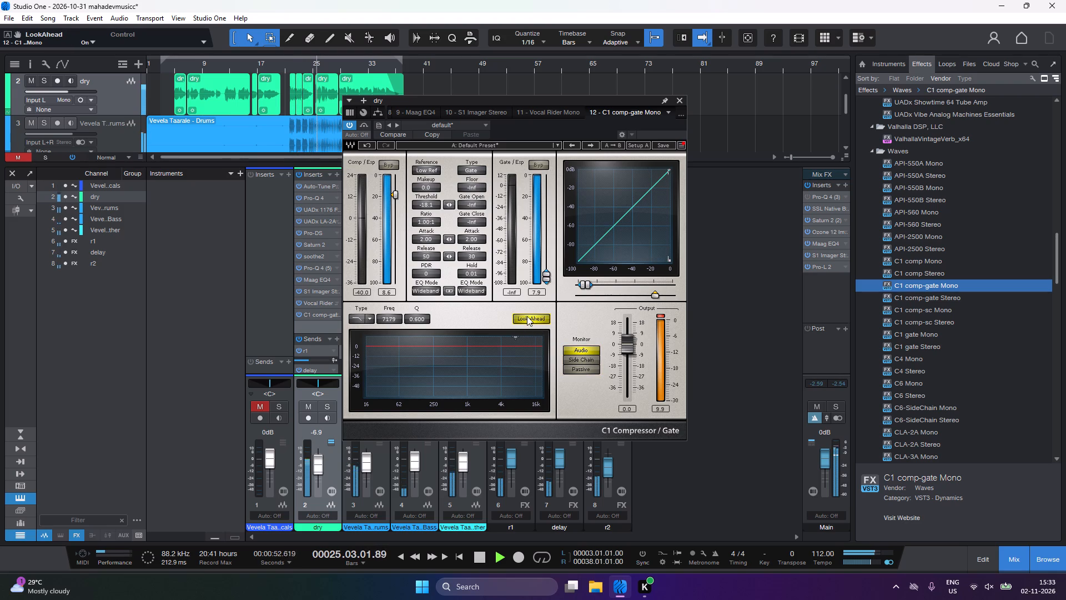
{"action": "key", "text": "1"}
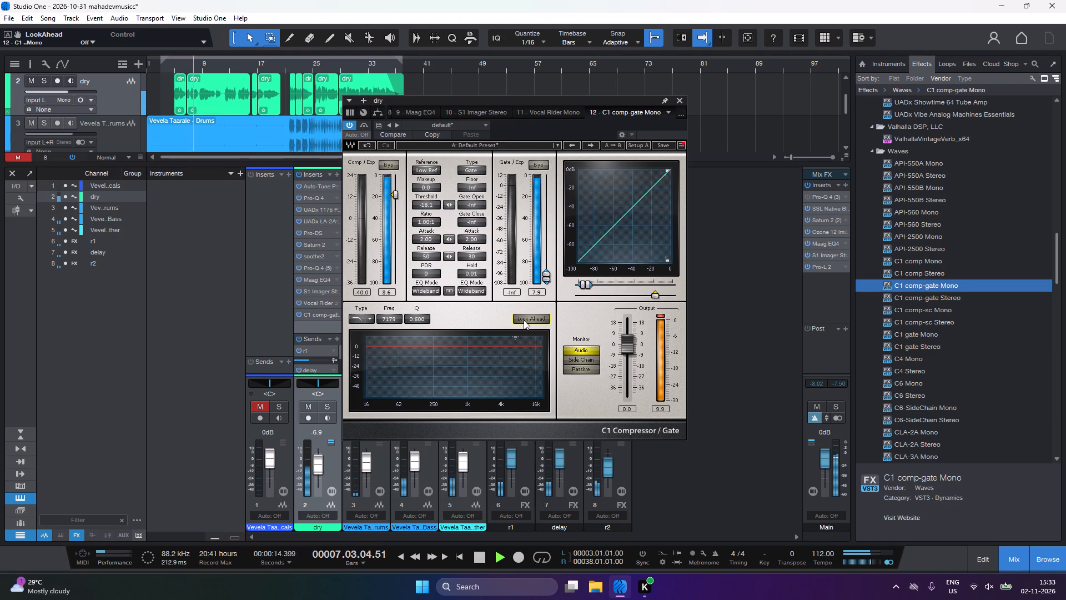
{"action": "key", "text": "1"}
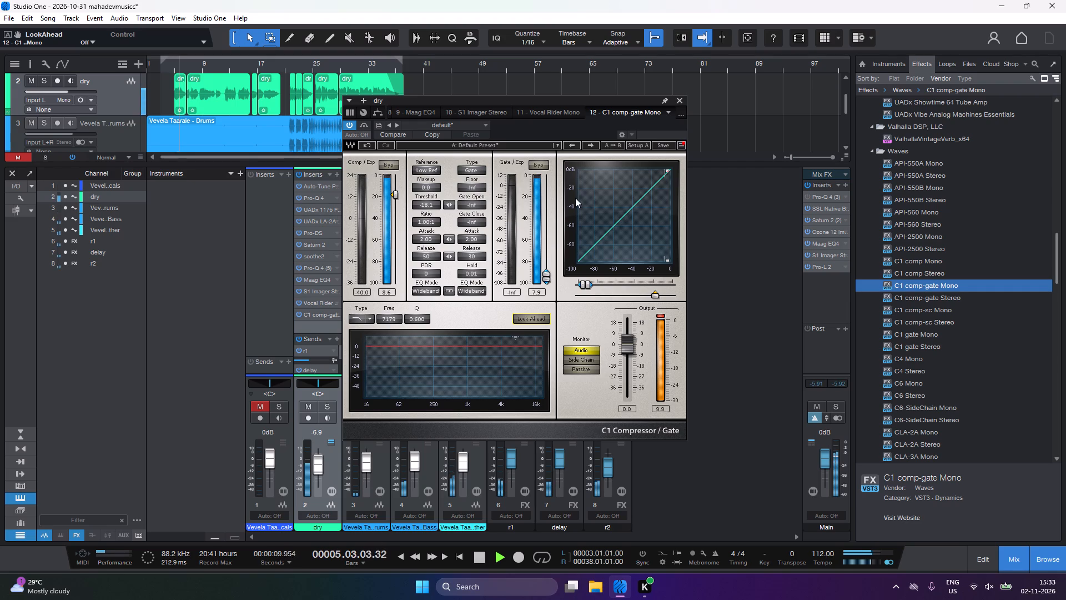
Remove C1 comp-gate from the dry channel's inserts and replay the mix without it from the loop start.
{"action": "left_click", "coordinate": [677, 103]}
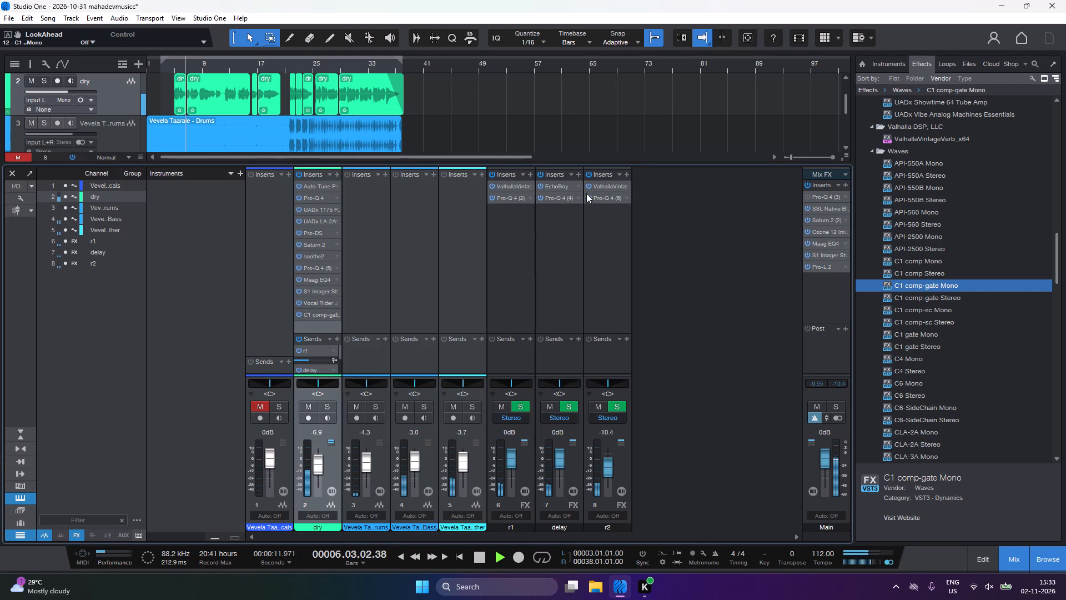
{"action": "left_click", "coordinate": [336, 318]}
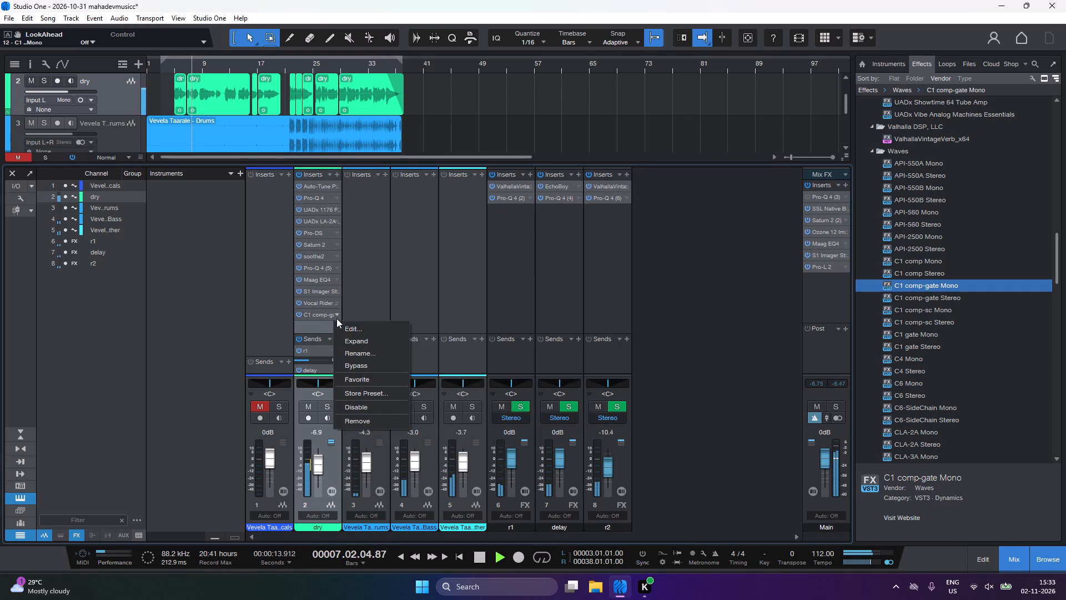
{"action": "left_click", "coordinate": [371, 421]}
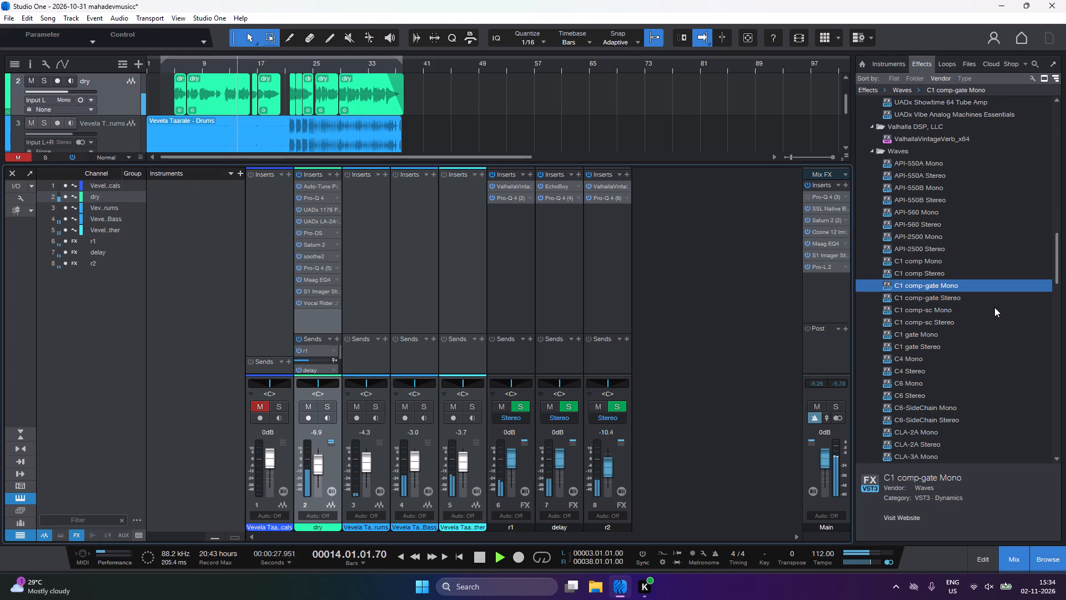
{"action": "key", "text": "1"}
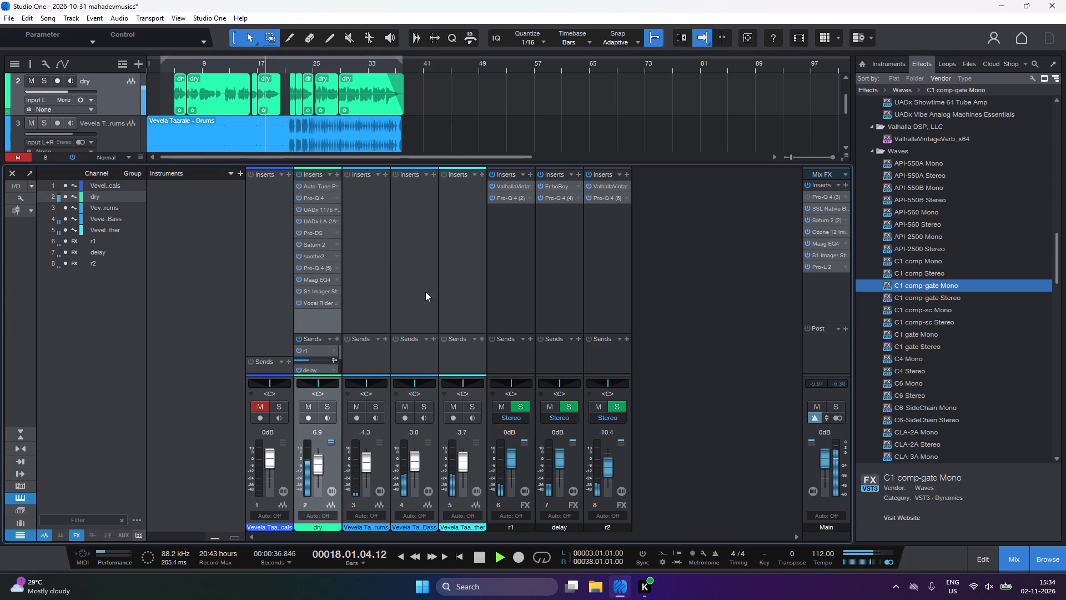
Sweep the S1 Imager's width on the dry channel up to 3.00, narrow it to 0.19, and replay from the loop start.
{"action": "left_click", "coordinate": [335, 294]}
{"action": "left_click", "coordinate": [350, 301]}
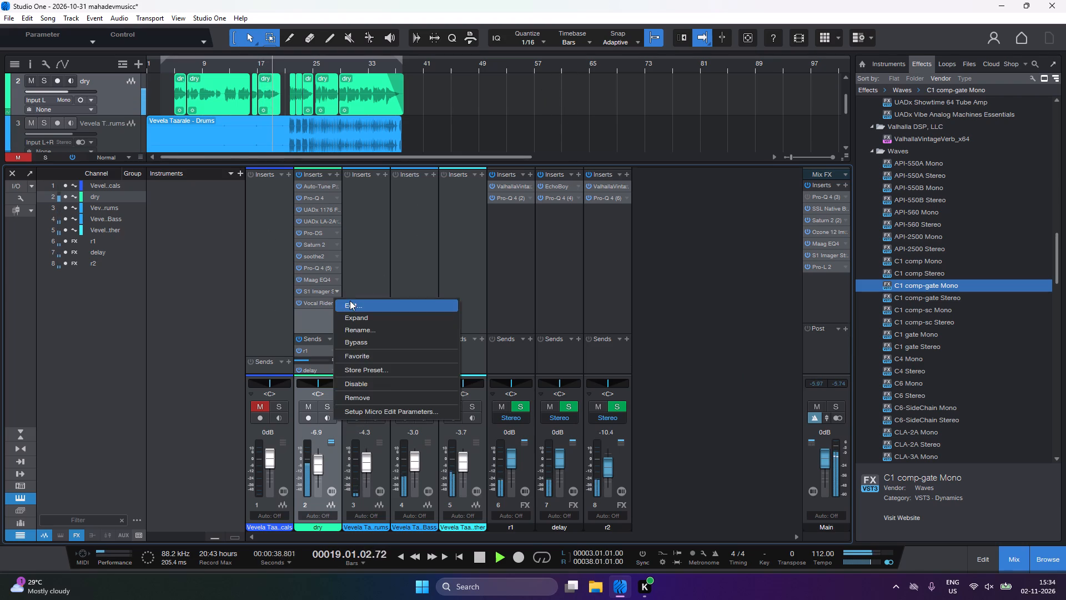
{"action": "left_click_drag", "start_coordinate": [384, 214], "coordinate": [385, 220]}
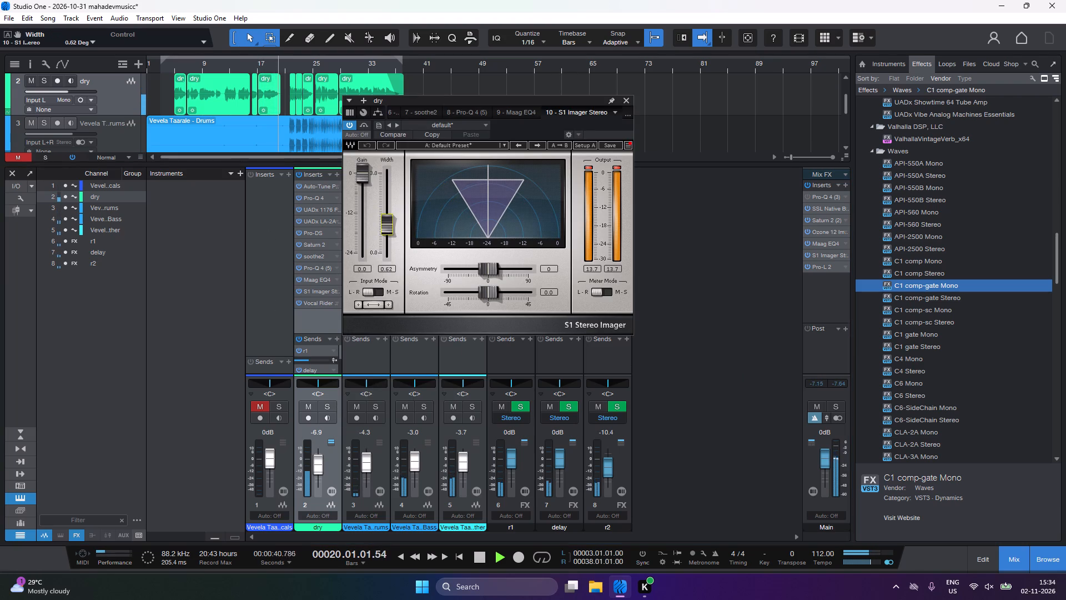
{"action": "left_click_drag", "start_coordinate": [385, 220], "coordinate": [385, 218]}
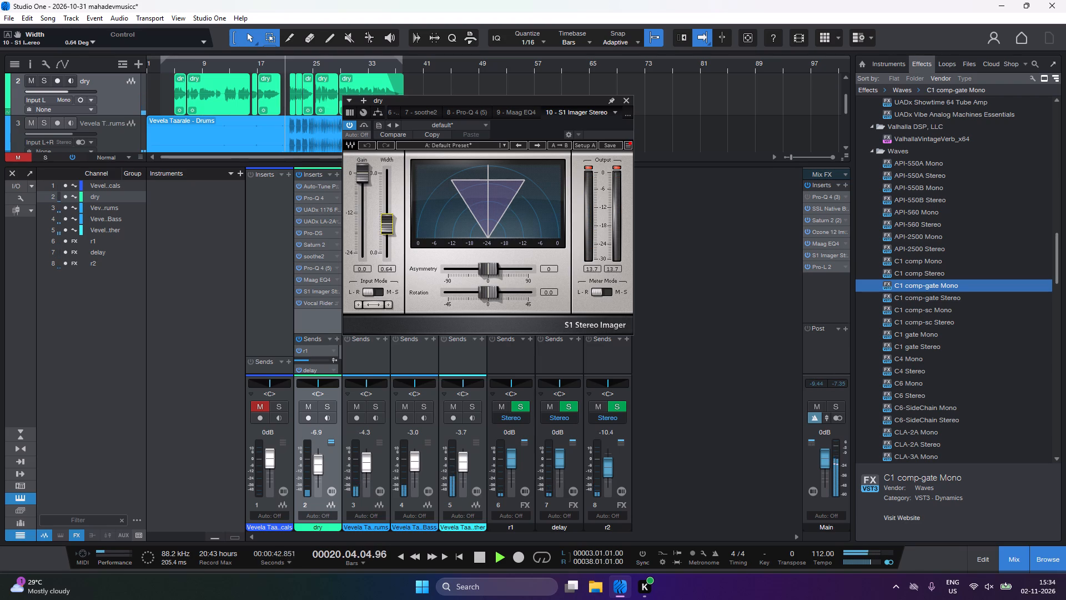
{"action": "left_click_drag", "start_coordinate": [385, 218], "coordinate": [388, 206]}
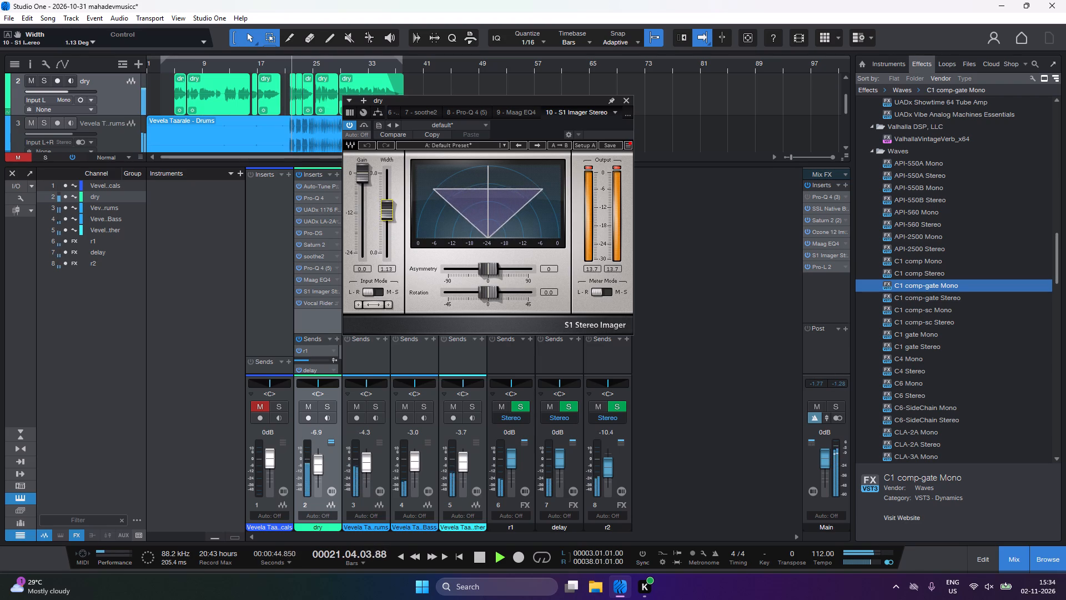
{"action": "left_click_drag", "start_coordinate": [388, 206], "coordinate": [376, 144]}
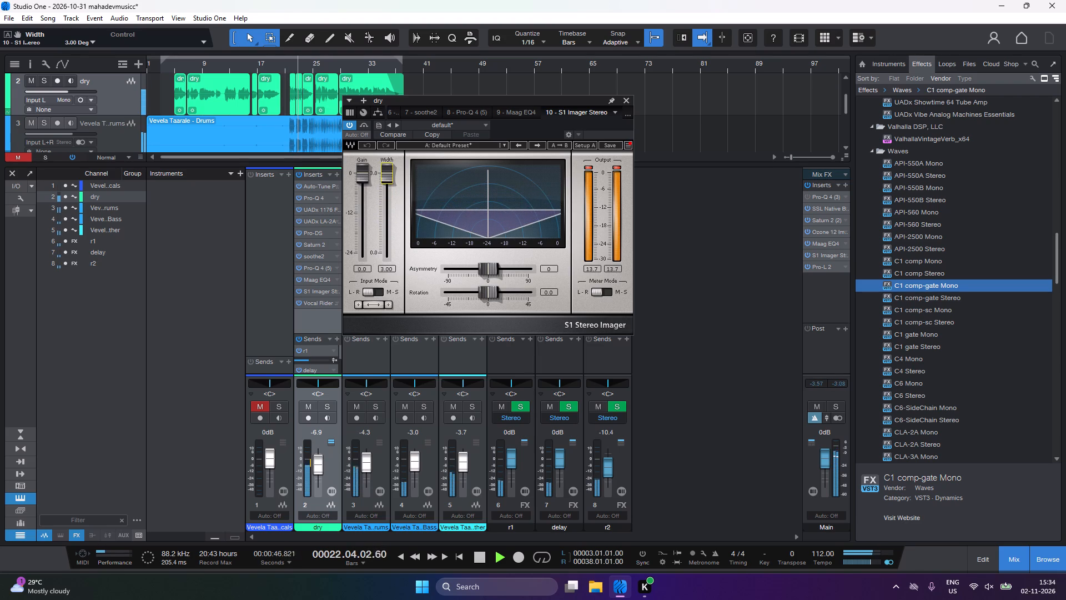
{"action": "left_click_drag", "start_coordinate": [376, 144], "coordinate": [399, 199]}
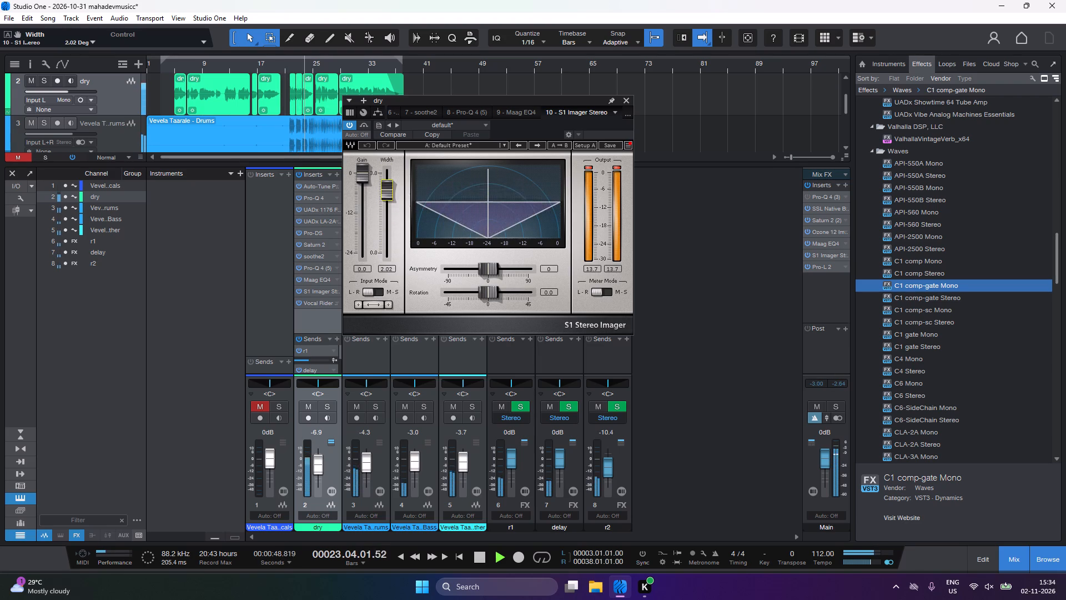
{"action": "left_click_drag", "start_coordinate": [399, 199], "coordinate": [401, 269]}
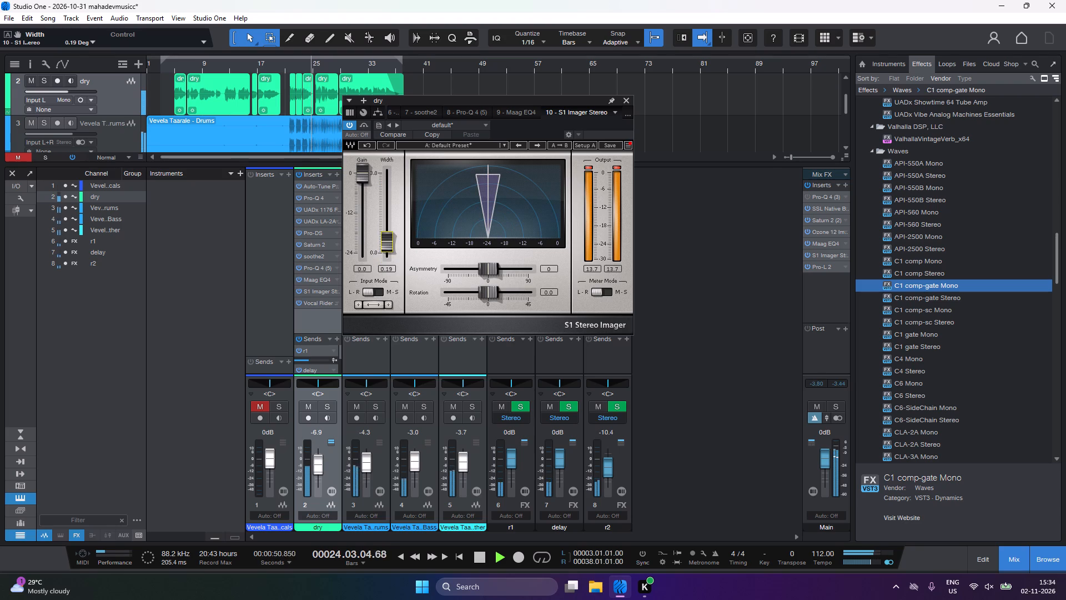
{"action": "key", "text": "1"}
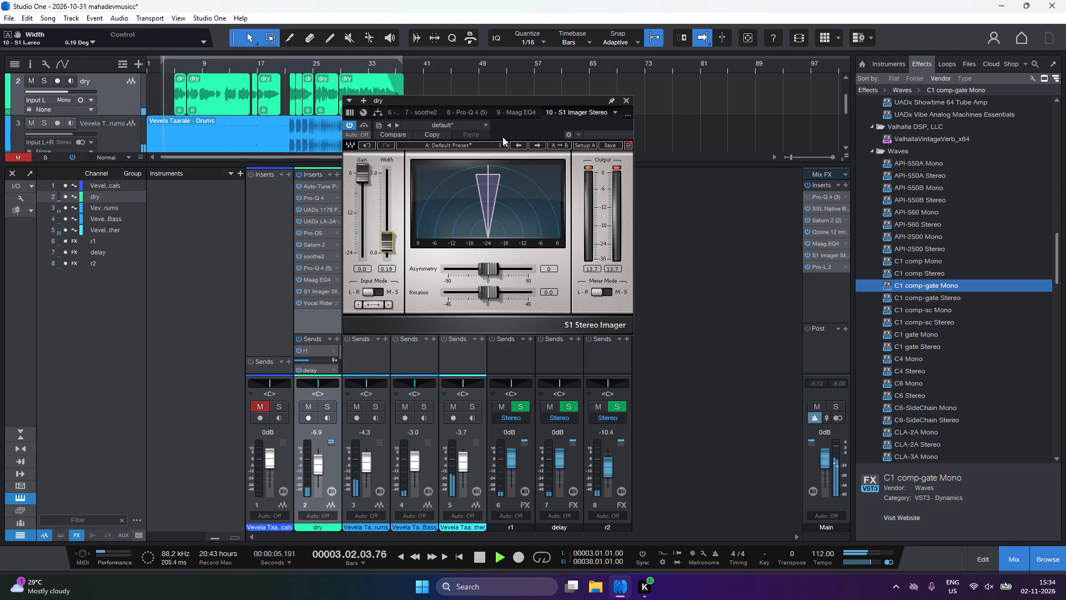
{"action": "left_click", "coordinate": [628, 102]}
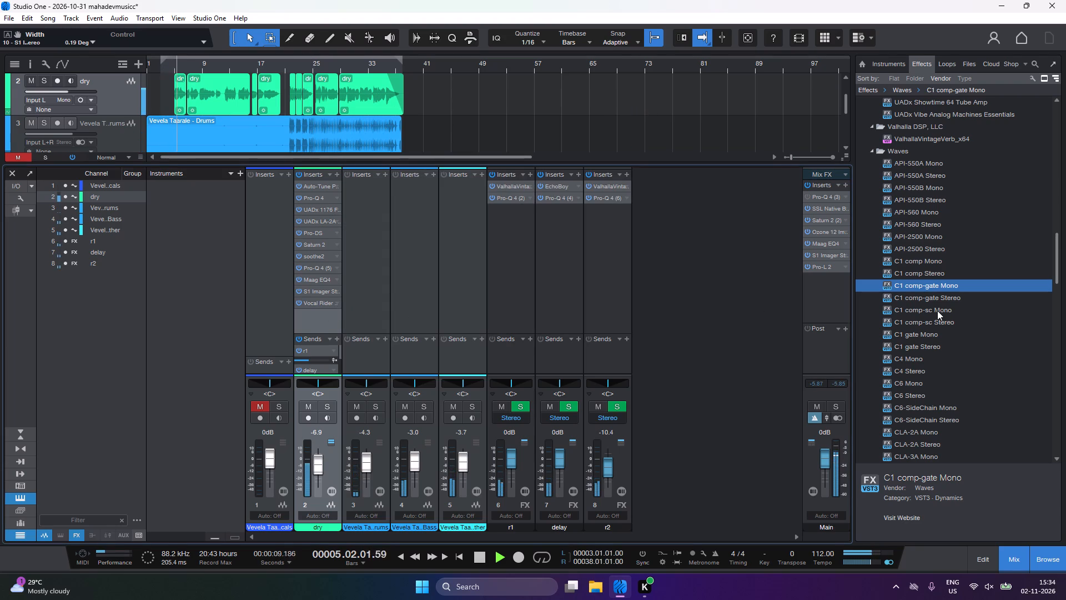
Insert the Waves C4 Mono multiband processor after Vocal Rider on the dry channel.
{"action": "scroll", "coordinate": [937, 311], "scroll_direction": "down", "scroll_amount": 4}
{"action": "left_click_drag", "start_coordinate": [913, 312], "coordinate": [351, 301]}
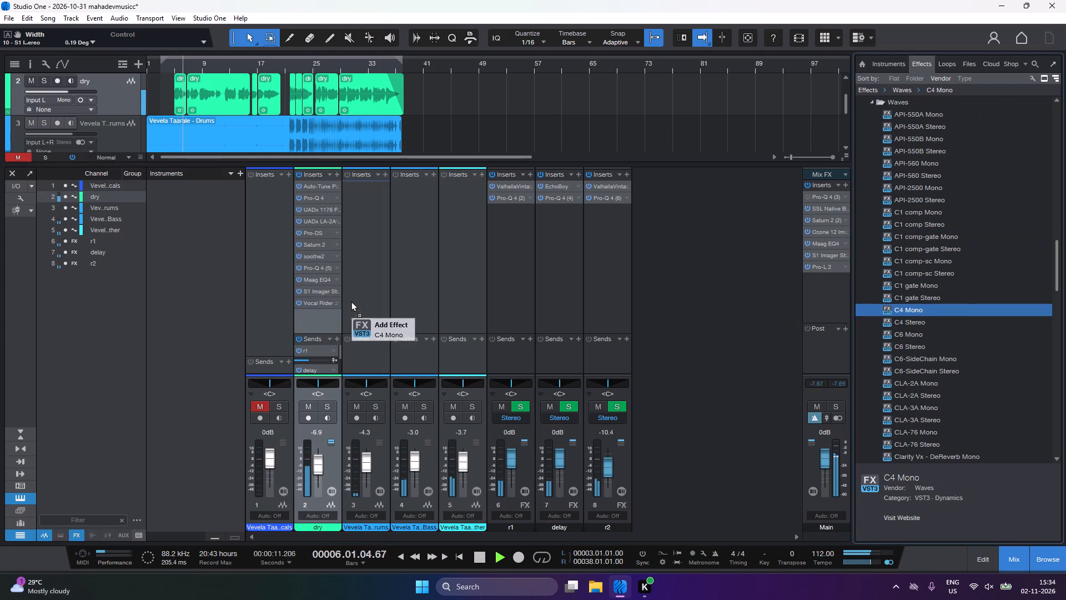
{"action": "left_click_drag", "start_coordinate": [351, 301], "coordinate": [326, 316]}
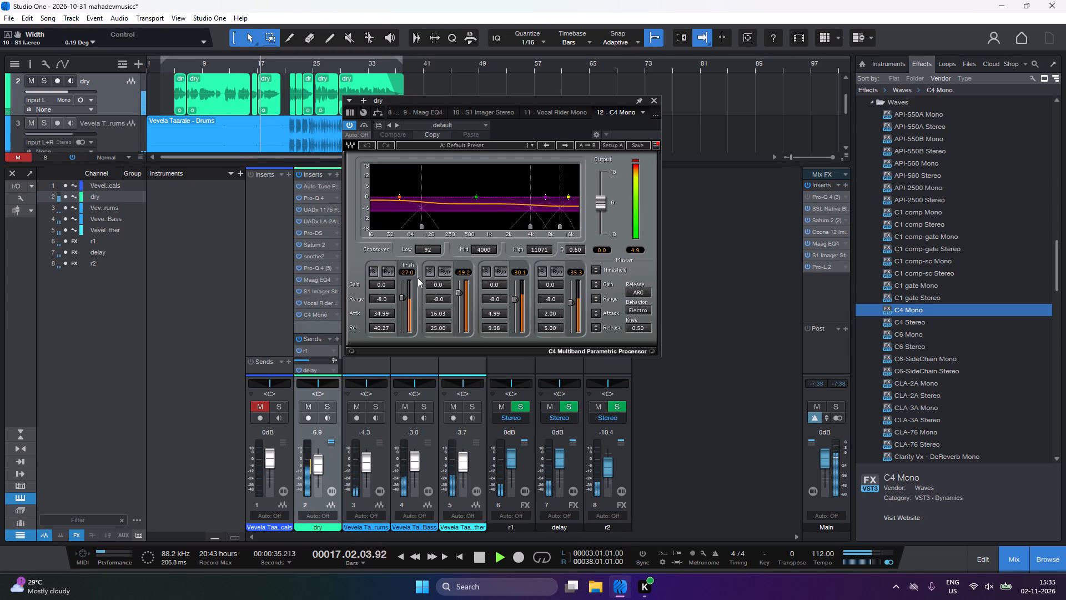
Lower the C4's band 1 threshold to -35.7 dB and its band 2 threshold to -20.9 dB.
{"action": "left_click_drag", "start_coordinate": [409, 274], "coordinate": [408, 280]}
{"action": "left_click", "coordinate": [462, 272]}
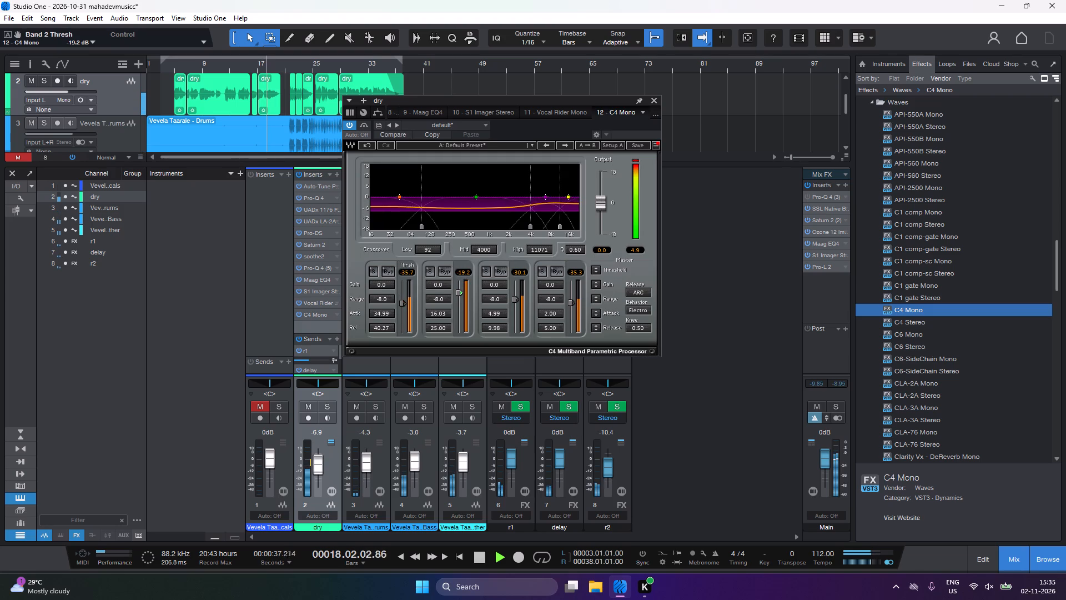
Audition the C4's band 3 threshold at -53.6 dB from the loop start and set it to -35.3 dB.
{"action": "left_click", "coordinate": [525, 270]}
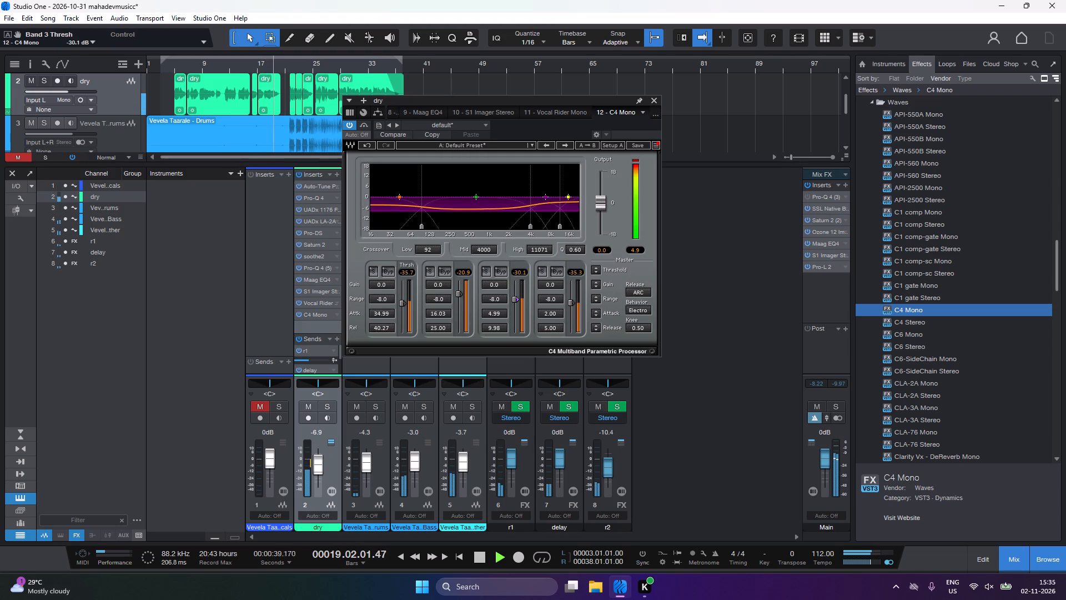
{"action": "right_click", "coordinate": [525, 270]}
{"action": "left_click", "coordinate": [525, 270]}
{"action": "left_click", "coordinate": [521, 271]}
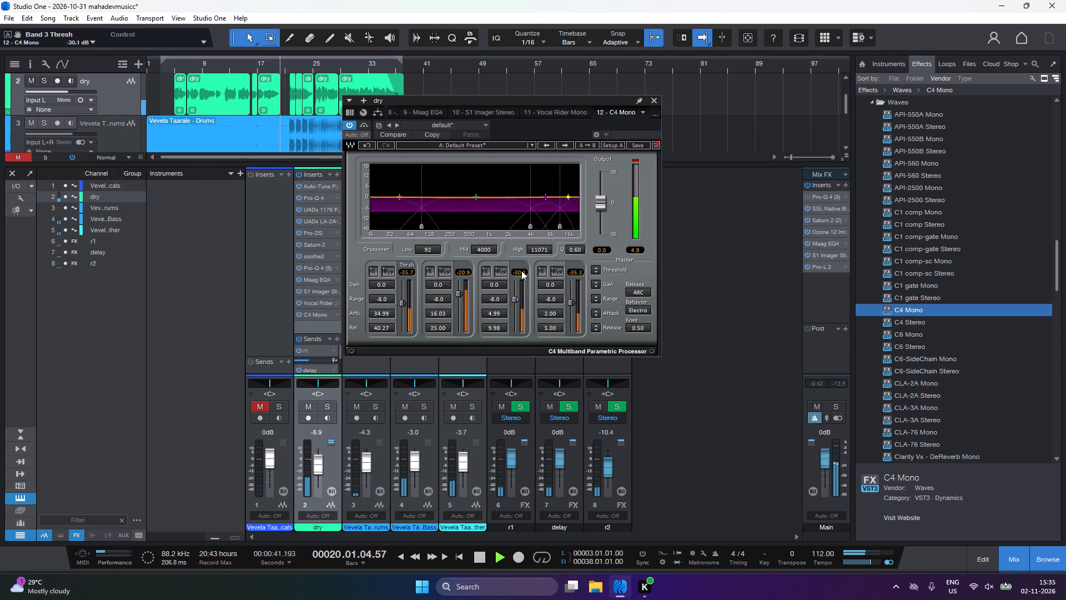
{"action": "left_click_drag", "start_coordinate": [521, 271], "coordinate": [521, 279]}
{"action": "left_click", "coordinate": [509, 282]}
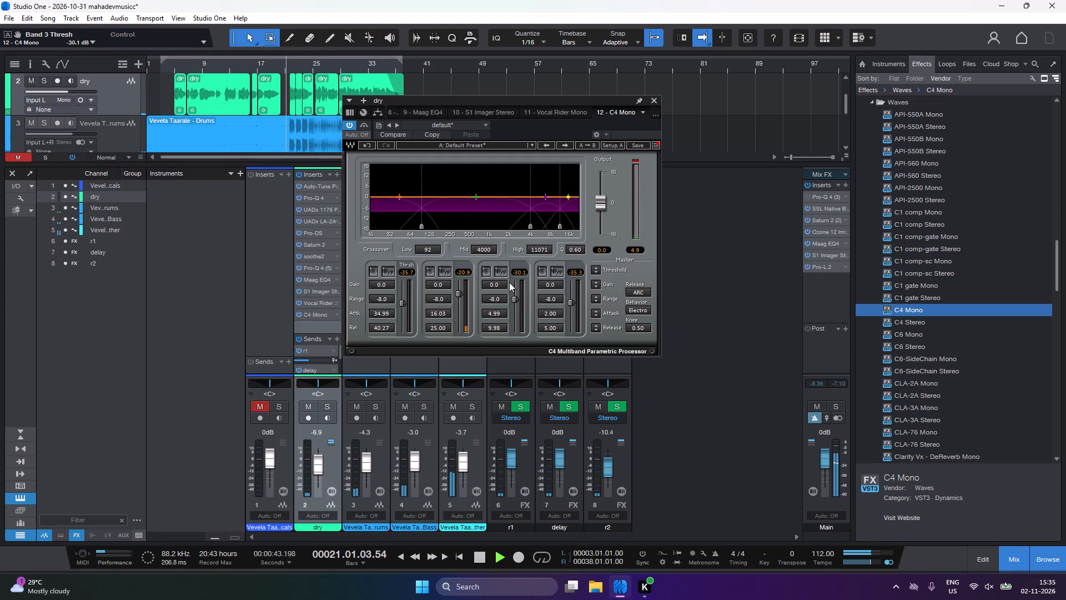
{"action": "left_click_drag", "start_coordinate": [522, 272], "coordinate": [524, 274]}
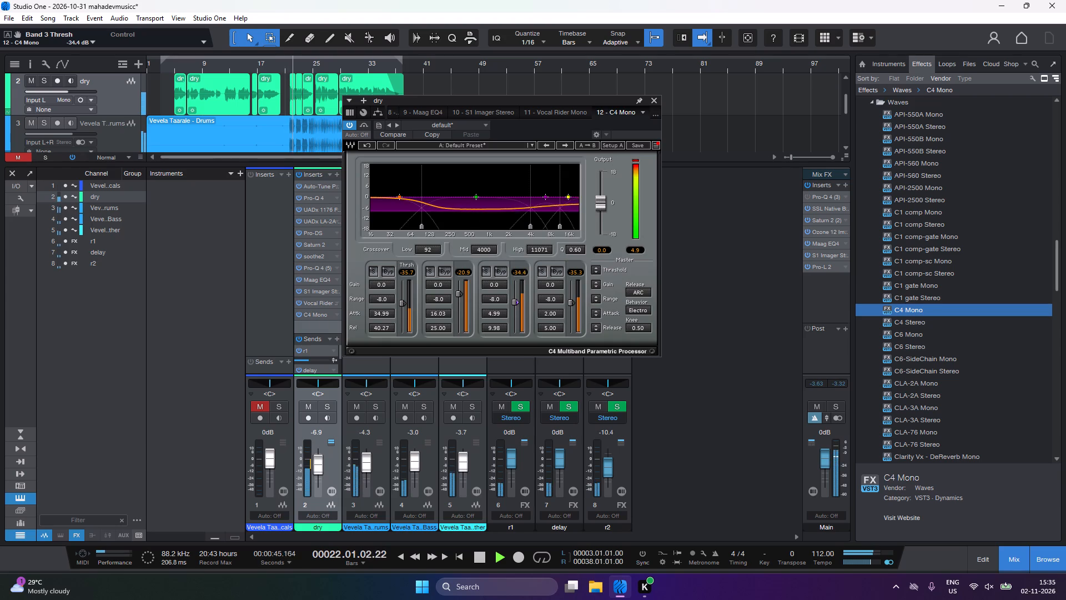
{"action": "left_click_drag", "start_coordinate": [524, 274], "coordinate": [524, 287]}
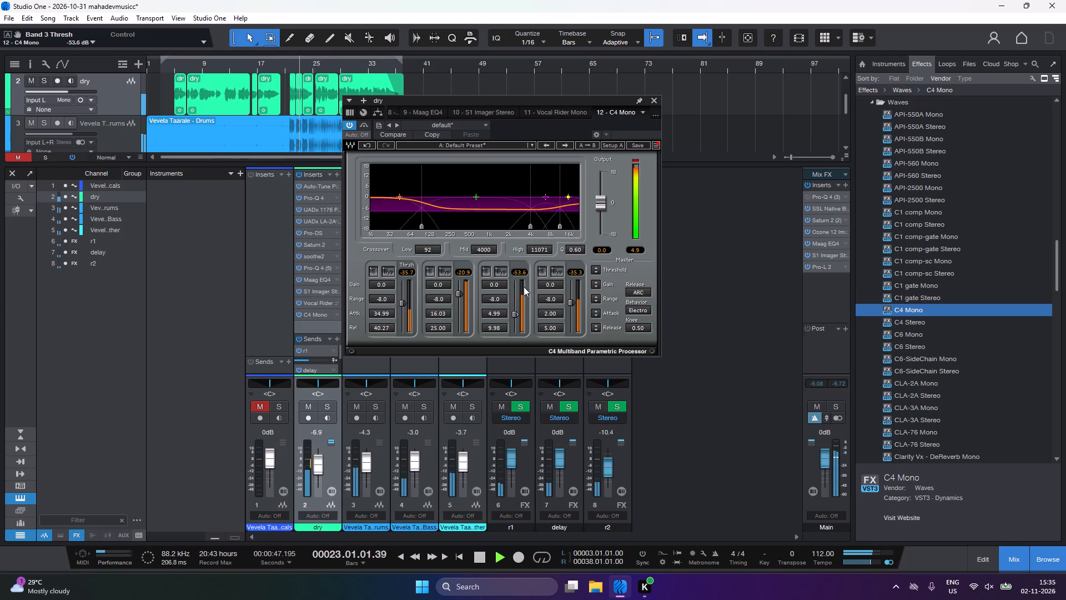
{"action": "key", "text": "1"}
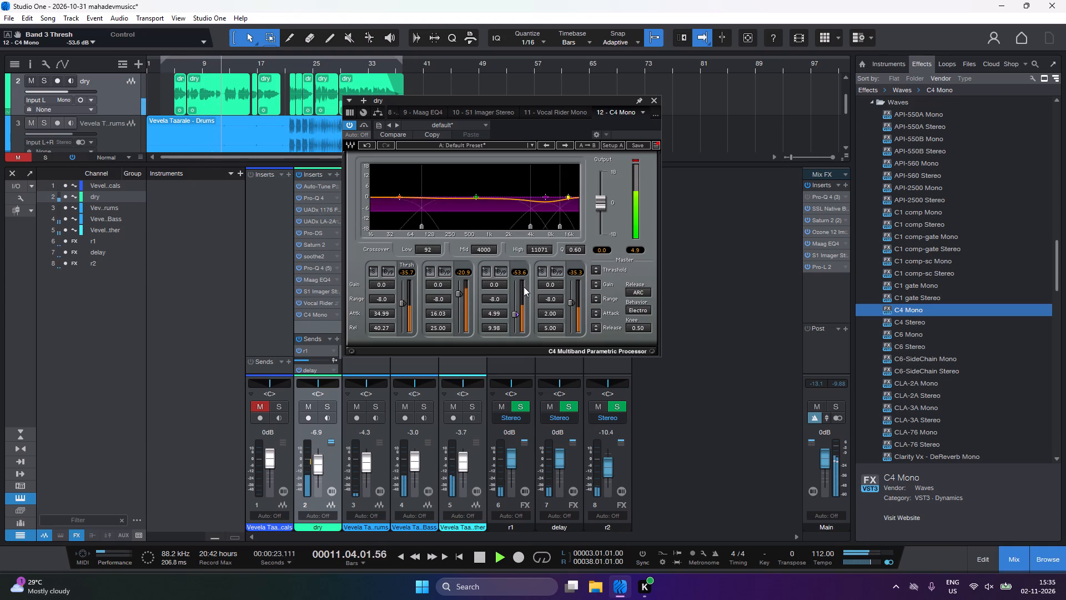
{"action": "left_click_drag", "start_coordinate": [516, 314], "coordinate": [515, 302]}
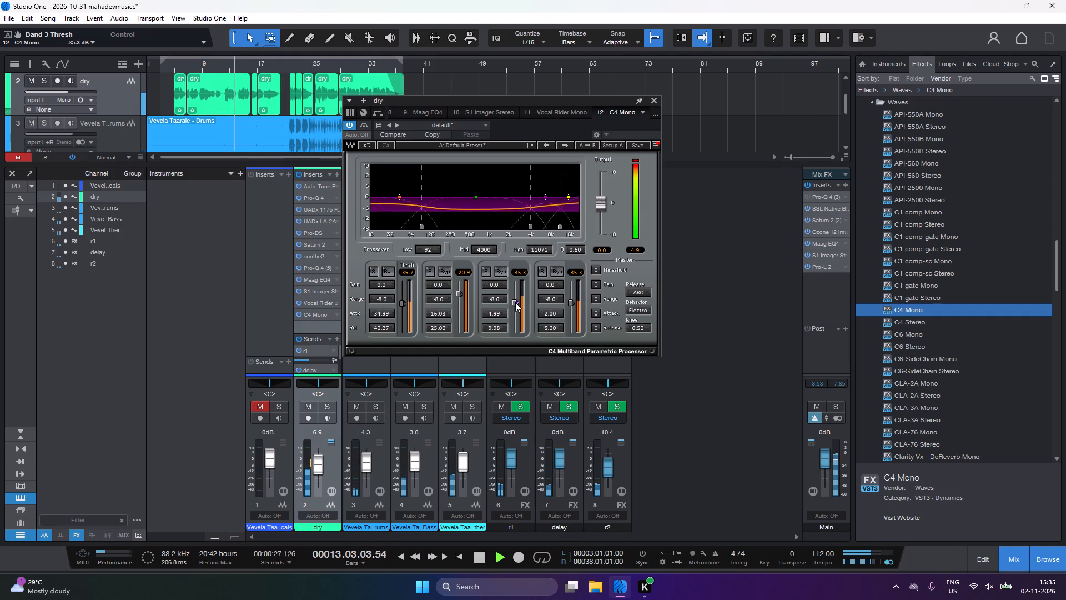
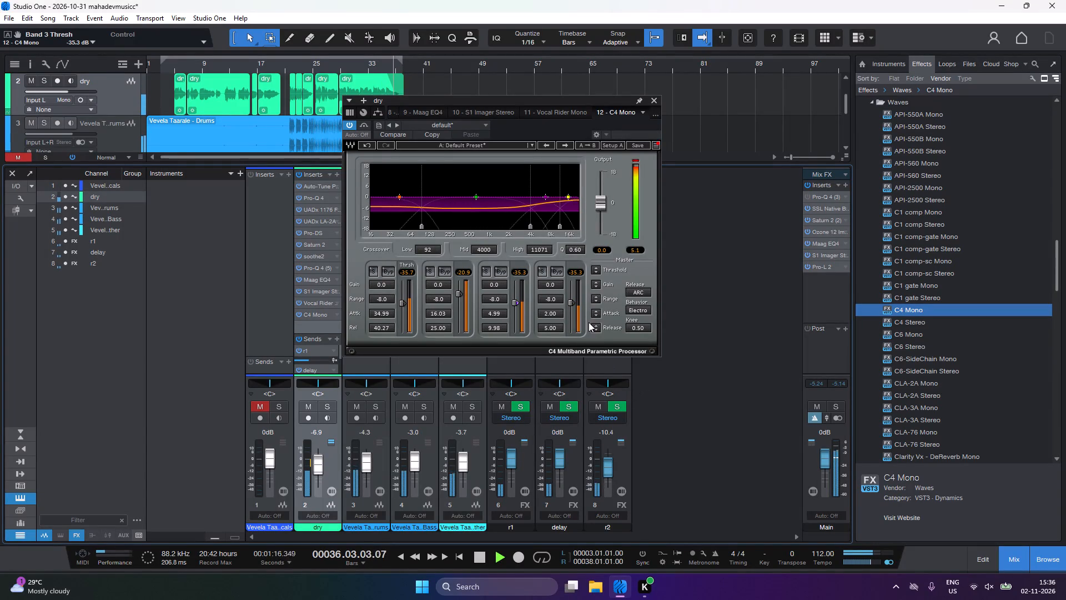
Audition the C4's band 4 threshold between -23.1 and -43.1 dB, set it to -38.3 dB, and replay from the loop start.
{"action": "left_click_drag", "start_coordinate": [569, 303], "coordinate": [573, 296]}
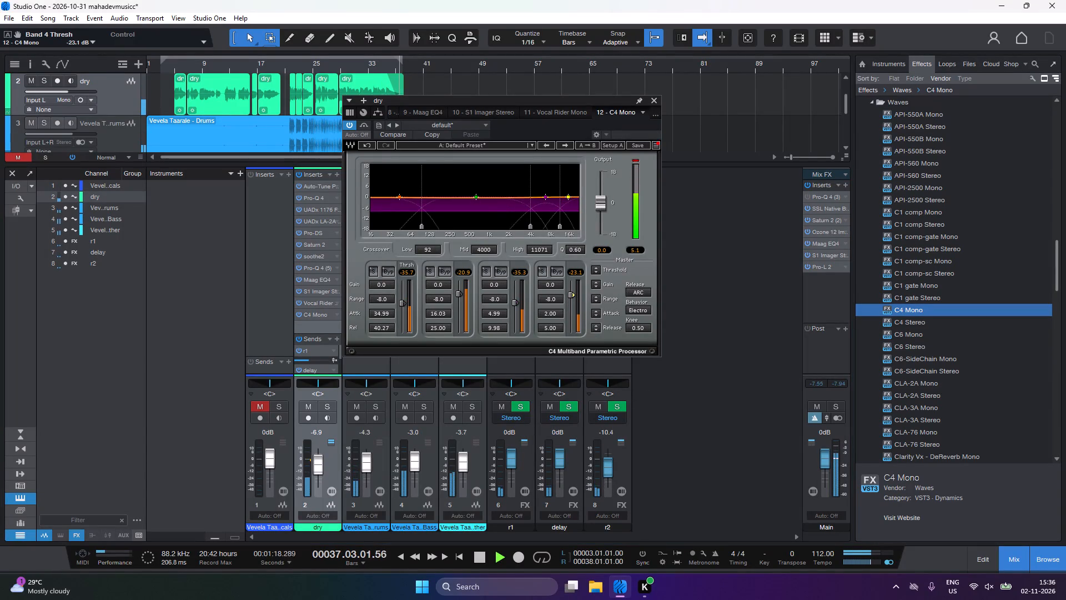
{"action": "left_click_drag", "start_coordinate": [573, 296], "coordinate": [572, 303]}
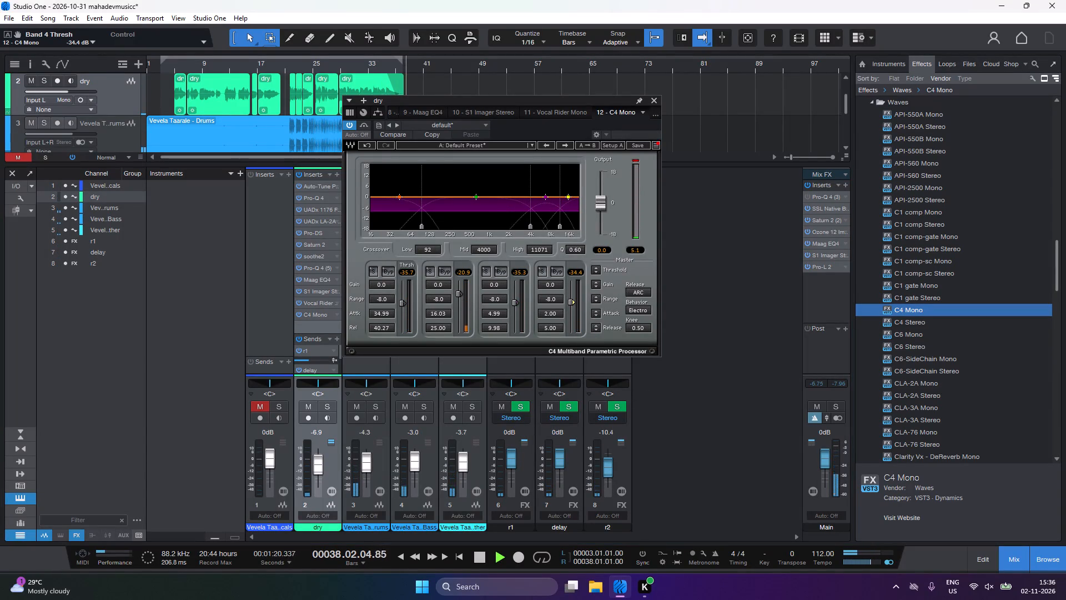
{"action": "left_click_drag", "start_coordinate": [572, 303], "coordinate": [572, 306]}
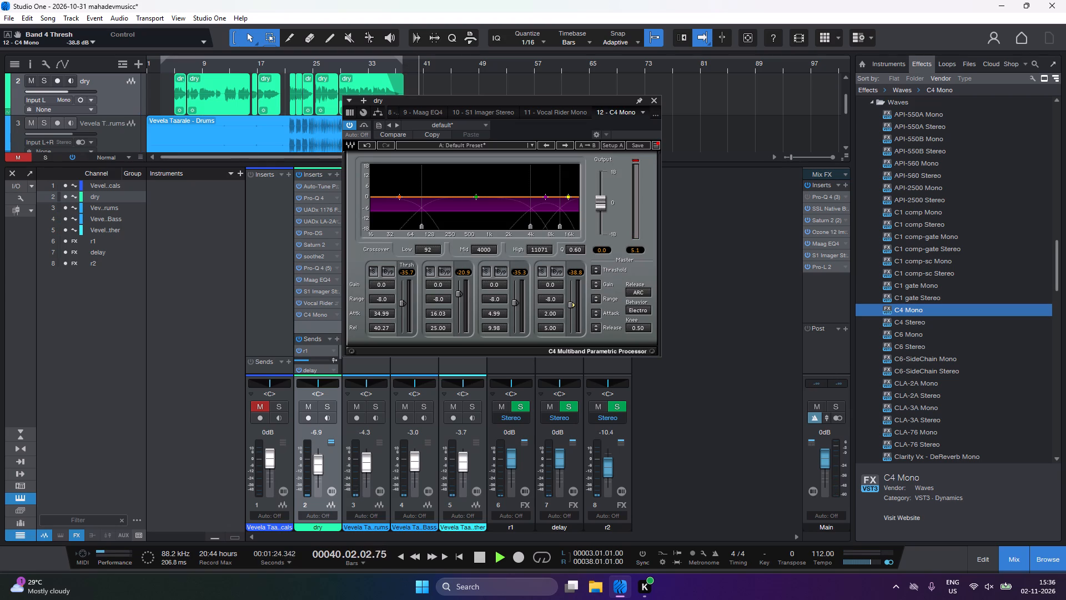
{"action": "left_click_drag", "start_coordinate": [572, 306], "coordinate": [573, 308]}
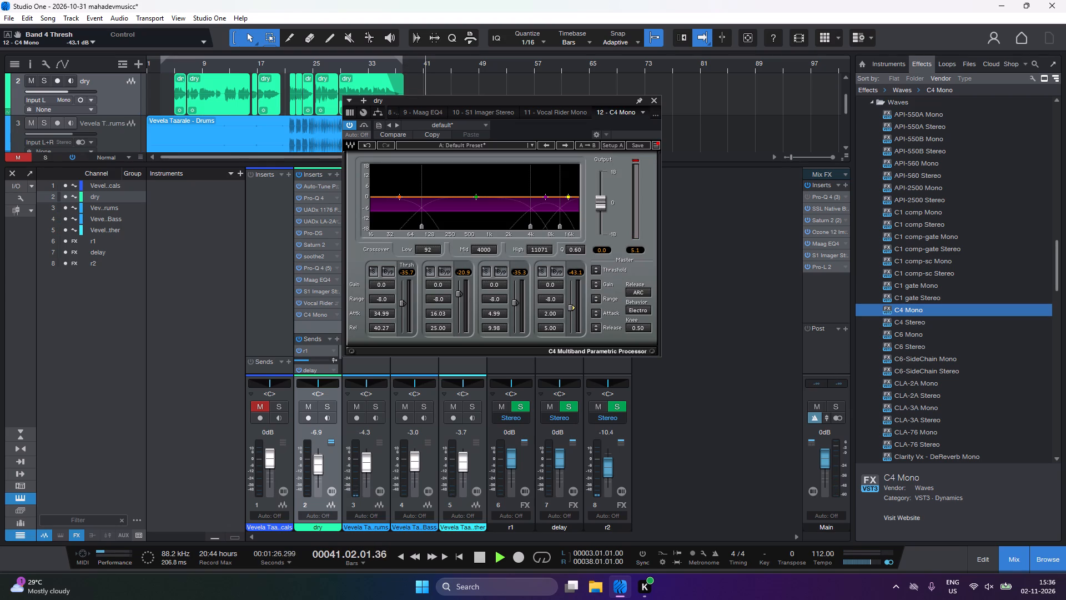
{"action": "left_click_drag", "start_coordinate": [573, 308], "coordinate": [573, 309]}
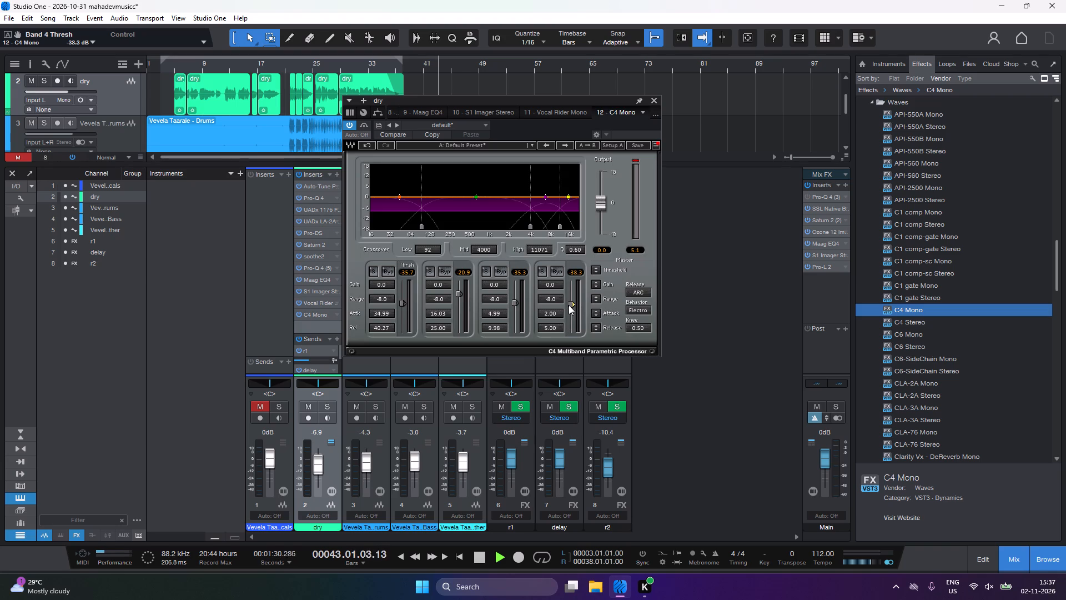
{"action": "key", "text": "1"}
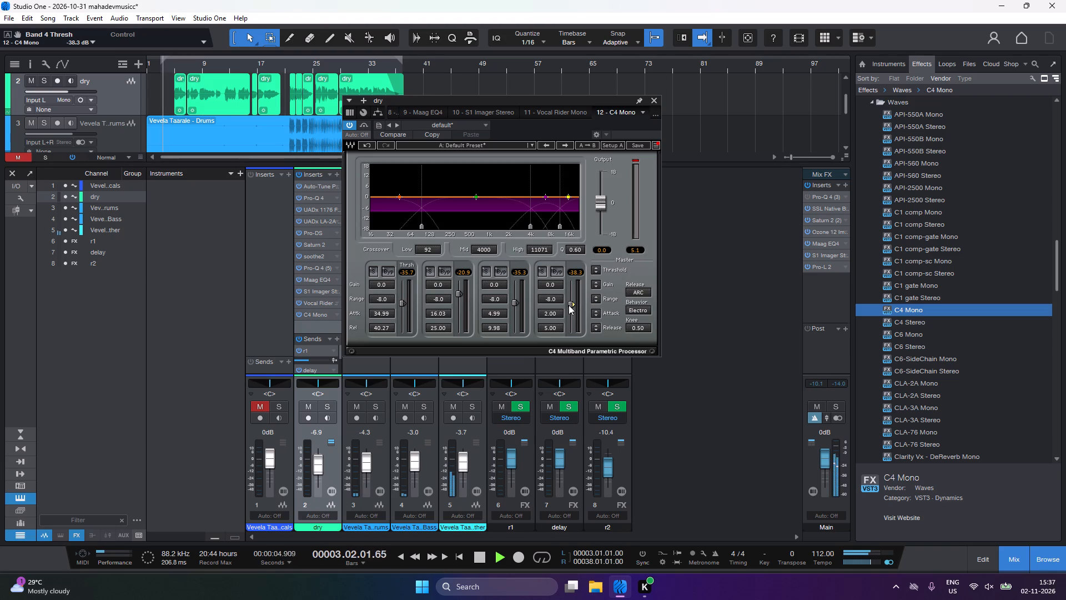
Close the C4 Mono editor and remove the C4 from the dry channel's inserts.
{"action": "left_click", "coordinate": [655, 103]}
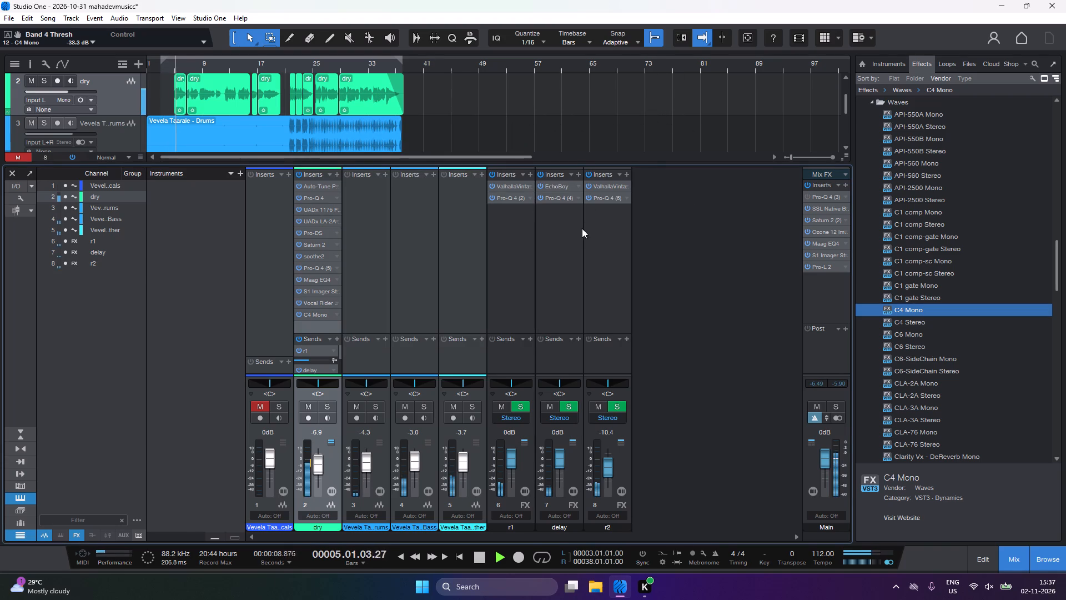
{"action": "left_click", "coordinate": [339, 313]}
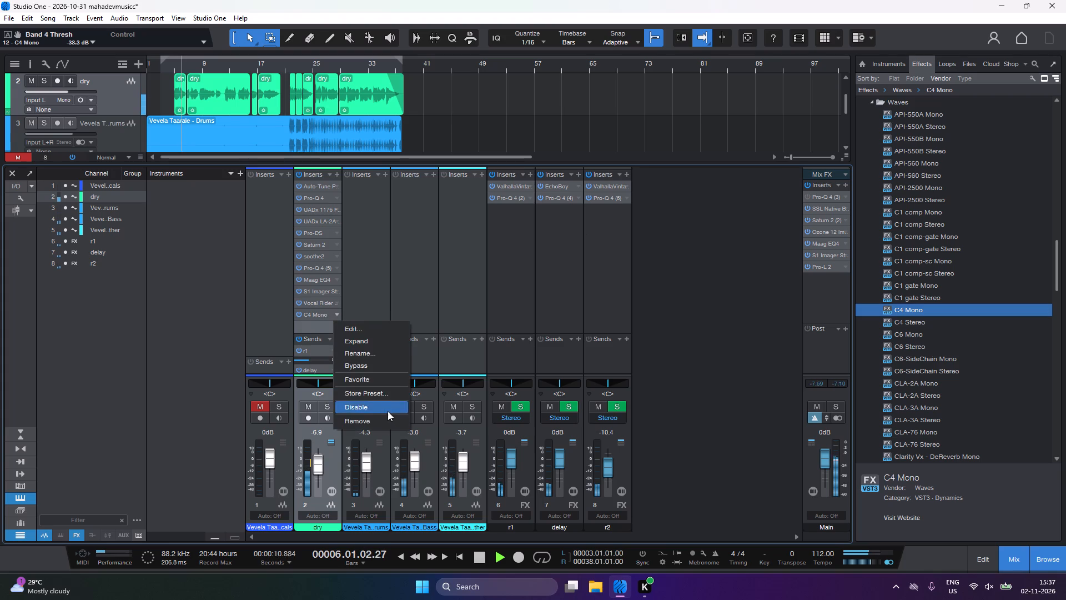
{"action": "left_click", "coordinate": [389, 418]}
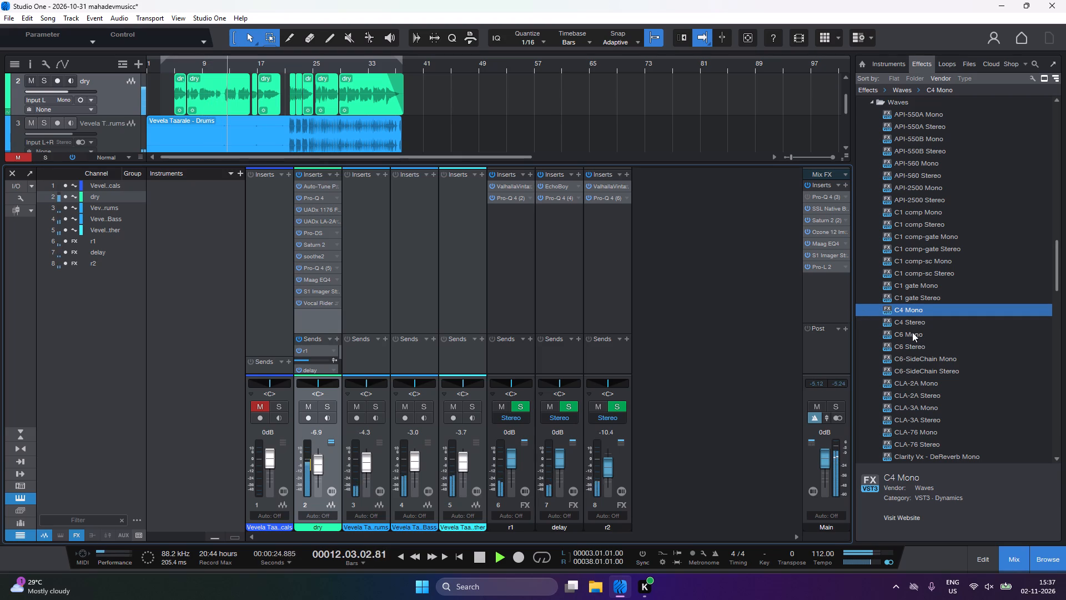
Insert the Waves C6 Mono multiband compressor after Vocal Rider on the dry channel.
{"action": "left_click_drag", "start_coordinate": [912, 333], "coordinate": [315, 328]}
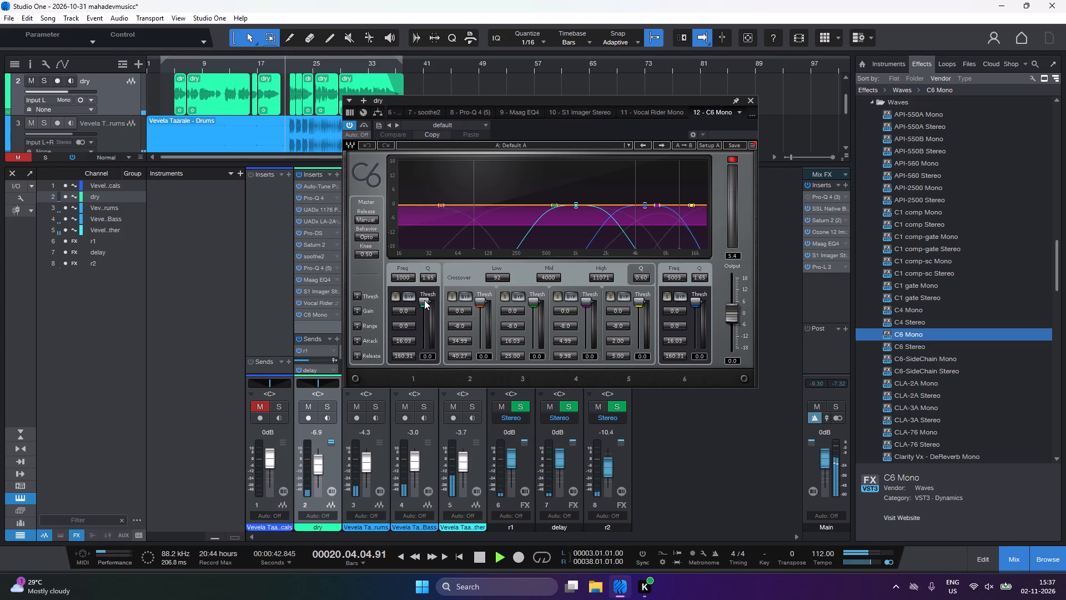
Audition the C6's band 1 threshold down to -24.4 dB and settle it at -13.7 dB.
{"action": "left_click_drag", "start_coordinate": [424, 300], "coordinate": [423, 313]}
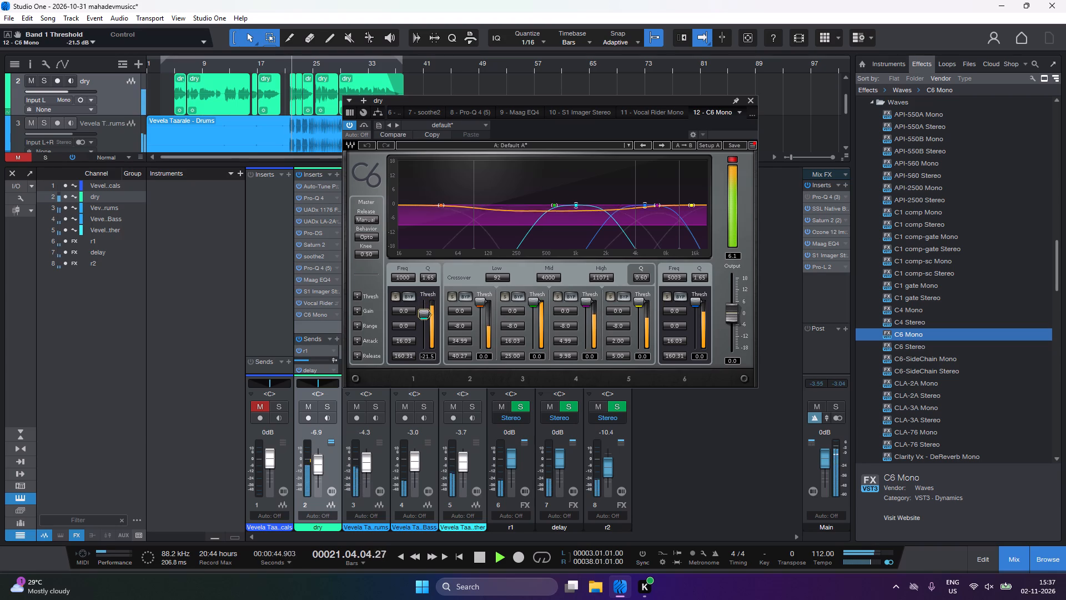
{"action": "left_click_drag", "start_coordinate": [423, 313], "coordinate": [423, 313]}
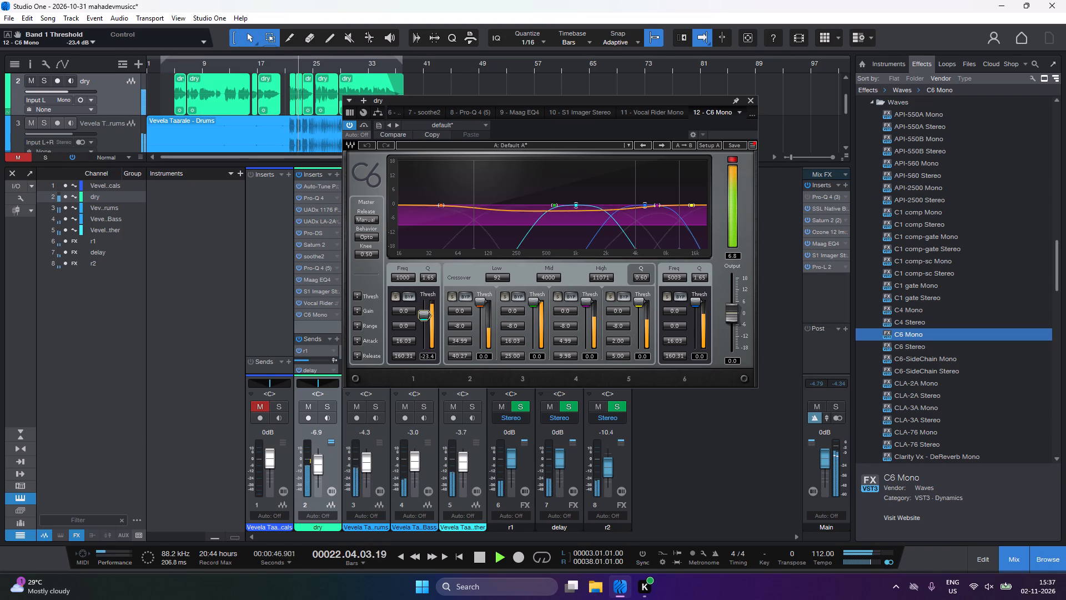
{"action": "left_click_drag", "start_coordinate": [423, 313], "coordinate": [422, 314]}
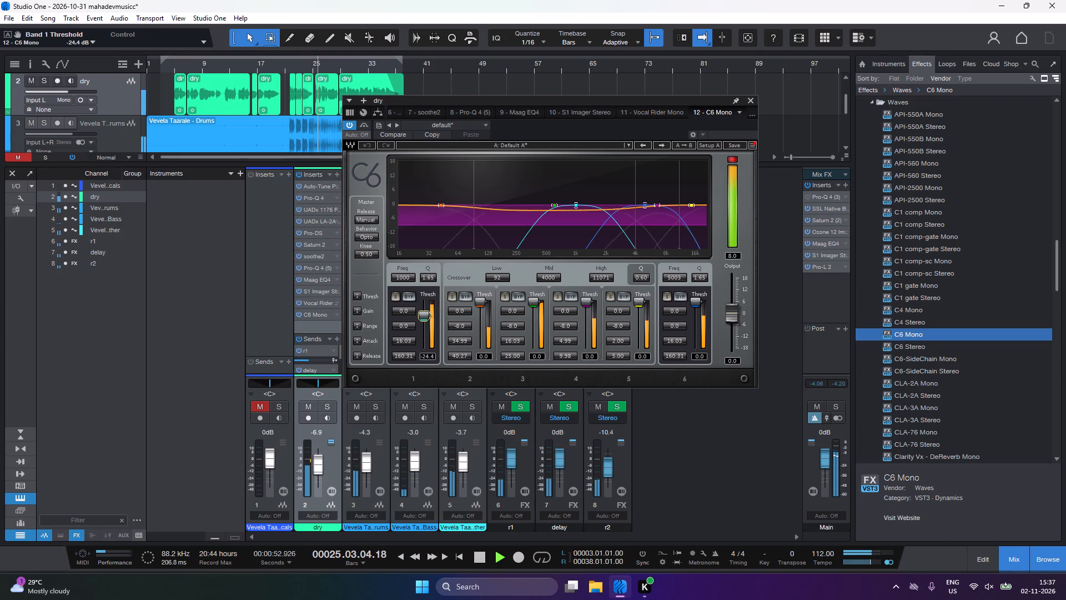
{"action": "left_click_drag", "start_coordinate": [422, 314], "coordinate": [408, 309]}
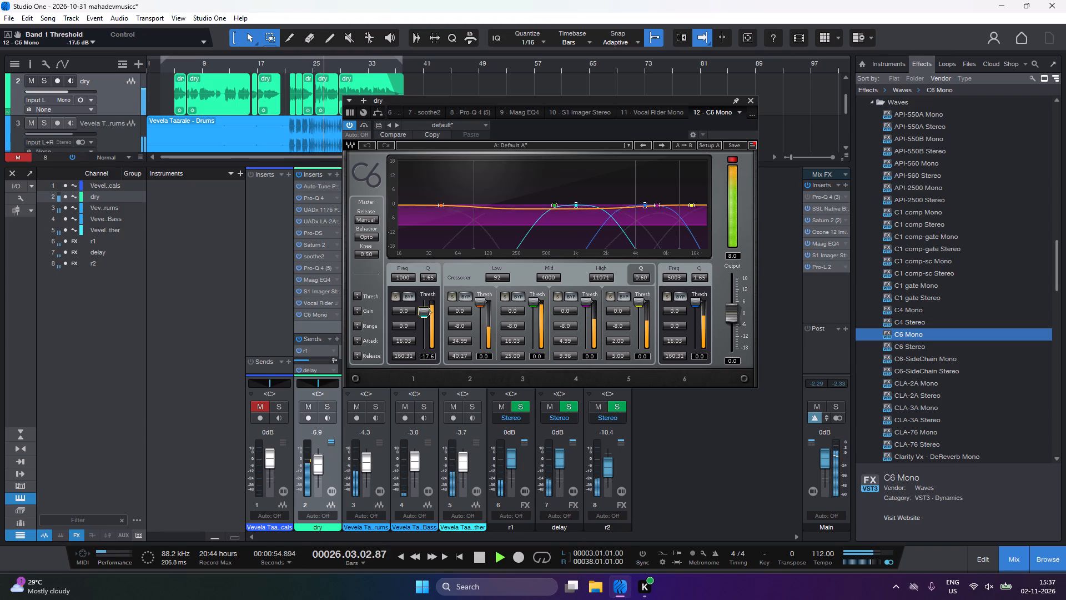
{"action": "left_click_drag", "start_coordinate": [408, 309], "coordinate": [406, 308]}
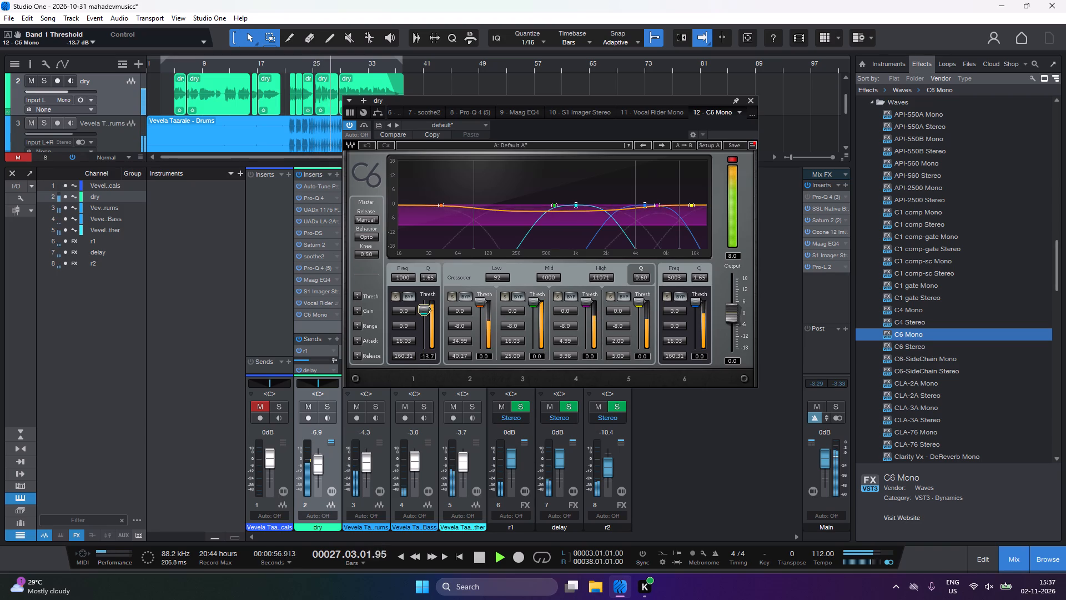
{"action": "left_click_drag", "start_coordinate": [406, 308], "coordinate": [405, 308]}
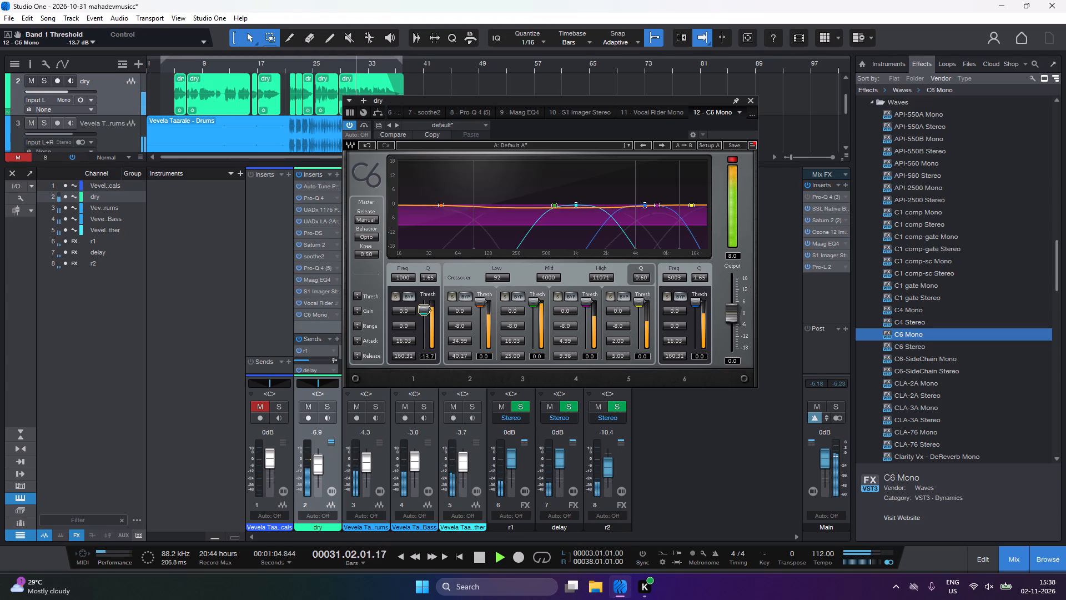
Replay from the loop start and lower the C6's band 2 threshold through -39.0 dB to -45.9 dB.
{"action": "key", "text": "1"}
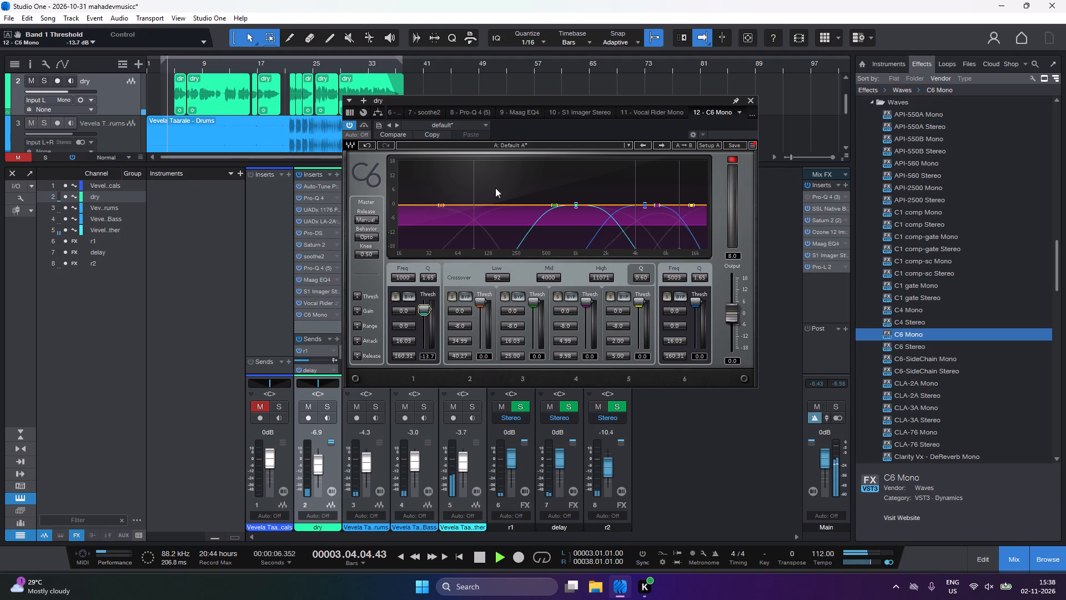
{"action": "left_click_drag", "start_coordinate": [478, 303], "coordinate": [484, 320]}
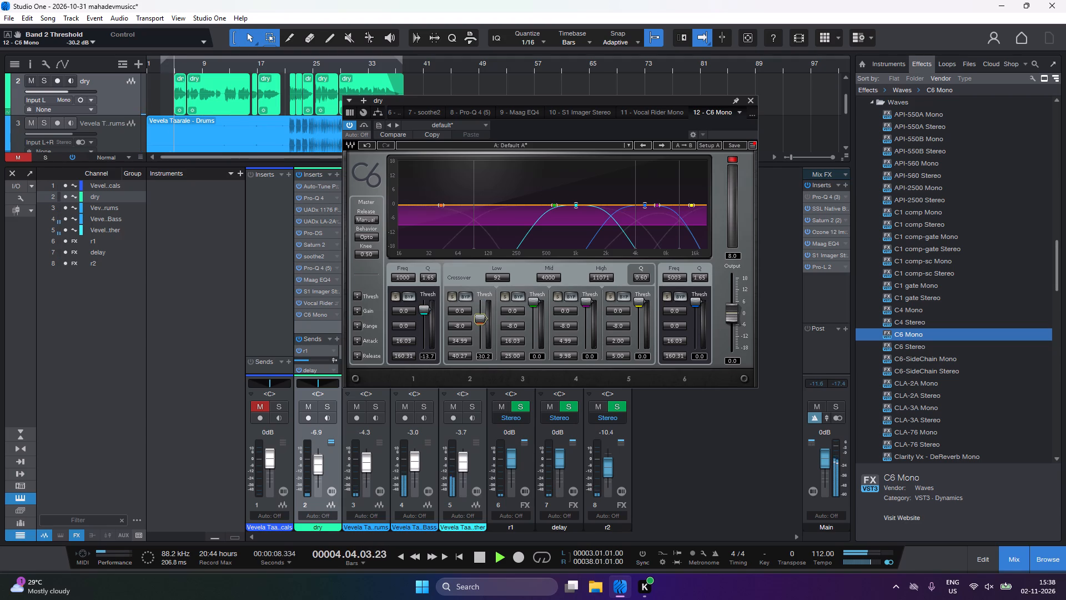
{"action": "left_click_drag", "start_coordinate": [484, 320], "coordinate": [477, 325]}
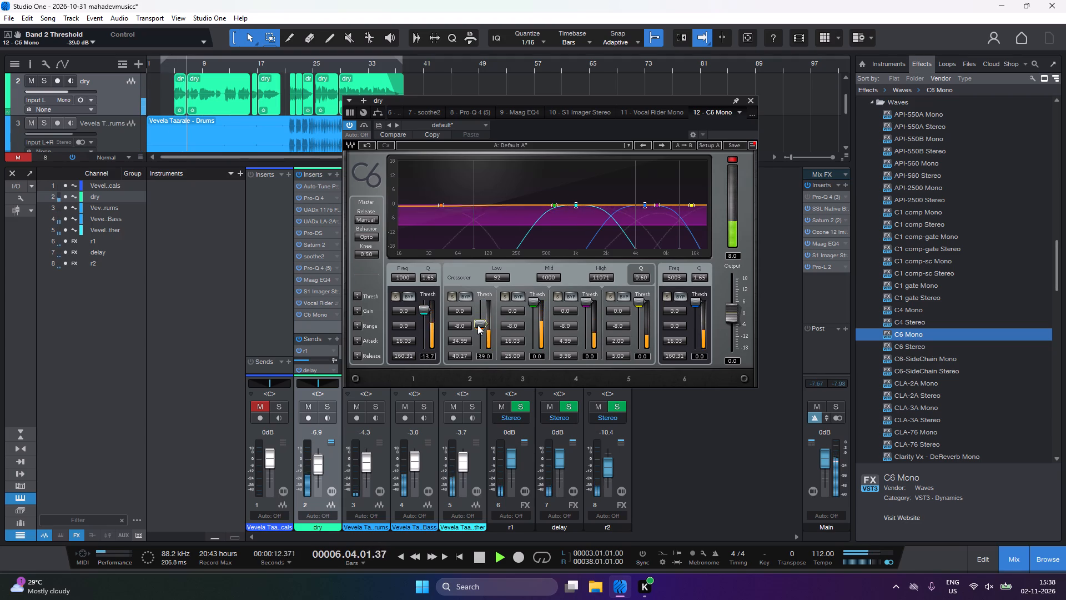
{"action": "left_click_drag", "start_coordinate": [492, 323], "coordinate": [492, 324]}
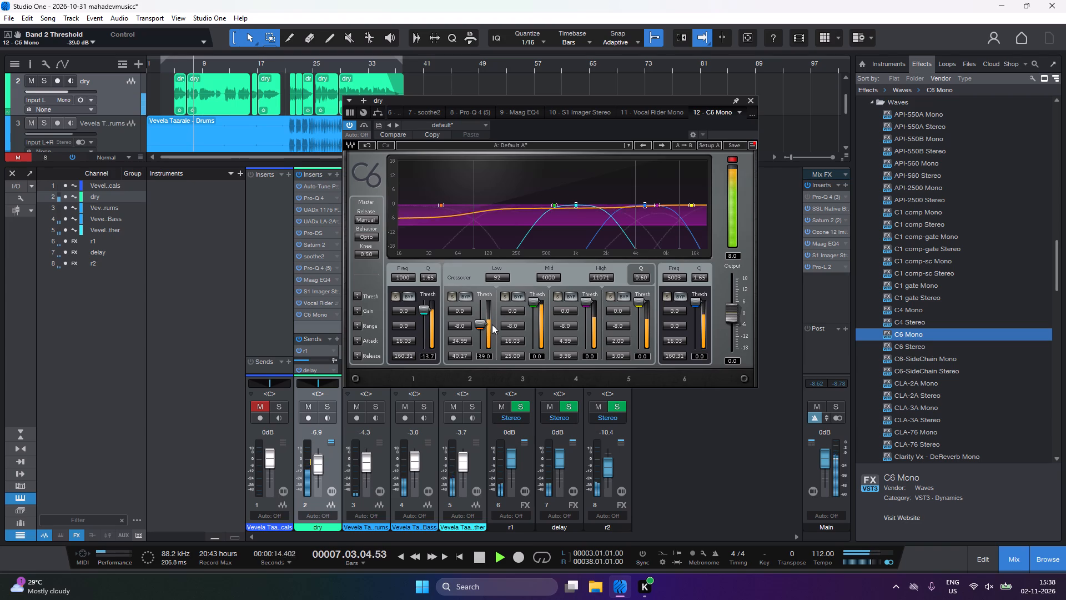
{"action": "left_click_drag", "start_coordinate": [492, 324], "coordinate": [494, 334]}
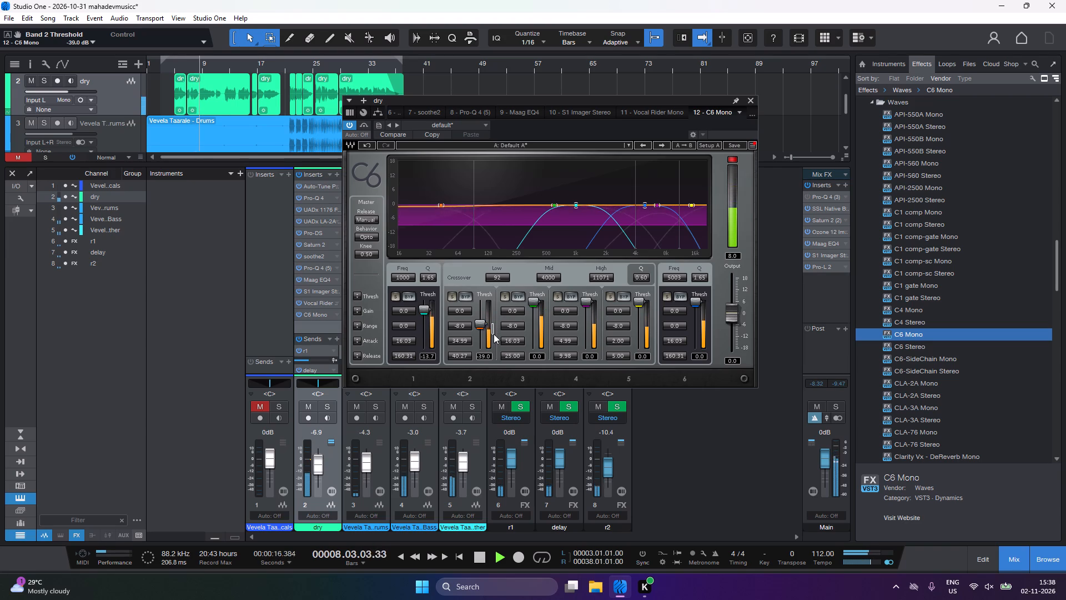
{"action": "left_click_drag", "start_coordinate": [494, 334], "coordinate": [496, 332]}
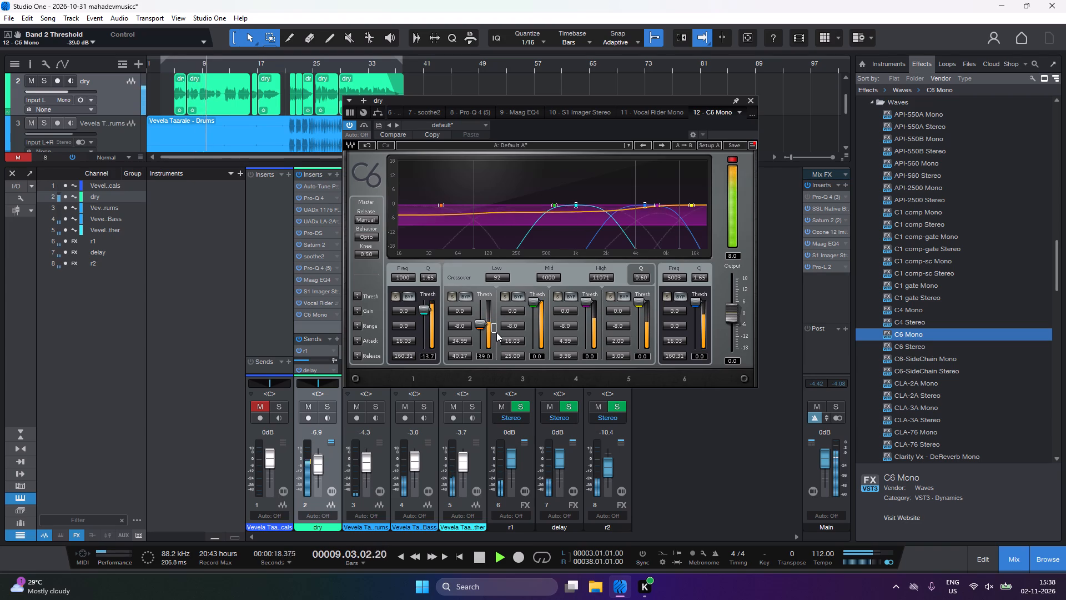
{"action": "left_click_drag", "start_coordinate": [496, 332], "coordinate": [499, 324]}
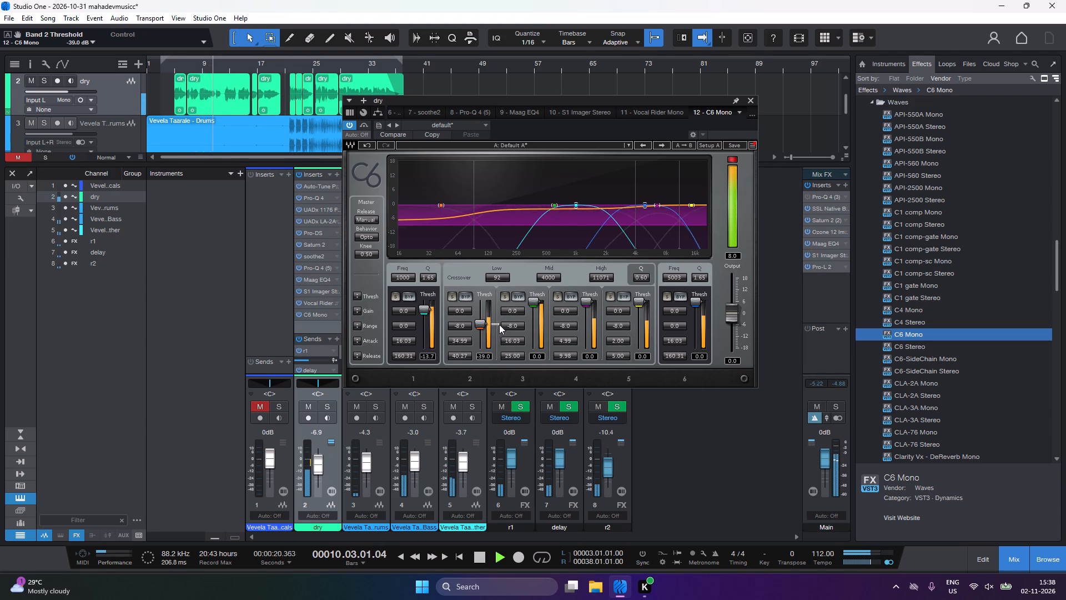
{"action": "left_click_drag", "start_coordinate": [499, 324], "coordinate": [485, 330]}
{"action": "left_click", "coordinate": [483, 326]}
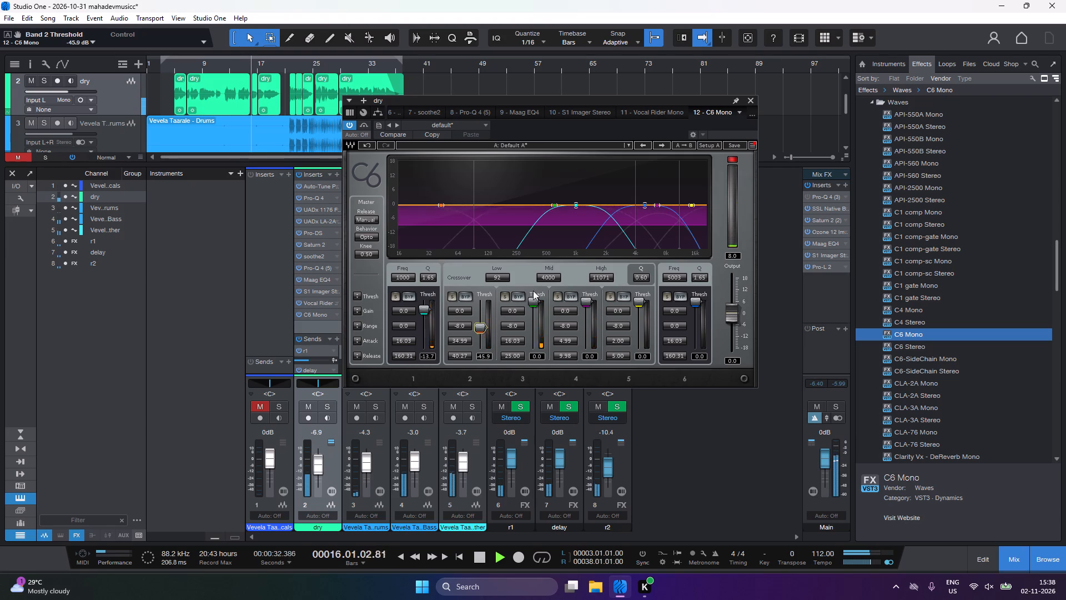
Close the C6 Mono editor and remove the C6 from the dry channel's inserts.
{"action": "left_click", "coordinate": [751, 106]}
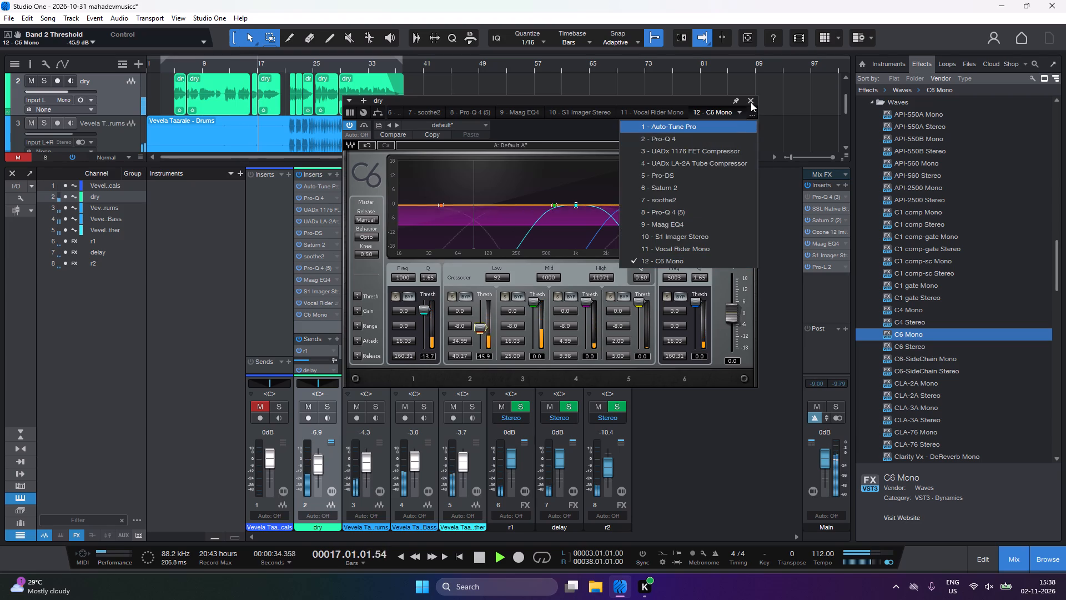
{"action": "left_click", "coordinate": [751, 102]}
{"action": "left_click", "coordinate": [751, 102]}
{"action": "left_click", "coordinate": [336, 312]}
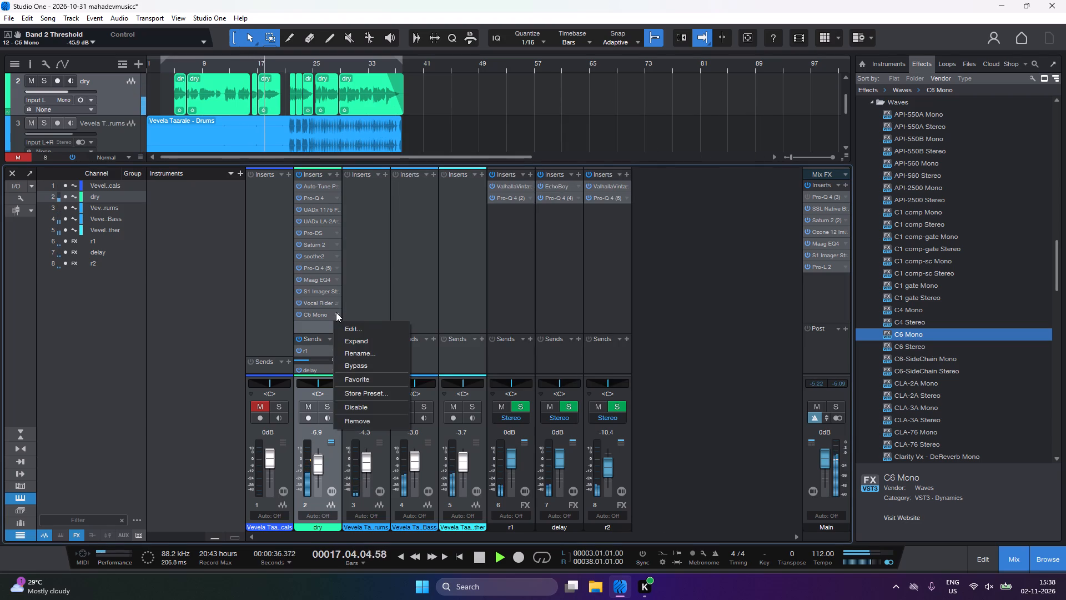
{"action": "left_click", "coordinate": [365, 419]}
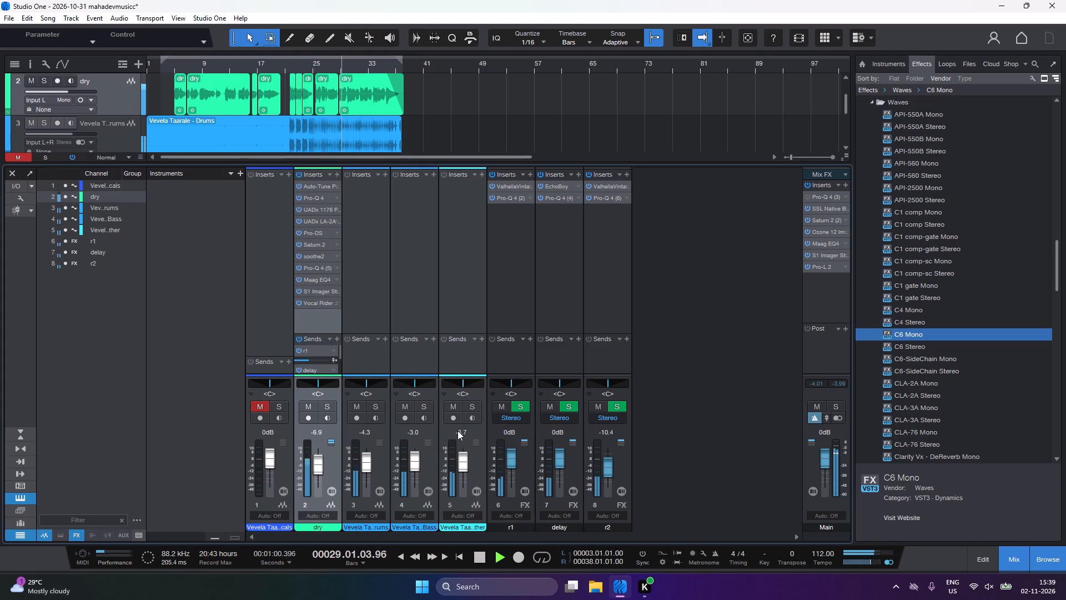
Insert the Waves C6-SideChain Mono processor after Vocal Rider on the dry channel.
{"action": "left_click_drag", "start_coordinate": [926, 361], "coordinate": [457, 362]}
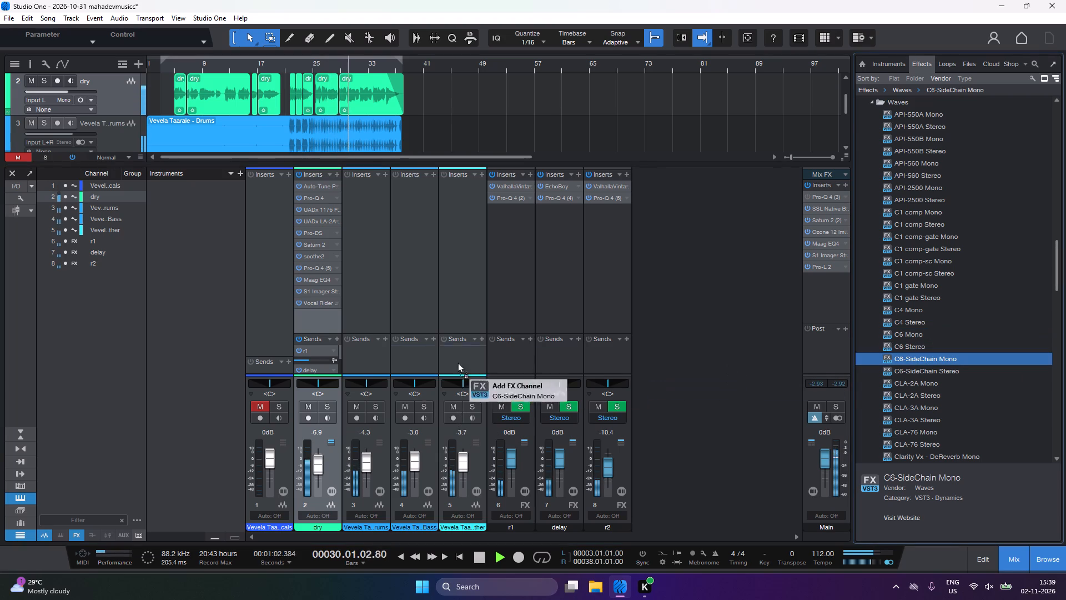
{"action": "left_click_drag", "start_coordinate": [457, 362], "coordinate": [318, 323]}
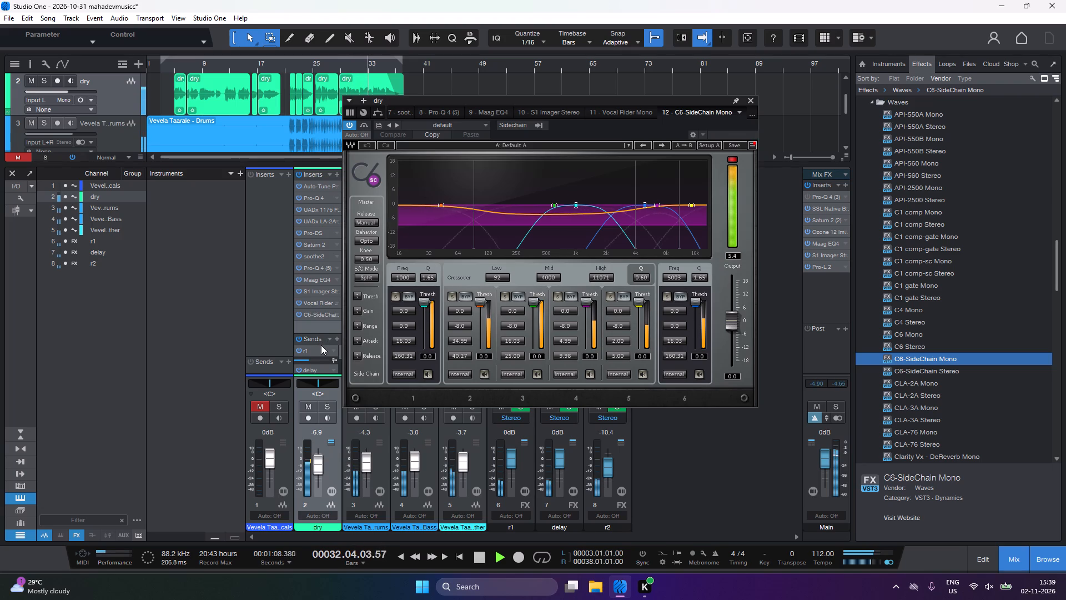
Lower the C6-SideChain's band 1 threshold, passing through -45.9 dB, and set it to -42.9 dB.
{"action": "left_click_drag", "start_coordinate": [420, 302], "coordinate": [420, 316]}
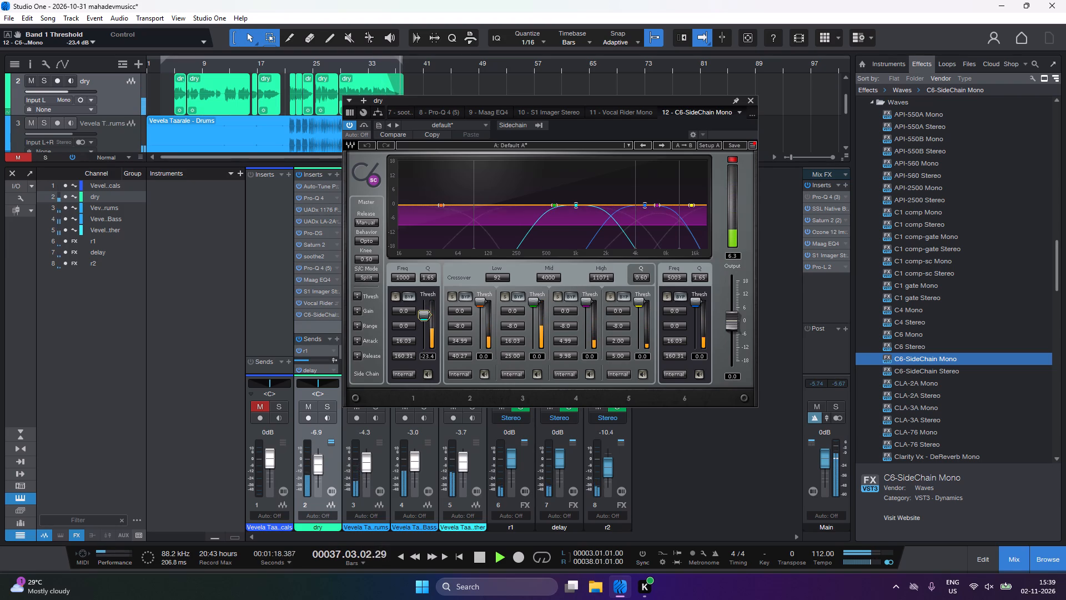
{"action": "left_click_drag", "start_coordinate": [420, 316], "coordinate": [426, 319]}
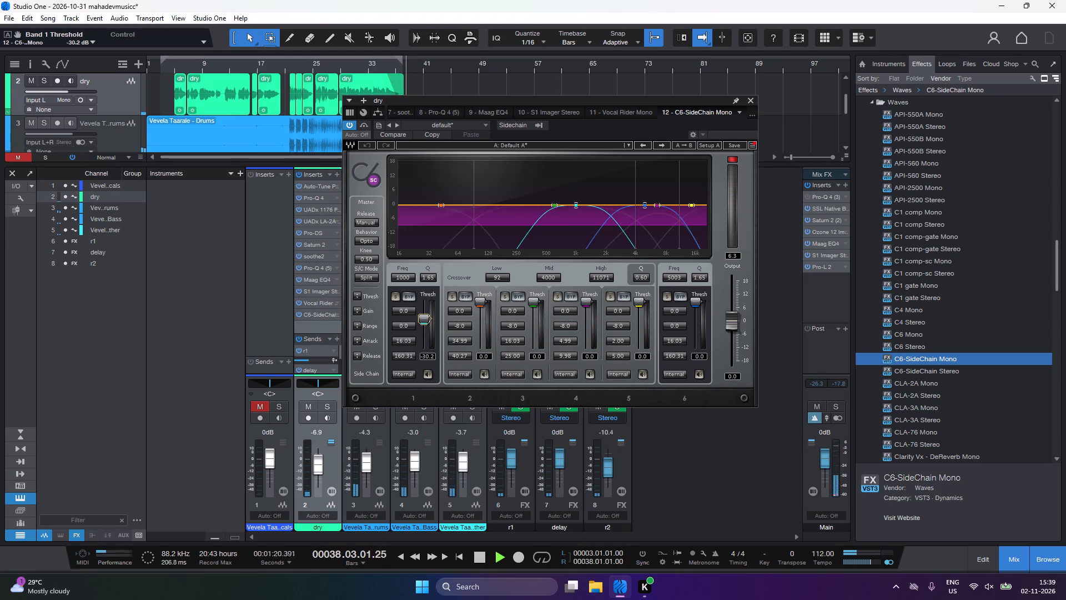
{"action": "left_click_drag", "start_coordinate": [426, 319], "coordinate": [425, 328]}
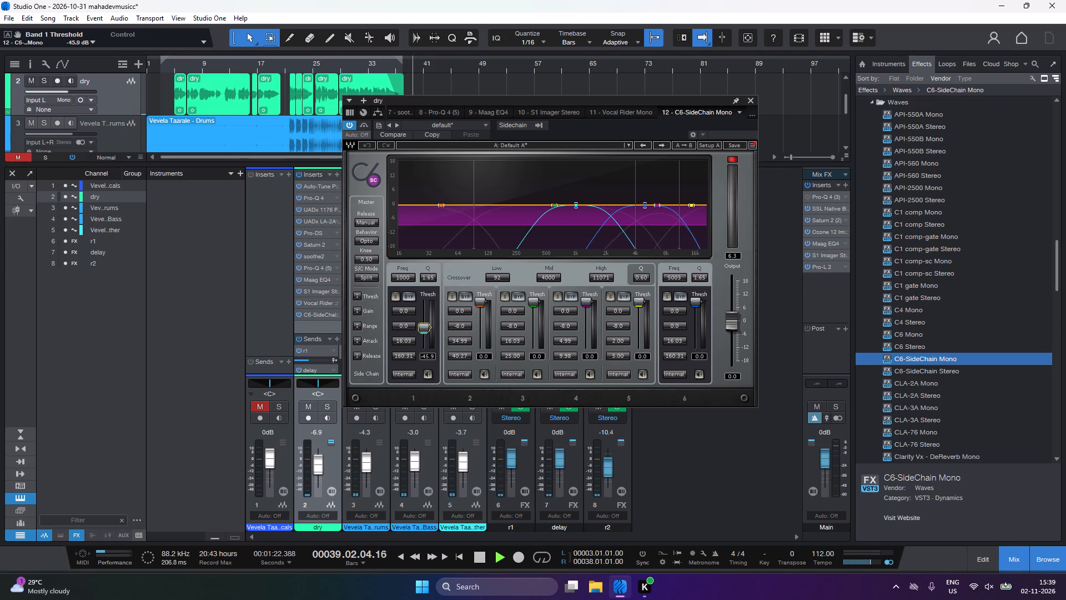
{"action": "left_click_drag", "start_coordinate": [425, 328], "coordinate": [427, 327]}
Replay from the loop start, set C6-SideChain thresholds to -28.3 dB on band 1, -30.2 dB on band 2 and -23.4 dB on band 3, and close its editor.
{"action": "key", "text": "1"}
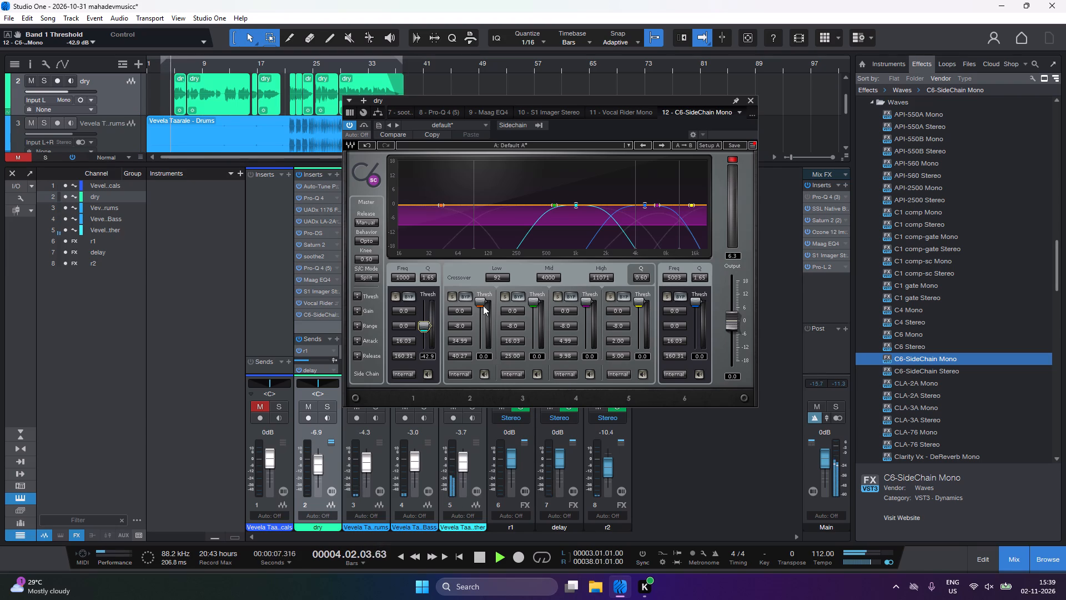
{"action": "left_click_drag", "start_coordinate": [481, 304], "coordinate": [479, 322]}
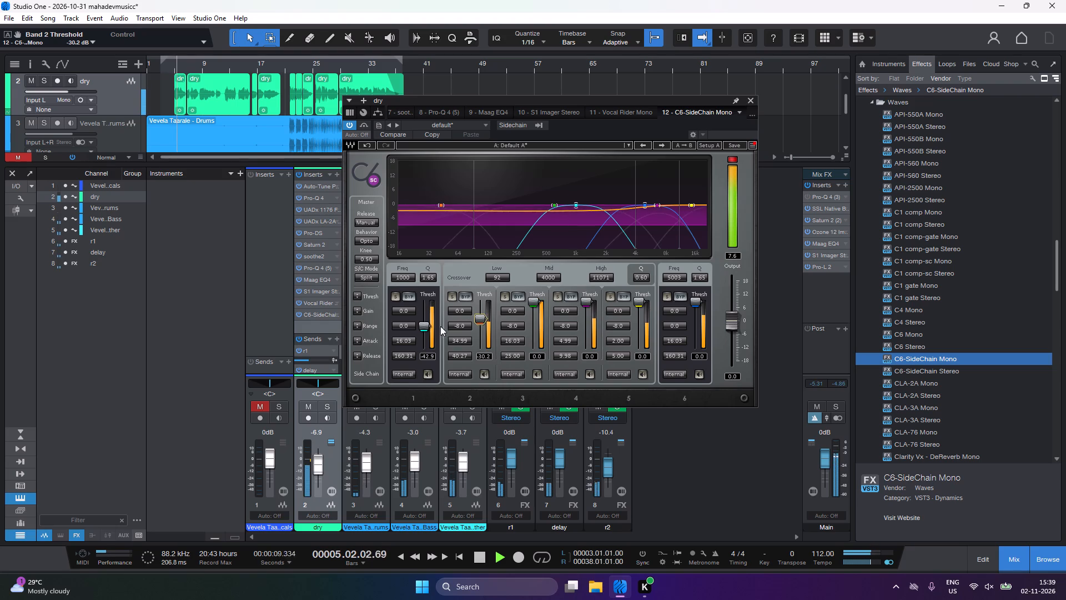
{"action": "left_click_drag", "start_coordinate": [426, 327], "coordinate": [424, 319]}
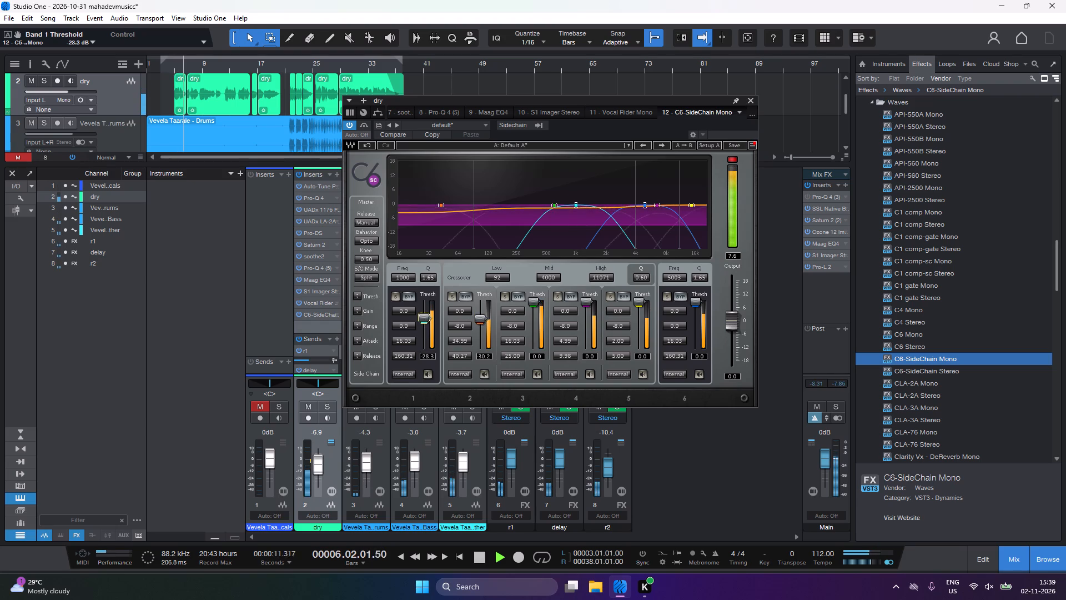
{"action": "left_click_drag", "start_coordinate": [526, 302], "coordinate": [533, 317]}
{"action": "left_click_drag", "start_coordinate": [532, 306], "coordinate": [537, 316]}
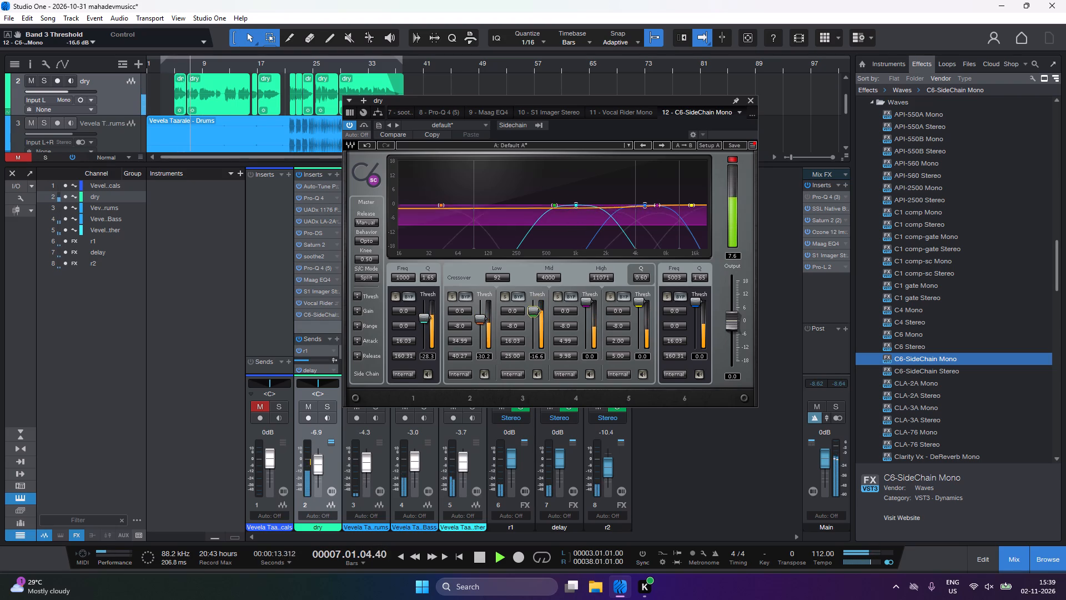
{"action": "left_click_drag", "start_coordinate": [537, 316], "coordinate": [536, 319]}
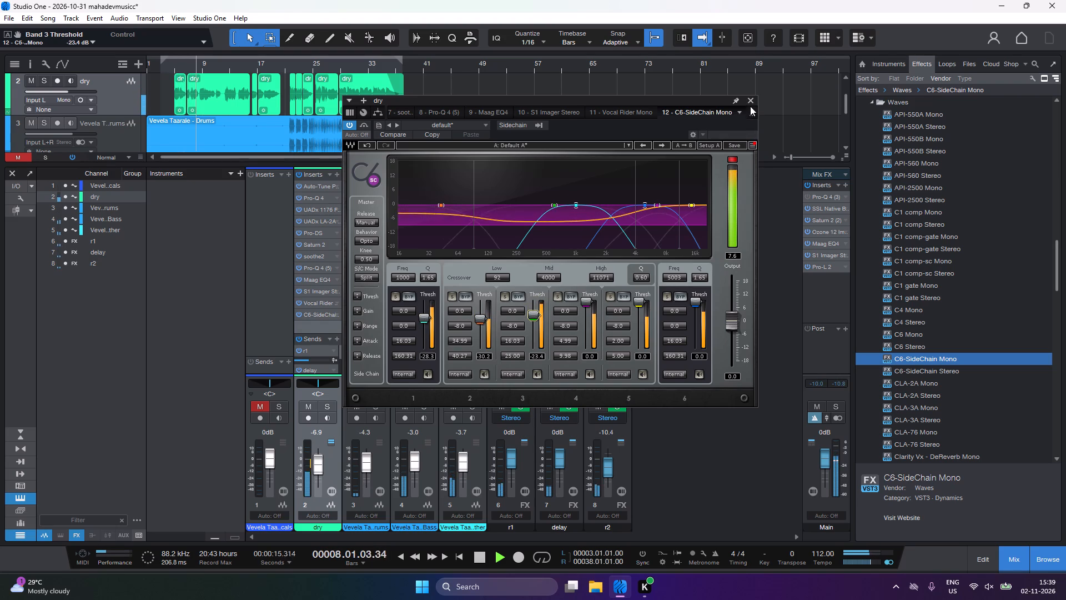
{"action": "left_click", "coordinate": [748, 105]}
Open Vocal Rider on the dry channel, nudge its rider fader to -0.7 dB, and close its editor.
{"action": "left_click", "coordinate": [337, 302]}
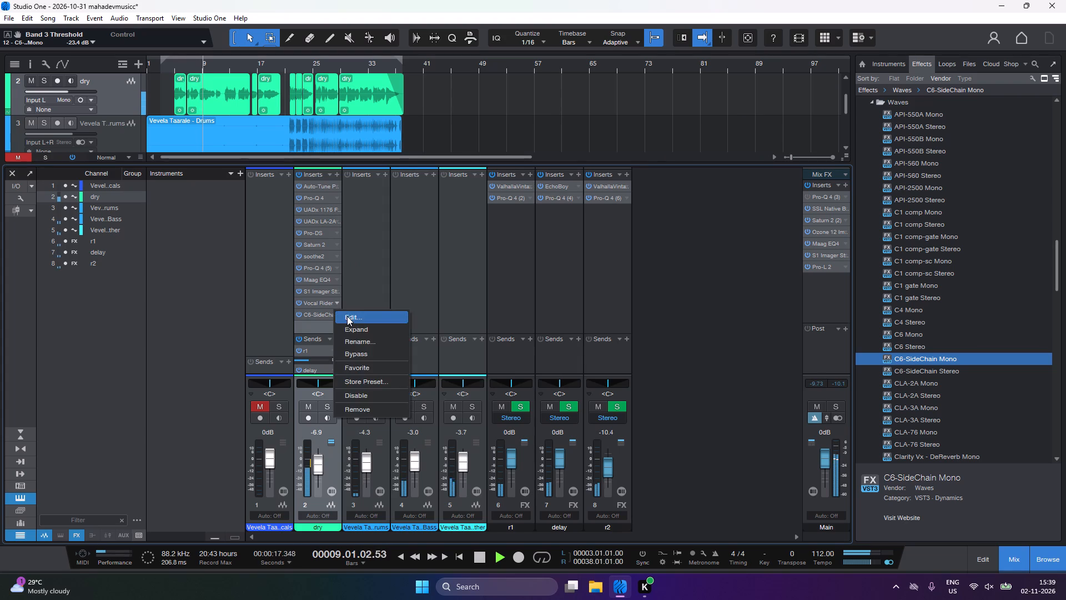
{"action": "left_click", "coordinate": [347, 316]}
{"action": "left_click_drag", "start_coordinate": [429, 345], "coordinate": [427, 323]}
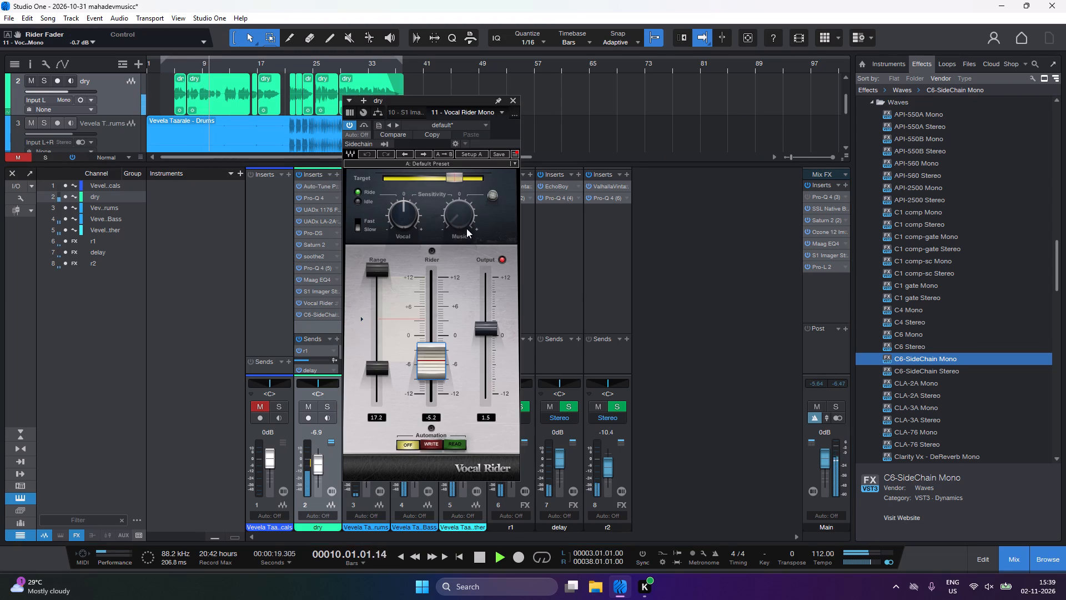
{"action": "left_click", "coordinate": [512, 102]}
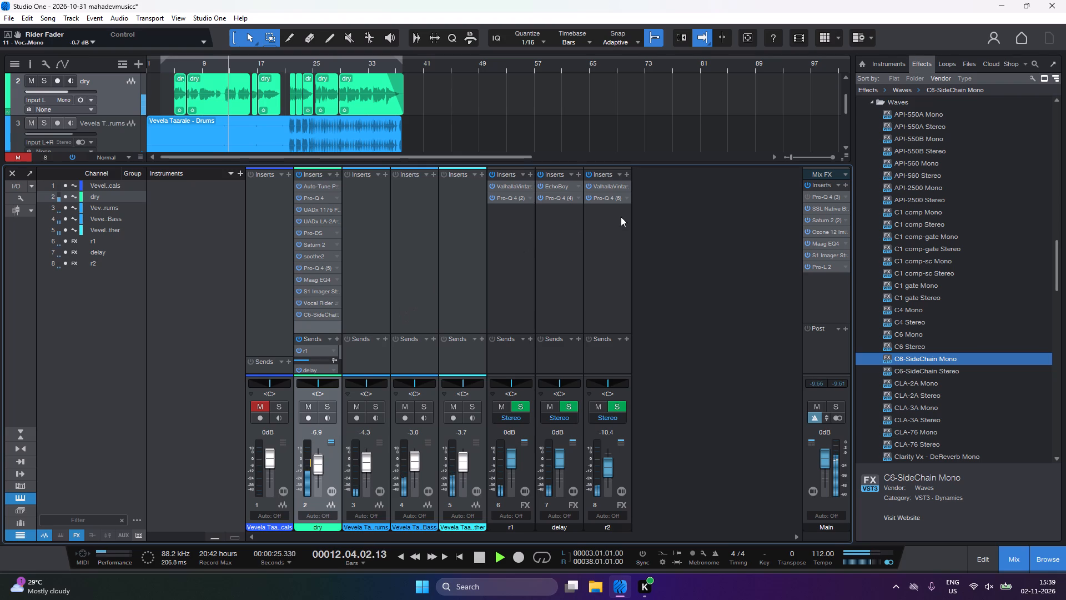
Open the Maag EQ4 on the Main channel and lower its 650 Hz band from +0.5 through -0.5 to about -1.0.
{"action": "left_click", "coordinate": [847, 247]}
{"action": "left_click", "coordinate": [852, 258]}
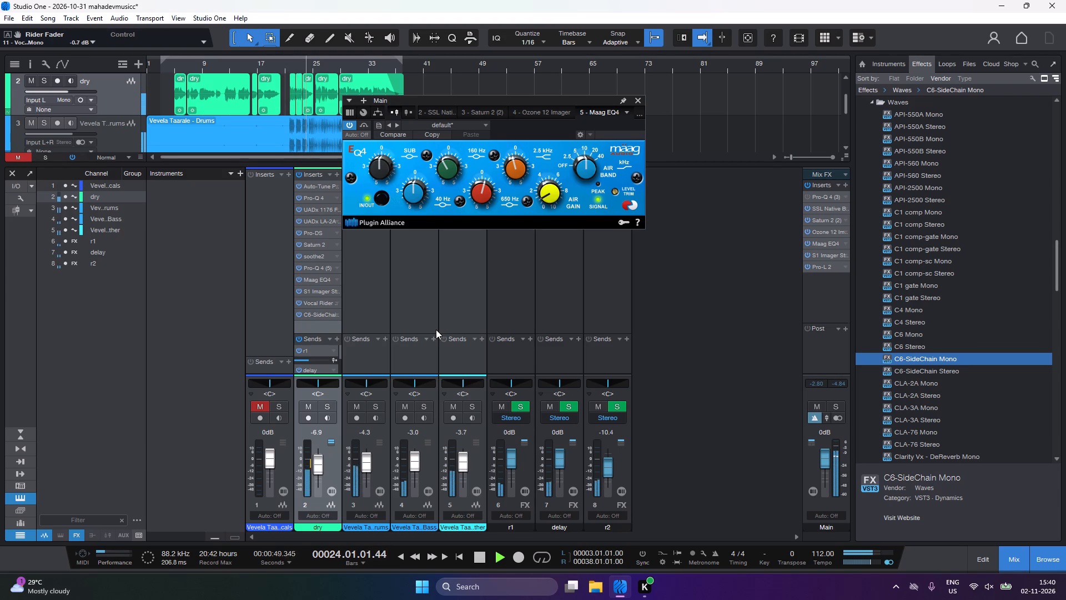
{"action": "left_click_drag", "start_coordinate": [479, 184], "coordinate": [479, 187]}
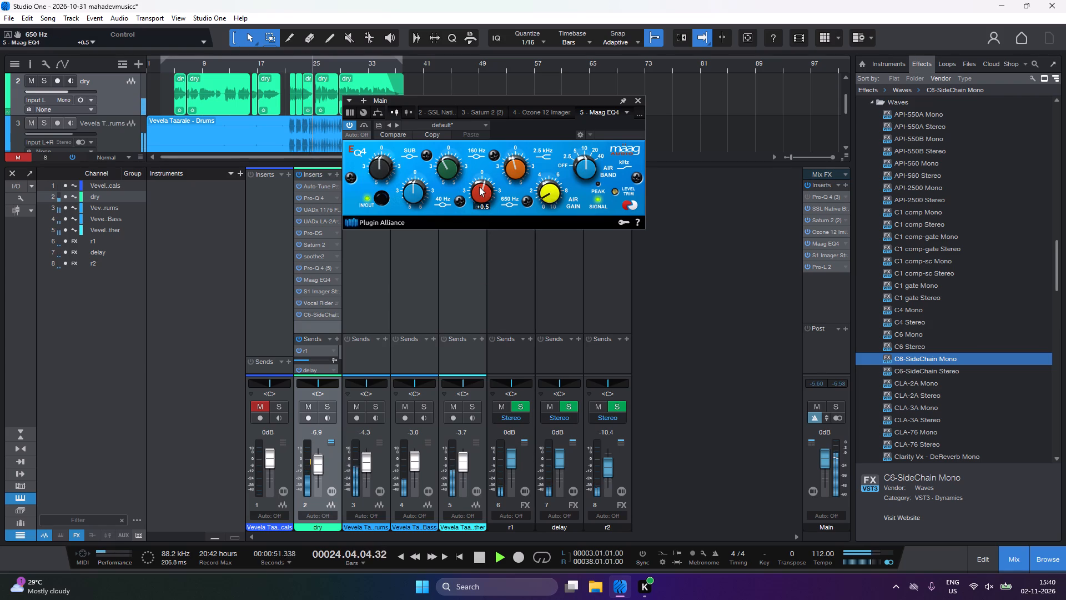
{"action": "left_click_drag", "start_coordinate": [479, 187], "coordinate": [482, 198]}
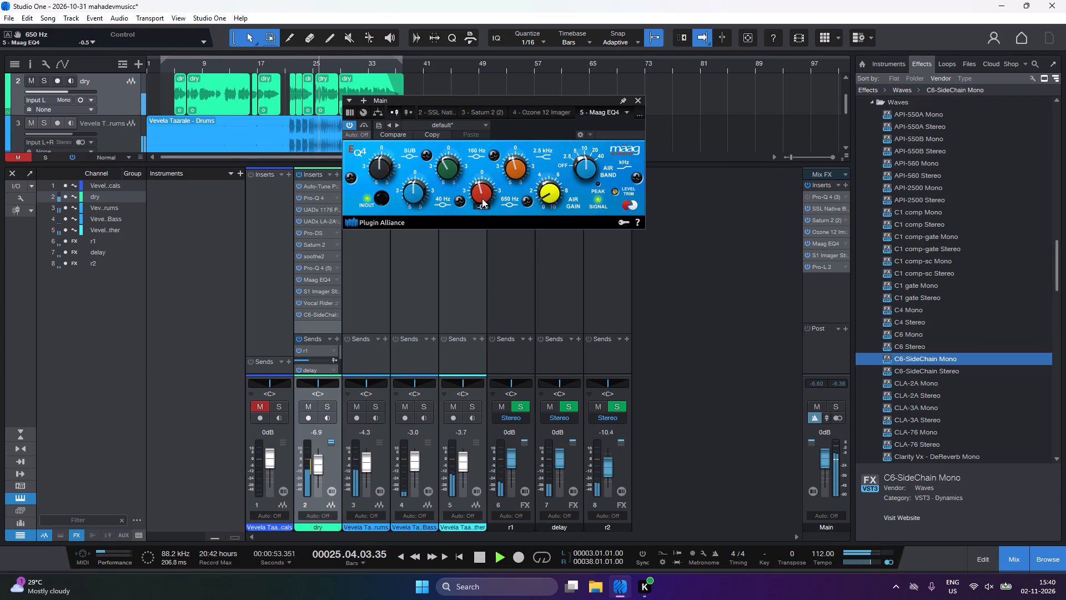
{"action": "left_click_drag", "start_coordinate": [482, 198], "coordinate": [480, 200]}
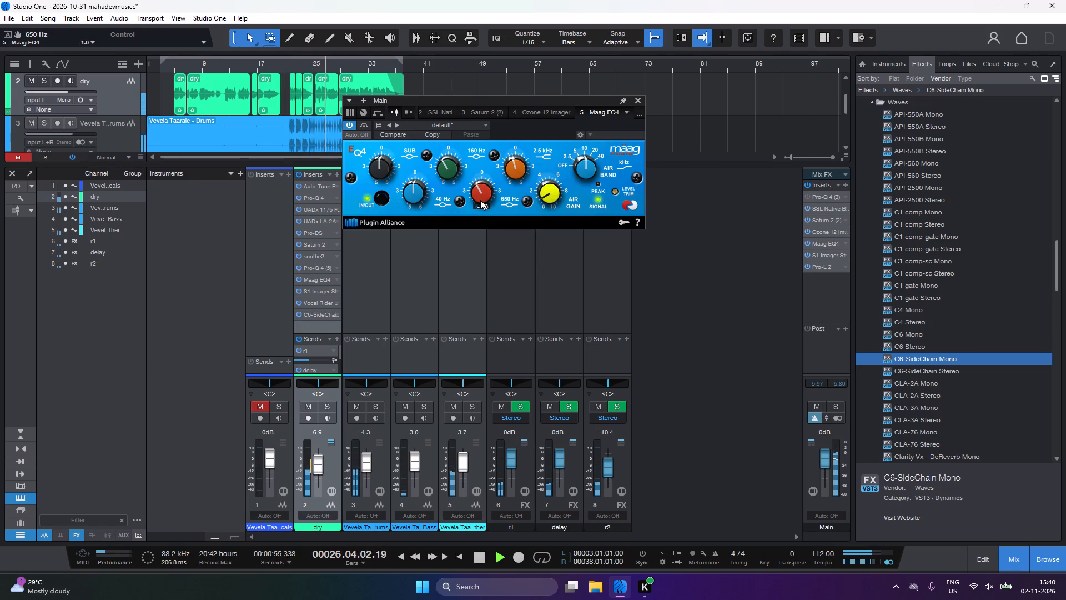
{"action": "left_click_drag", "start_coordinate": [480, 200], "coordinate": [479, 197]}
{"action": "left_click", "coordinate": [507, 168]}
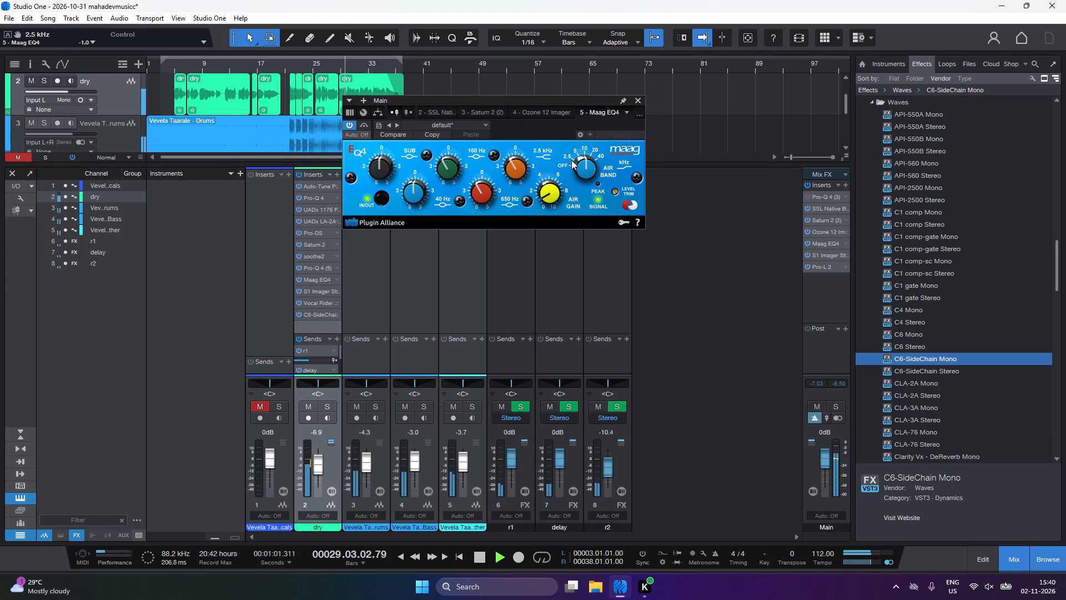
Set the Main channel Maag EQ4's air gain to 2.5, compare the air band at 10 kHz, and set it to 20 kHz.
{"action": "left_click_drag", "start_coordinate": [580, 167], "coordinate": [580, 154]}
{"action": "left_click_drag", "start_coordinate": [555, 193], "coordinate": [546, 171]}
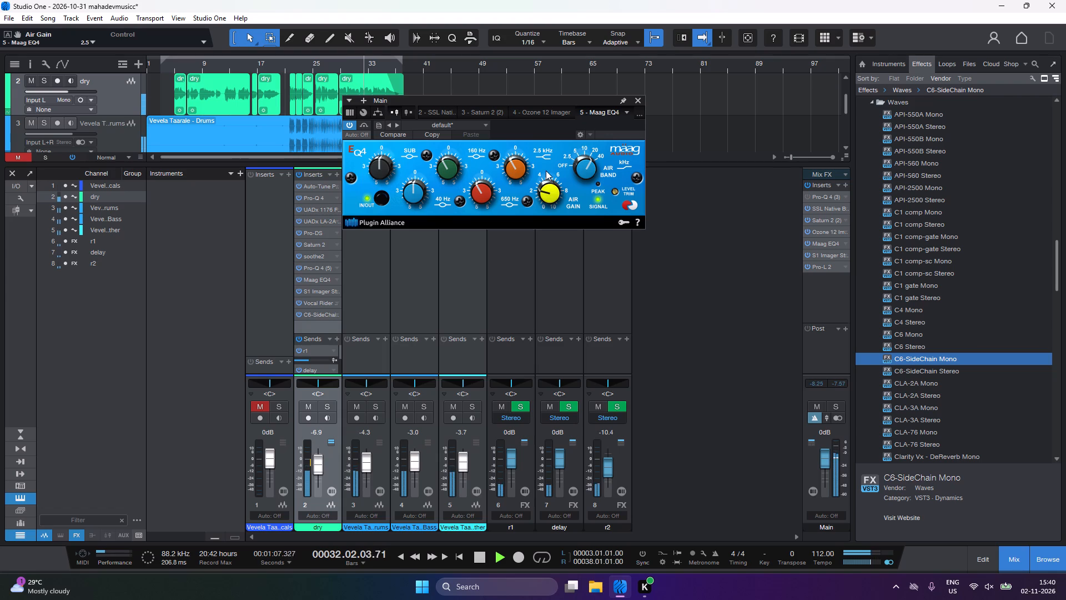
{"action": "left_click_drag", "start_coordinate": [590, 166], "coordinate": [586, 171]}
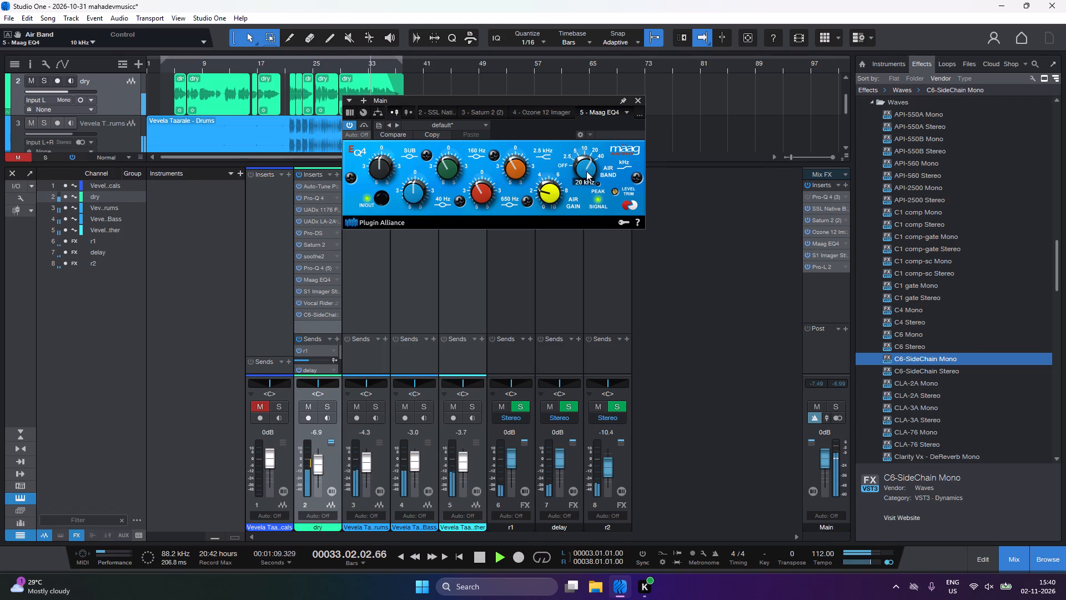
{"action": "left_click_drag", "start_coordinate": [586, 171], "coordinate": [579, 168]}
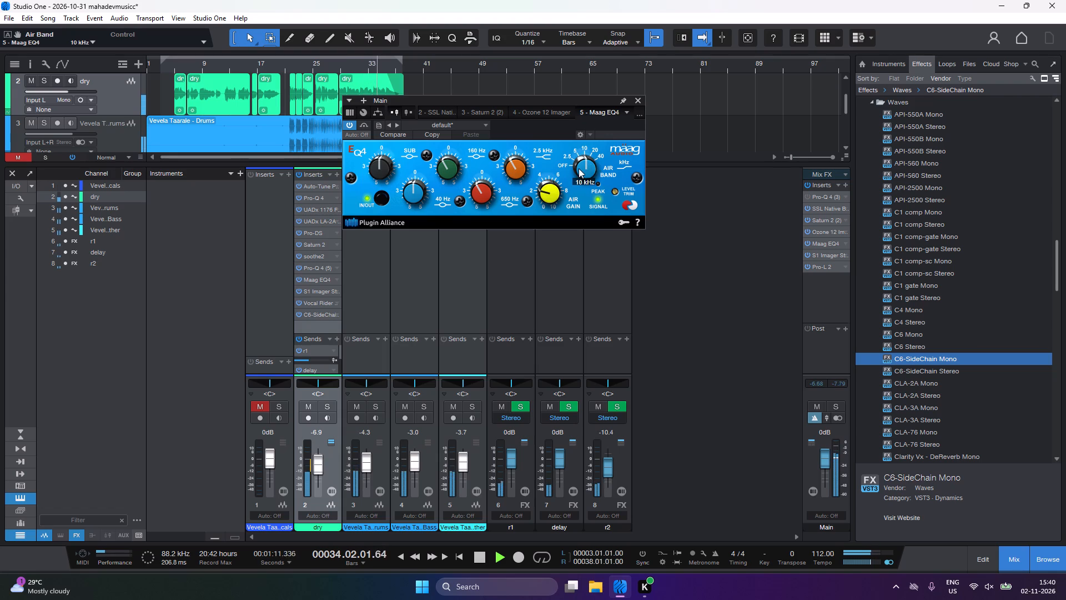
{"action": "left_click_drag", "start_coordinate": [579, 168], "coordinate": [580, 157]}
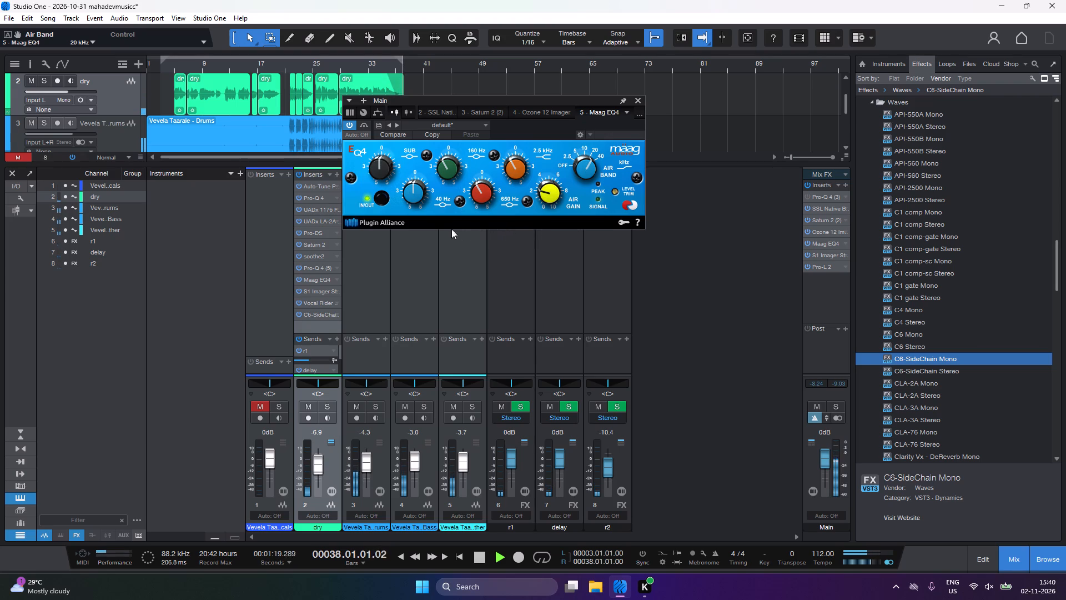
Set the Maag EQ4's sub band to -1.0, replay from the loop start, and close the EQ editor.
{"action": "left_click_drag", "start_coordinate": [384, 172], "coordinate": [381, 179]}
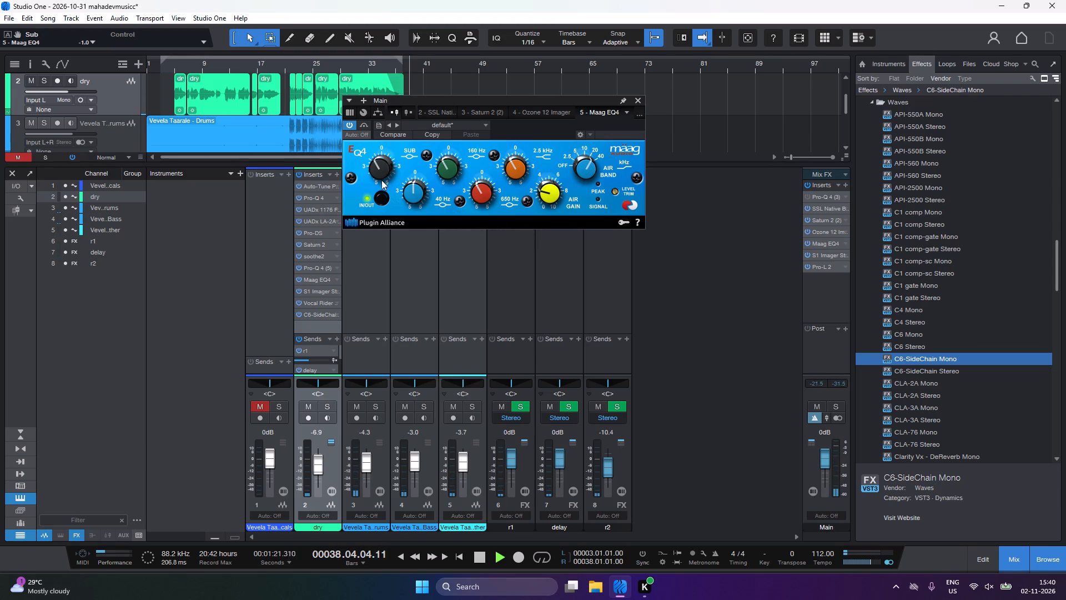
{"action": "key", "text": "1"}
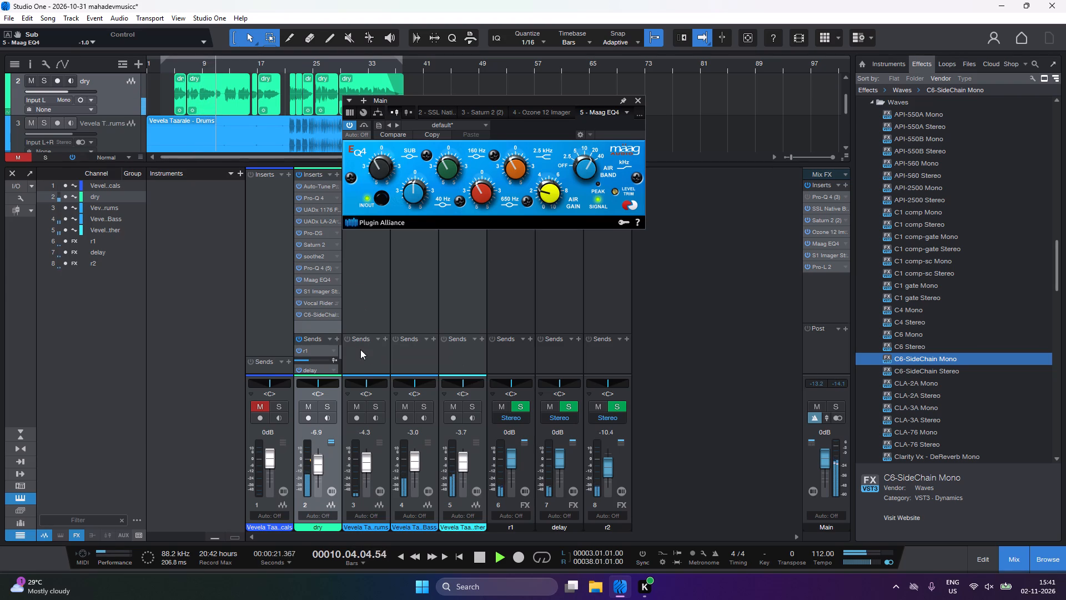
{"action": "left_click", "coordinate": [638, 98]}
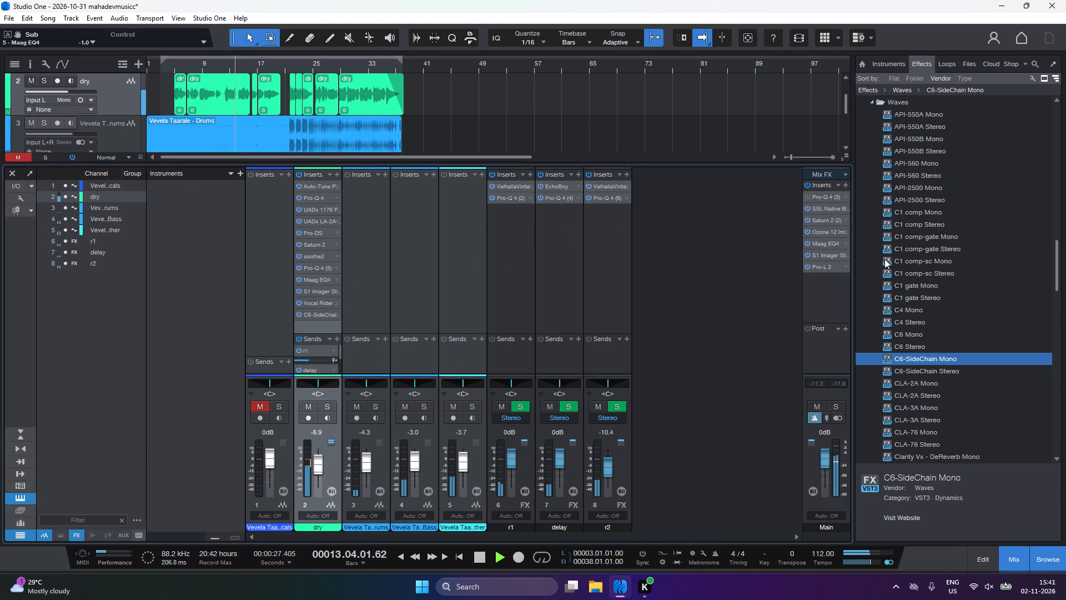
Insert the Waves CLA-2A Stereo compressor after C6-SideChain on the dry channel.
{"action": "scroll", "coordinate": [926, 268], "scroll_direction": "down", "scroll_amount": 9}
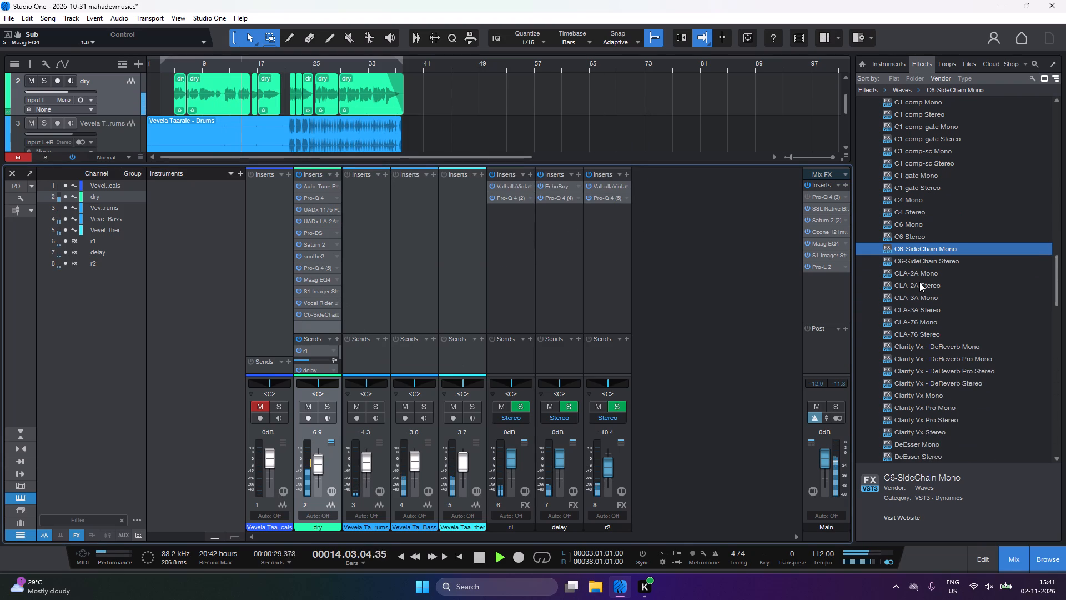
{"action": "left_click_drag", "start_coordinate": [903, 284], "coordinate": [621, 331]}
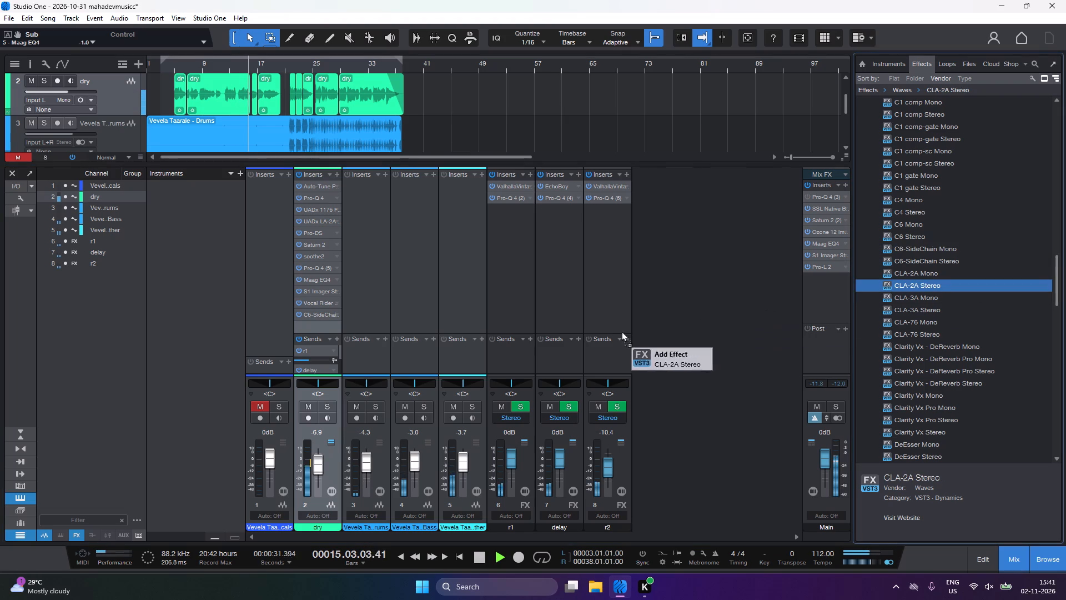
{"action": "left_click_drag", "start_coordinate": [621, 331], "coordinate": [315, 320]}
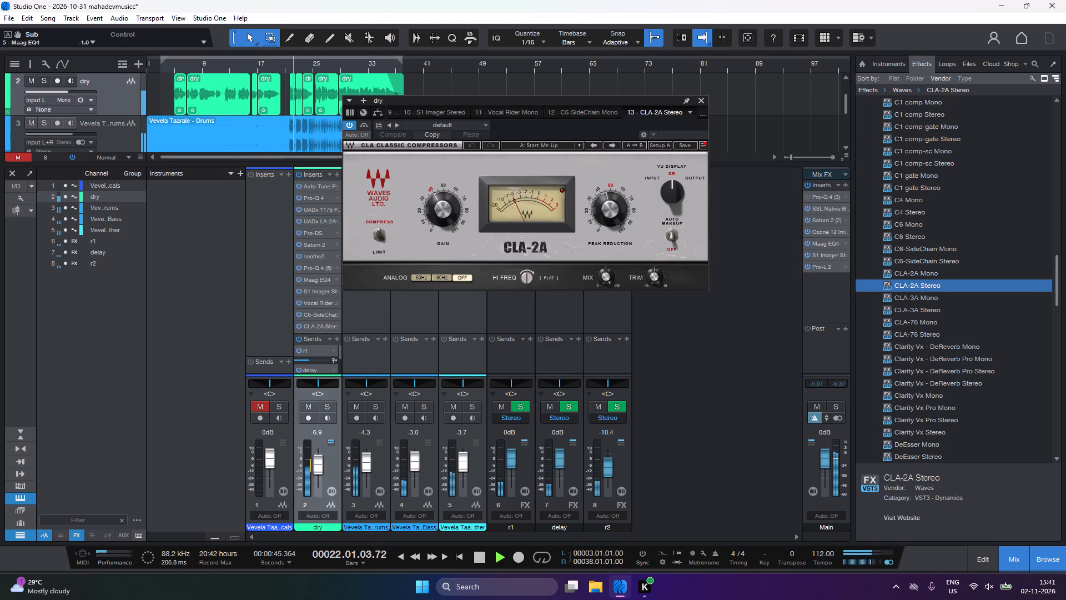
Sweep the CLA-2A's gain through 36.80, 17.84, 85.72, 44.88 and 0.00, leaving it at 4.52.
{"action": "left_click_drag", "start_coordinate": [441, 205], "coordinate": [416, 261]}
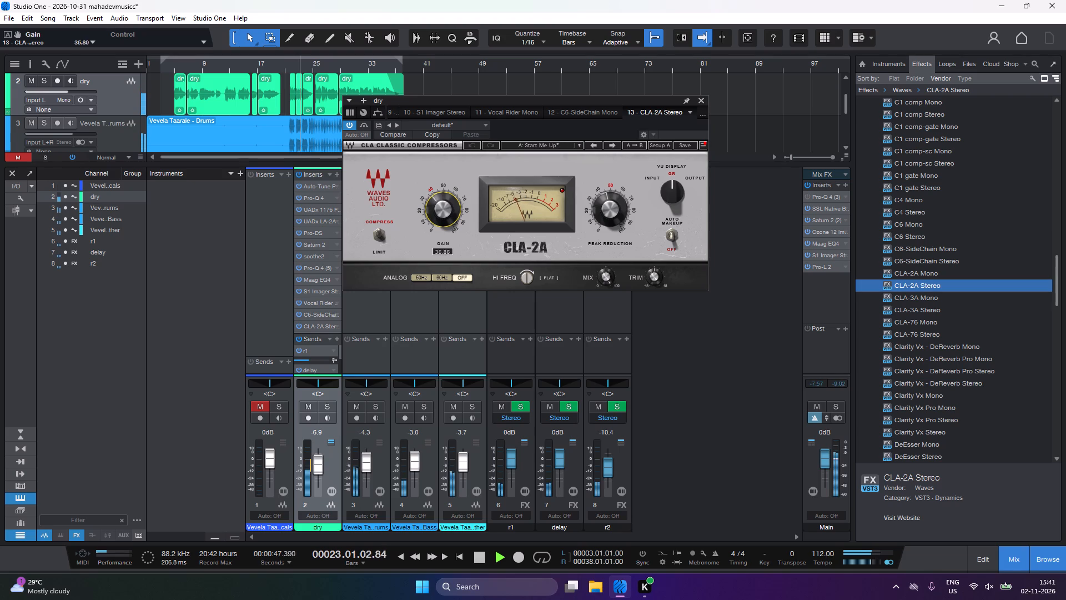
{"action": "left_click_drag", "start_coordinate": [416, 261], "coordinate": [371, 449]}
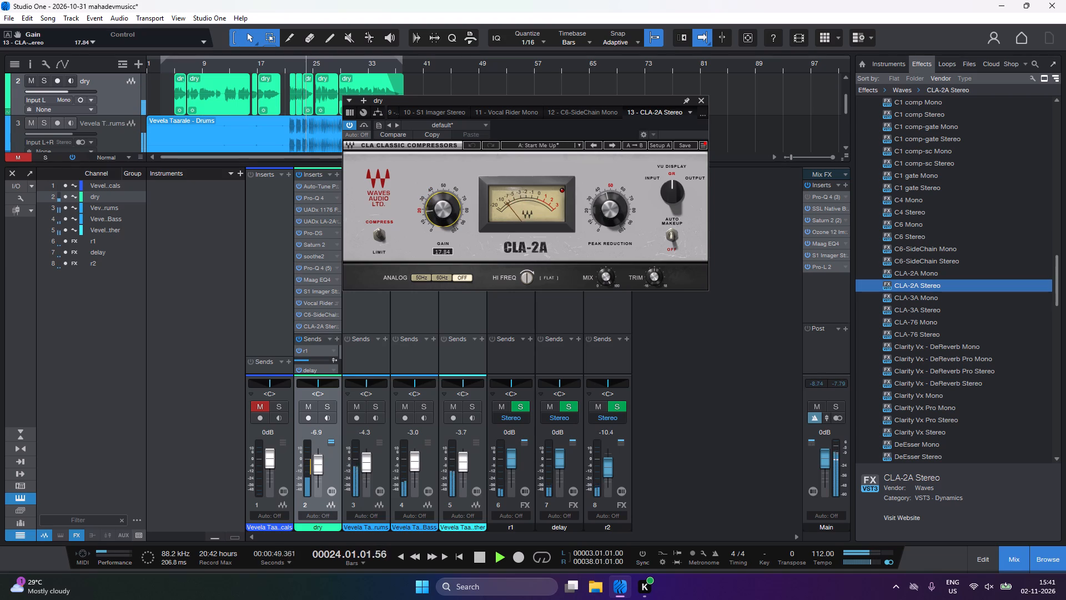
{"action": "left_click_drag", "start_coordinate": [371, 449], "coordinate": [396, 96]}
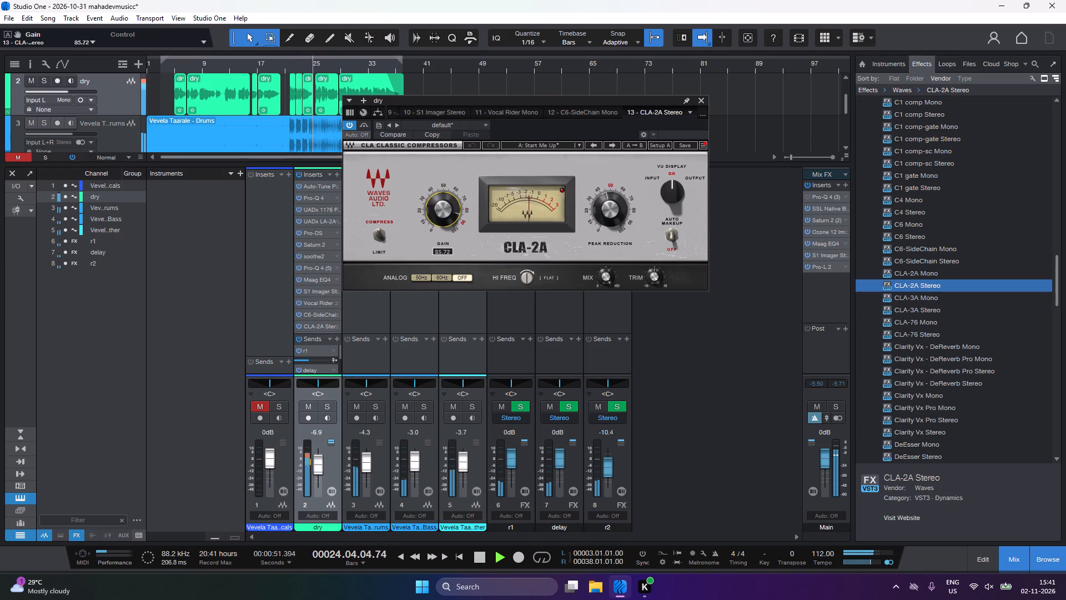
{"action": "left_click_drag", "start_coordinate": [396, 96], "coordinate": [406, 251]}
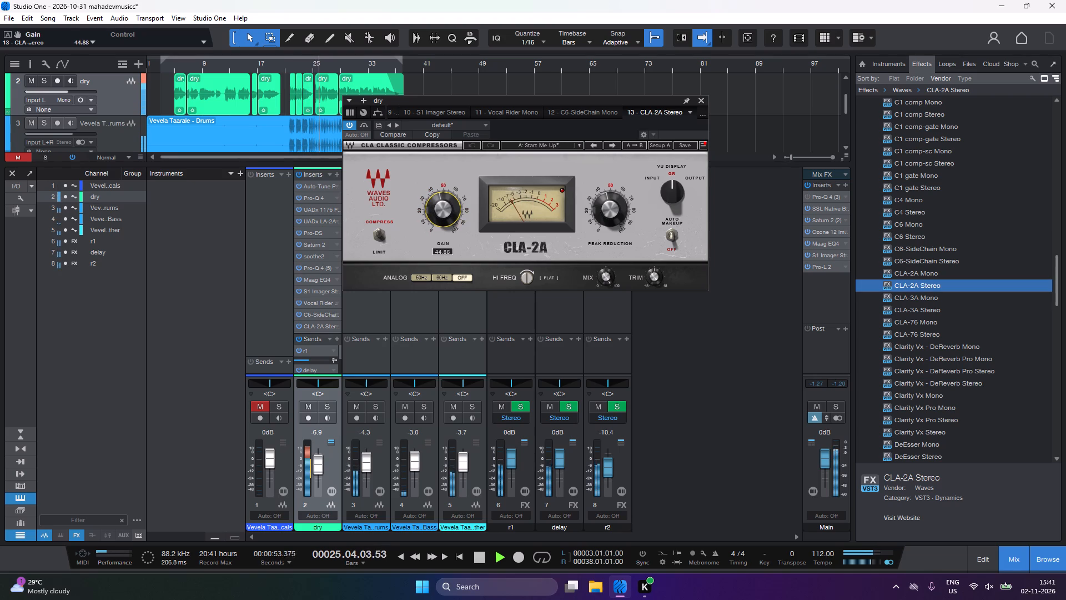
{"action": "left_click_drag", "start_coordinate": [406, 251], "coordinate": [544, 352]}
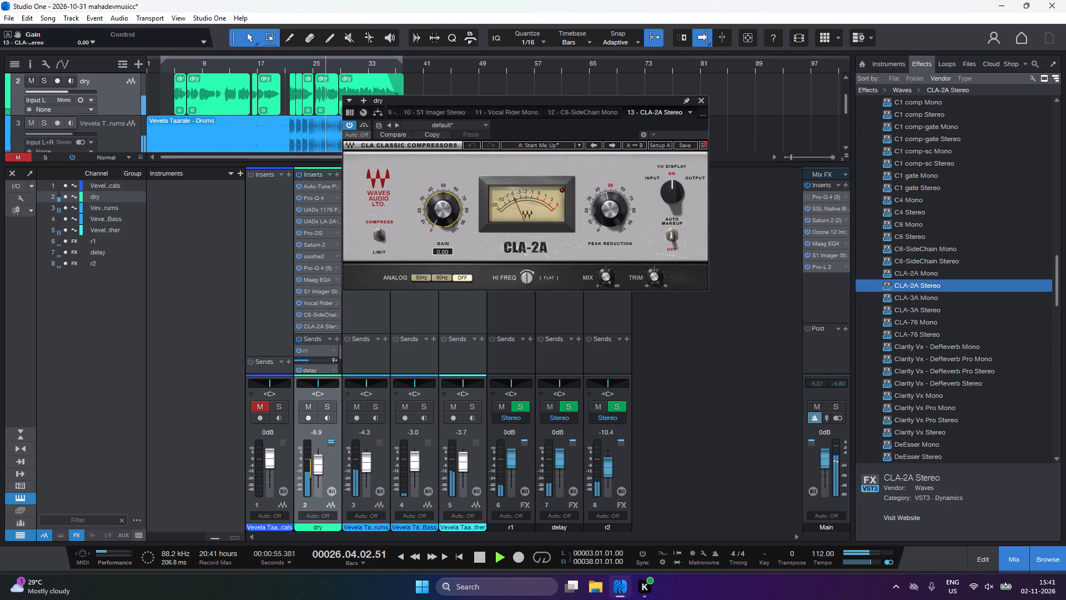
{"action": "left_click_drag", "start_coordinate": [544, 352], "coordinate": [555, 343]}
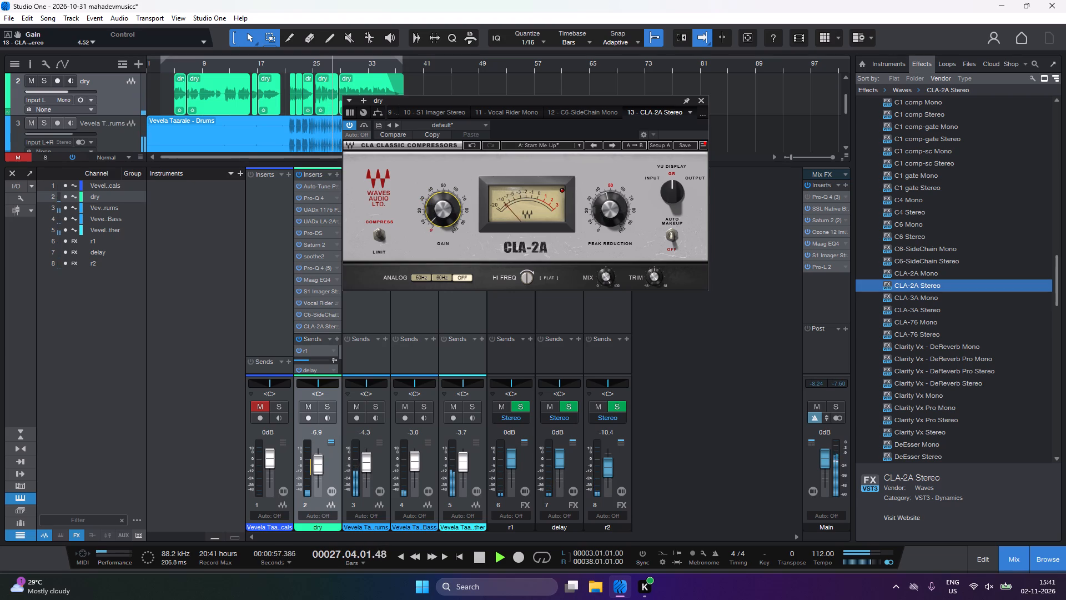
Lower the CLA-2A's peak reduction through 43.00 and 40.16 to slightly below 40.
{"action": "left_click_drag", "start_coordinate": [610, 213], "coordinate": [574, 256]}
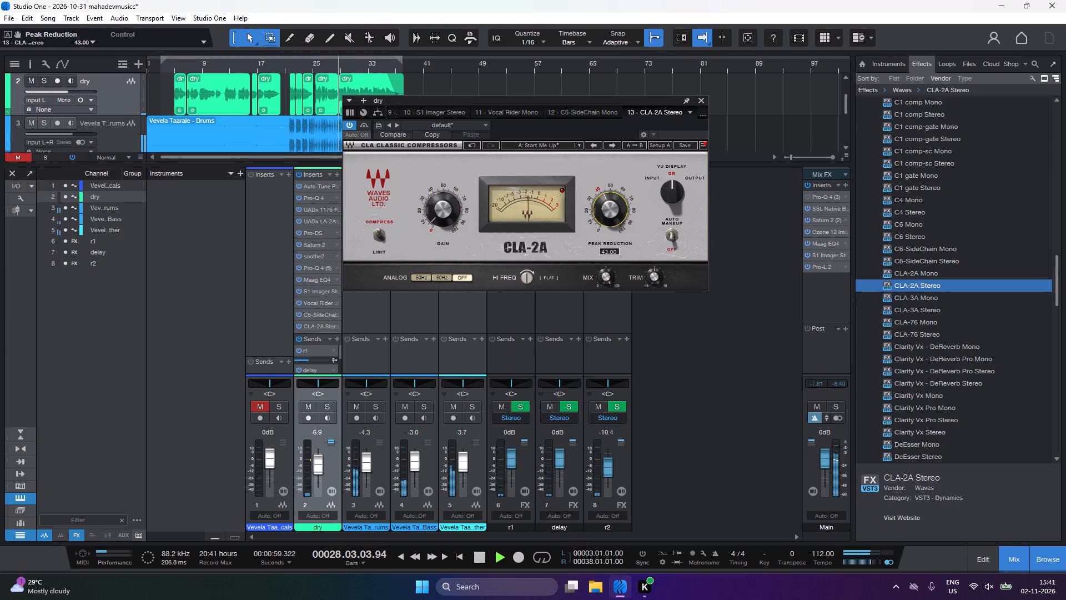
{"action": "left_click_drag", "start_coordinate": [574, 256], "coordinate": [566, 315]}
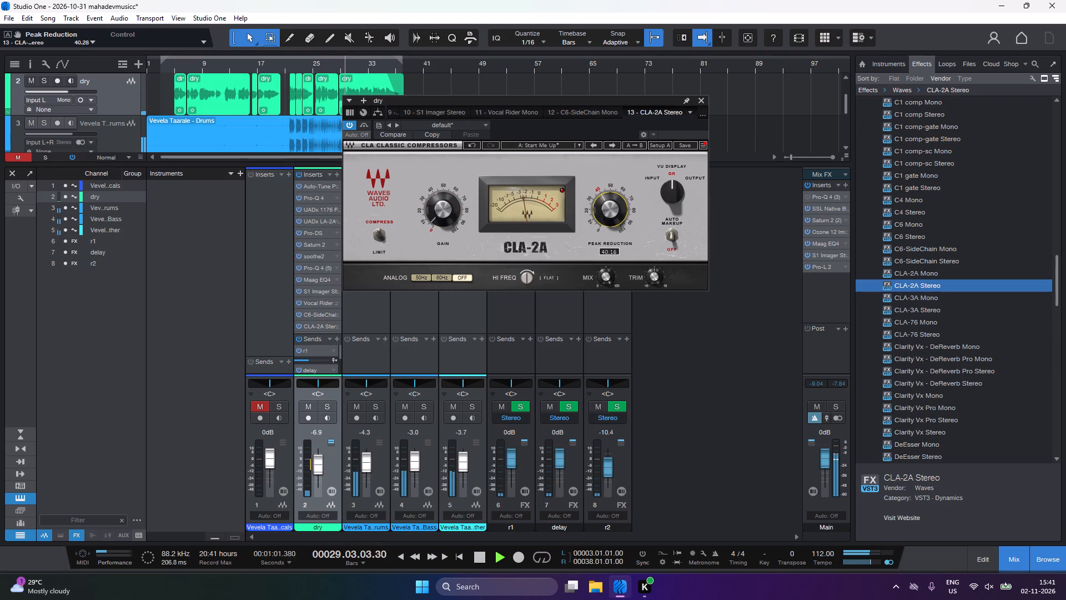
{"action": "left_click_drag", "start_coordinate": [566, 315], "coordinate": [568, 403]}
Raise the CLA-2A's gain through about 23 and set it to 37.72.
{"action": "left_click_drag", "start_coordinate": [437, 212], "coordinate": [436, 147]}
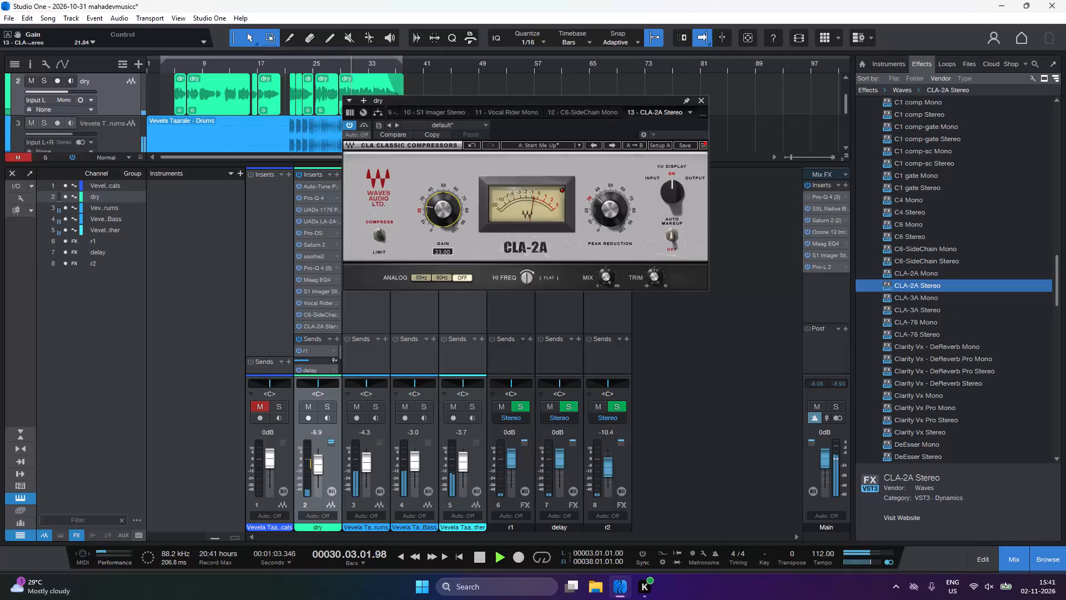
{"action": "left_click_drag", "start_coordinate": [436, 147], "coordinate": [530, 279]}
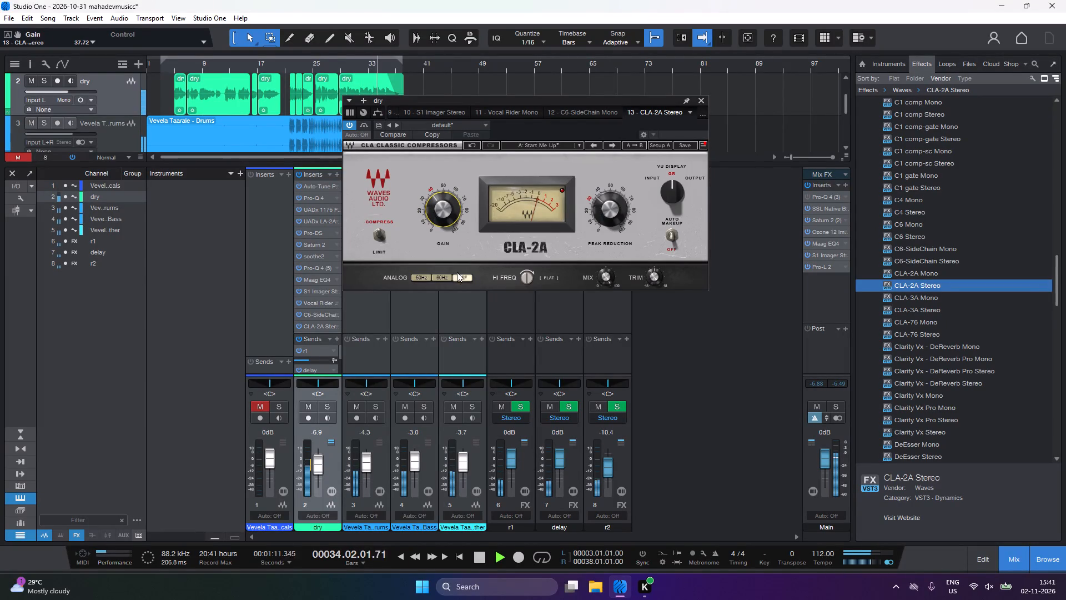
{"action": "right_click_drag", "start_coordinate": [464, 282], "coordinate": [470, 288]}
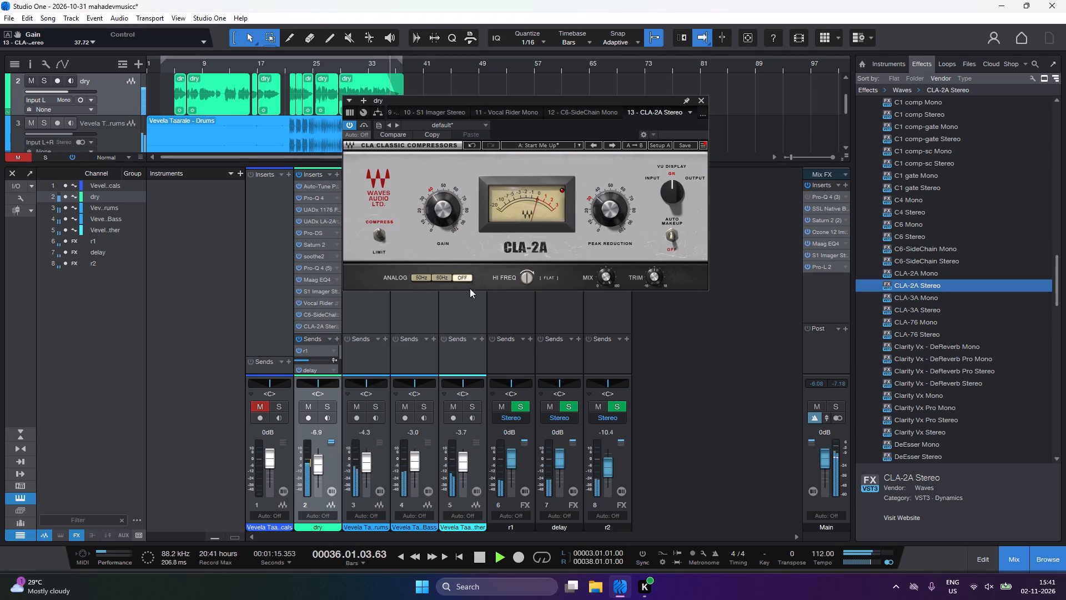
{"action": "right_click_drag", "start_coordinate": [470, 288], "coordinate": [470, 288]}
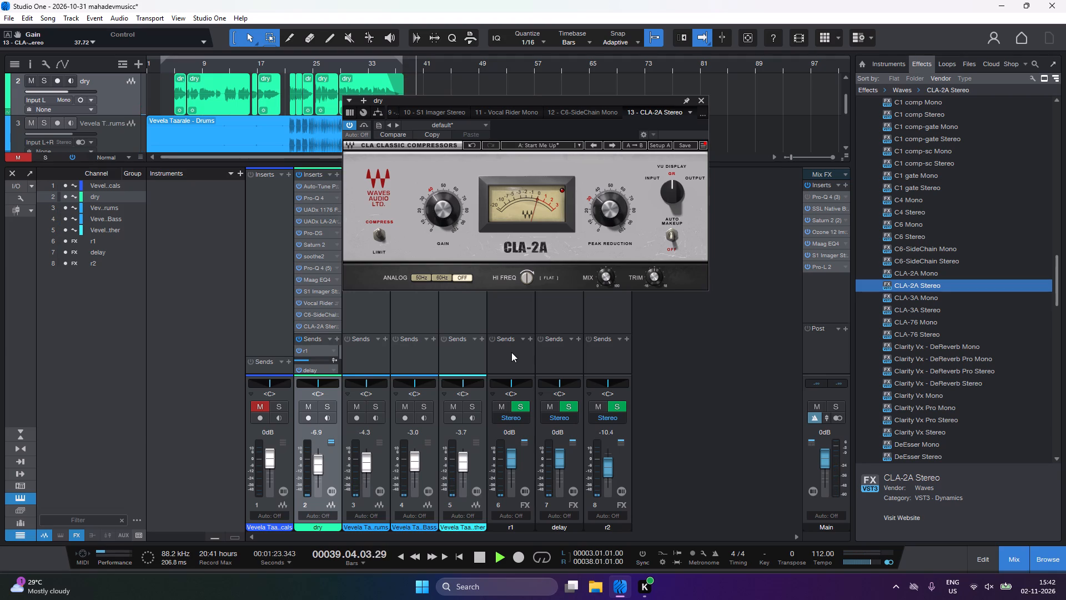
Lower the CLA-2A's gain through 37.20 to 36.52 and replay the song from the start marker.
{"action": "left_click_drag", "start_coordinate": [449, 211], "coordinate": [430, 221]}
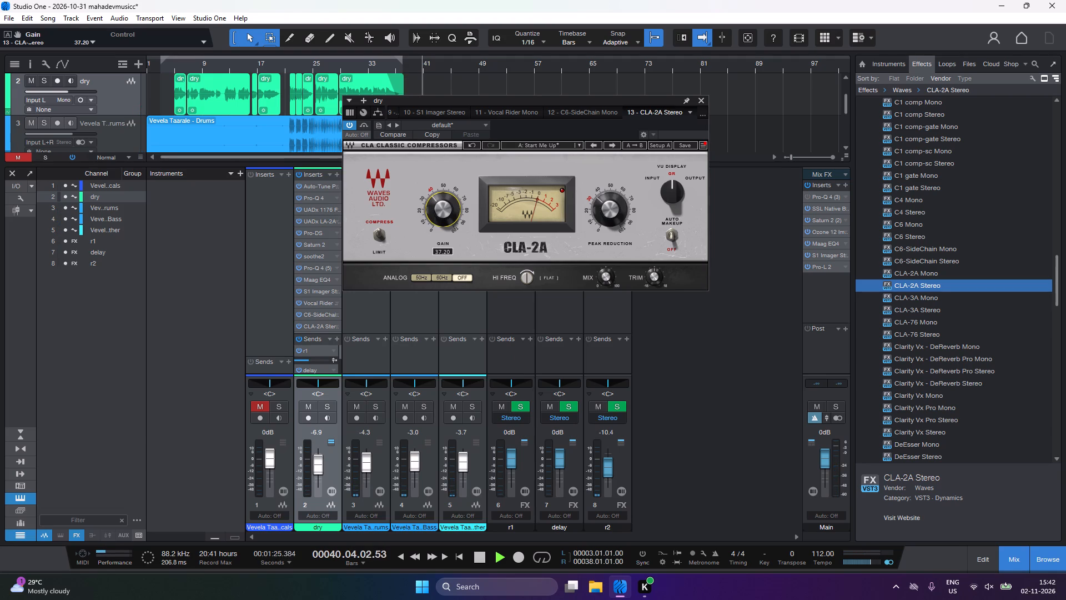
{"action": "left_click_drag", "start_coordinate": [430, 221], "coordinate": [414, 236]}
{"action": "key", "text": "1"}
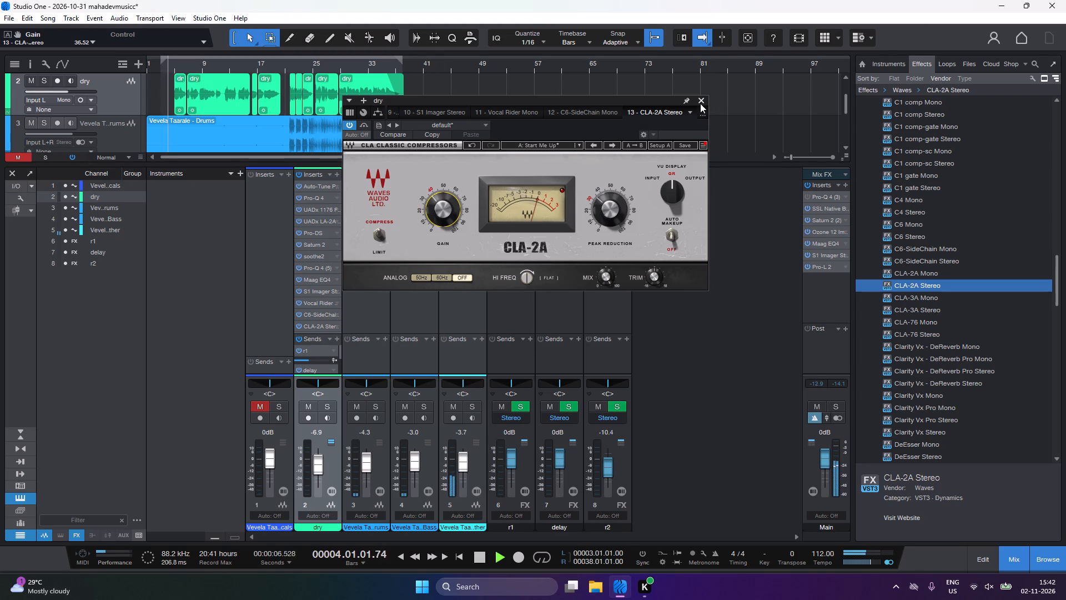
Close the CLA-2A editor and remove CLA-2A Stereo and C6-SideChain from the dry channel's inserts.
{"action": "left_click", "coordinate": [700, 103]}
{"action": "scroll", "coordinate": [309, 296], "scroll_direction": "down", "scroll_amount": 4}
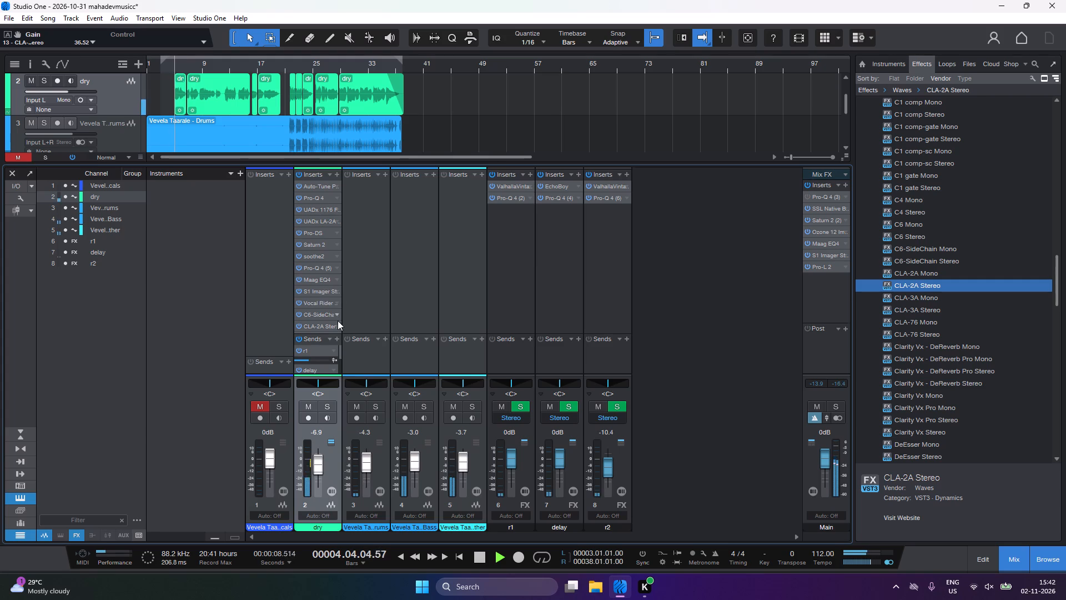
{"action": "left_click", "coordinate": [335, 327]}
{"action": "left_click", "coordinate": [361, 430]}
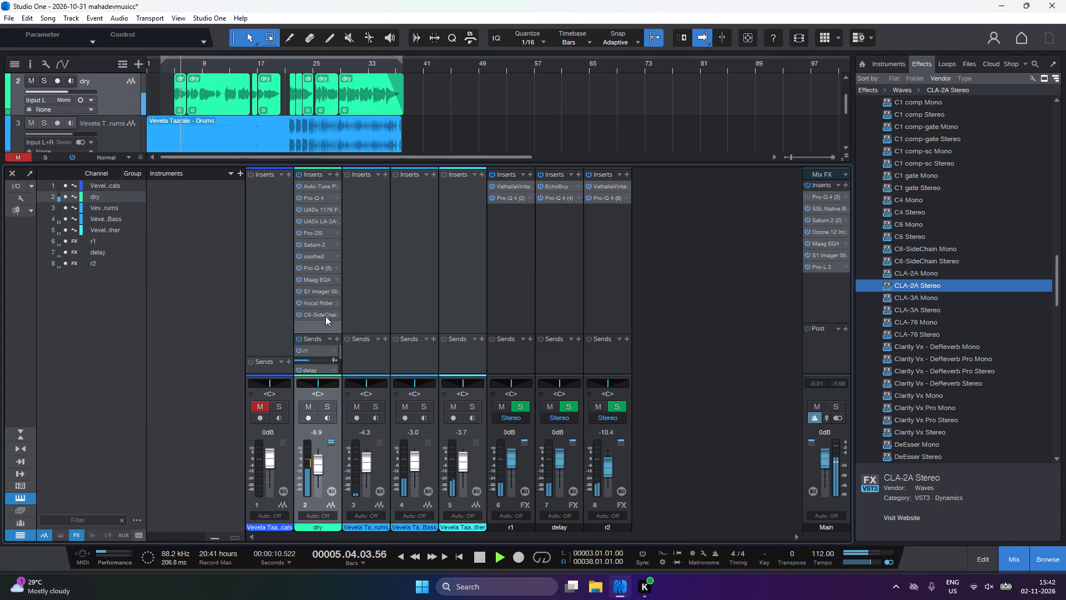
{"action": "left_click", "coordinate": [339, 316]}
{"action": "left_click", "coordinate": [366, 417]}
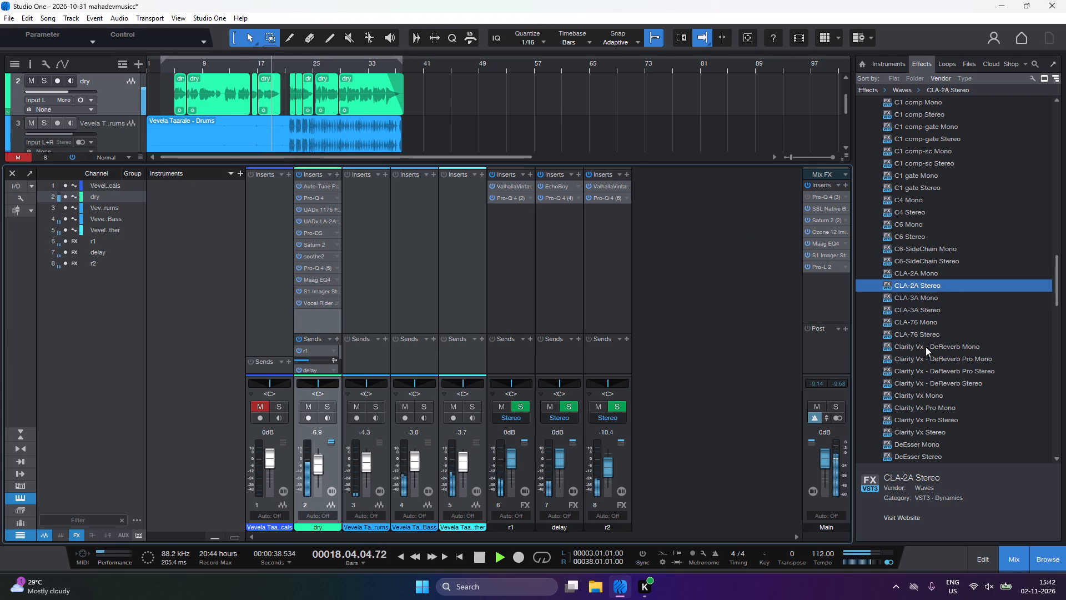
Insert Waves Clarity Vx DeReverb Mono ahead of Auto-Tune Pro on the dry channel and replay from the start marker.
{"action": "left_click_drag", "start_coordinate": [926, 347], "coordinate": [319, 182]}
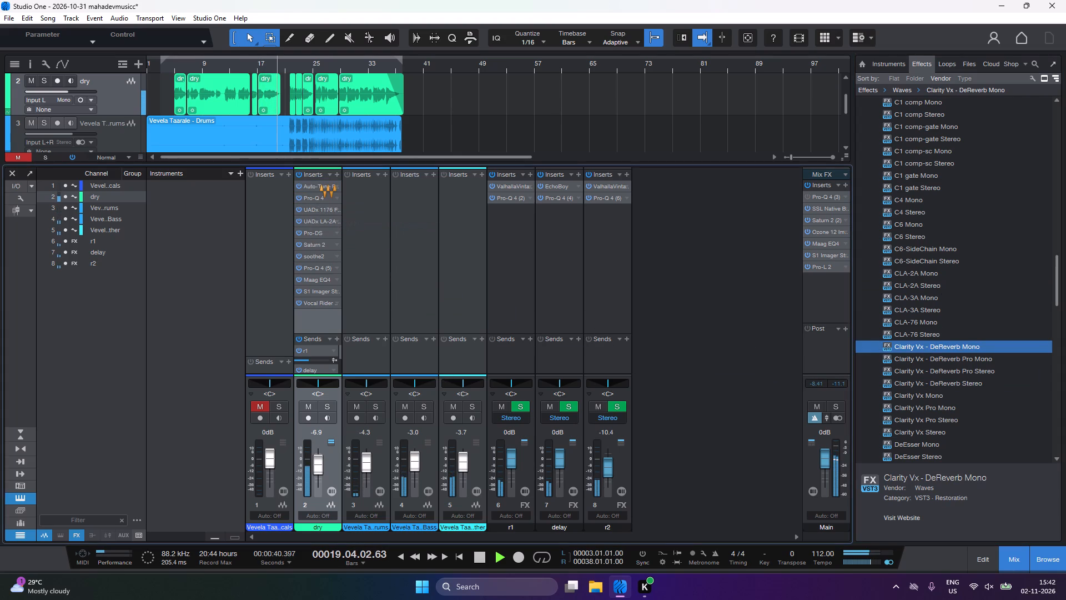
{"action": "key", "text": "1"}
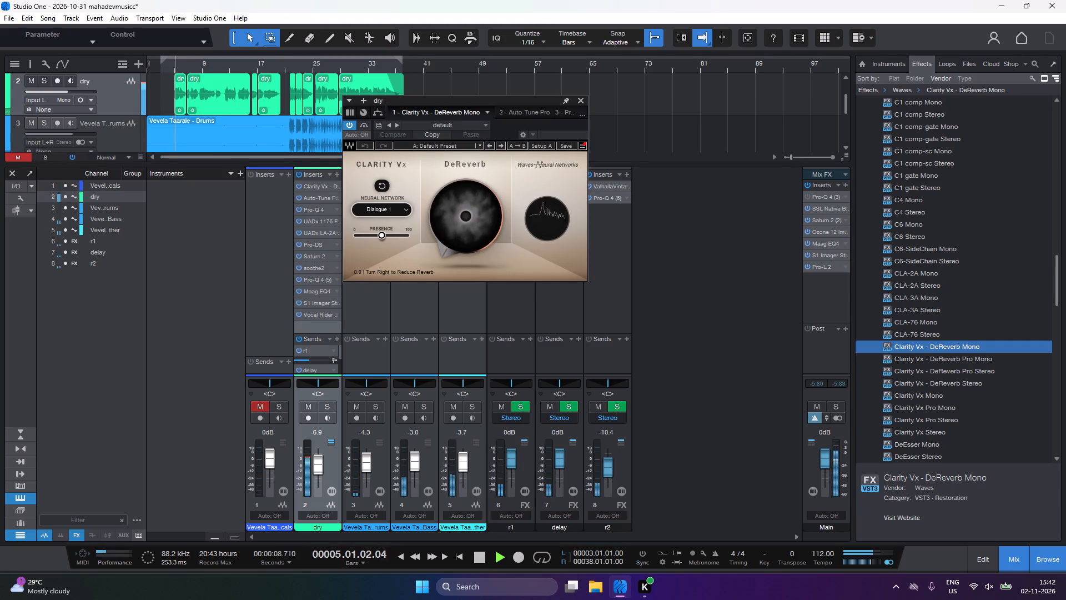
Raise the DeReverb's main reduction knob to about 36, bring it down through 21.2, and settle at 20.8.
{"action": "left_click_drag", "start_coordinate": [448, 233], "coordinate": [610, 374]}
{"action": "right_click_drag", "start_coordinate": [611, 276], "coordinate": [610, 374]}
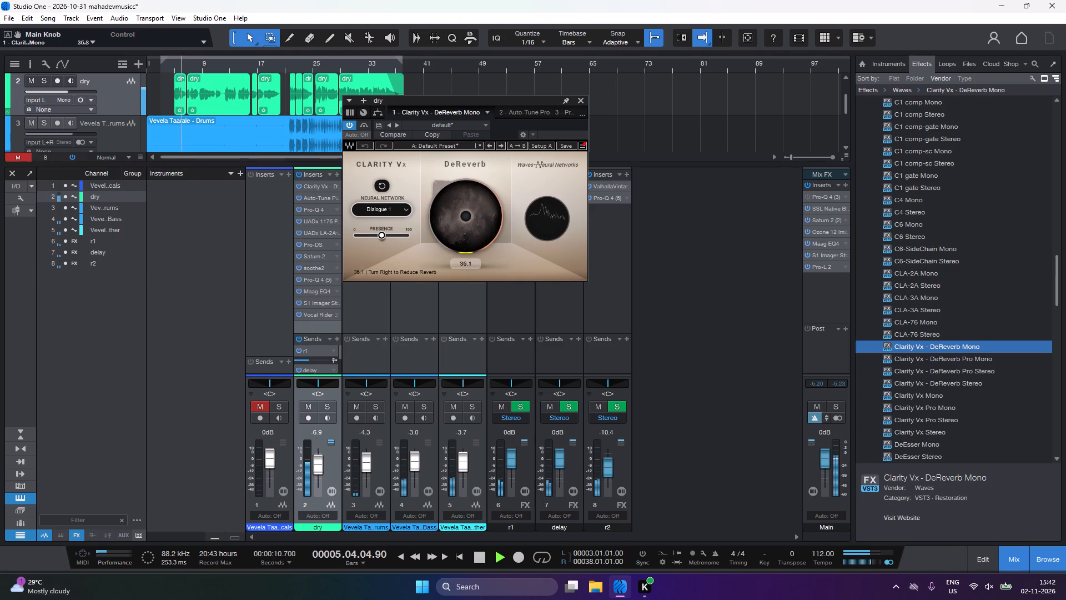
{"action": "right_click_drag", "start_coordinate": [610, 374], "coordinate": [604, 443]}
{"action": "left_click_drag", "start_coordinate": [610, 374], "coordinate": [463, 313]}
{"action": "right_click_drag", "start_coordinate": [471, 238], "coordinate": [475, 171]}
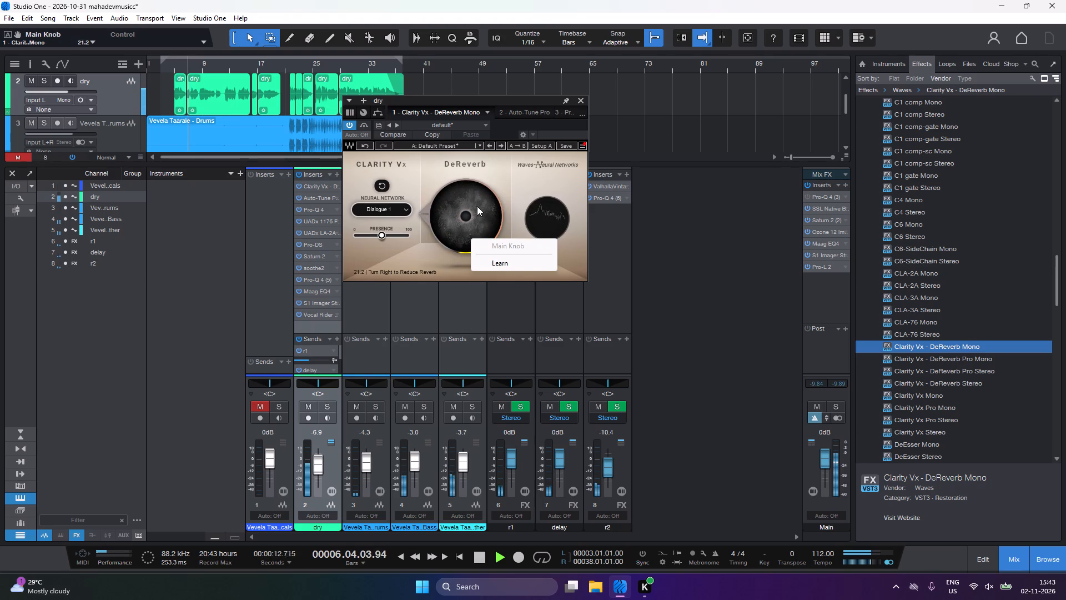
{"action": "left_click", "coordinate": [477, 206]}
{"action": "left_click", "coordinate": [543, 215]}
{"action": "right_click", "coordinate": [544, 216]}
{"action": "right_click", "coordinate": [543, 218]}
{"action": "triple_click", "coordinate": [541, 222]}
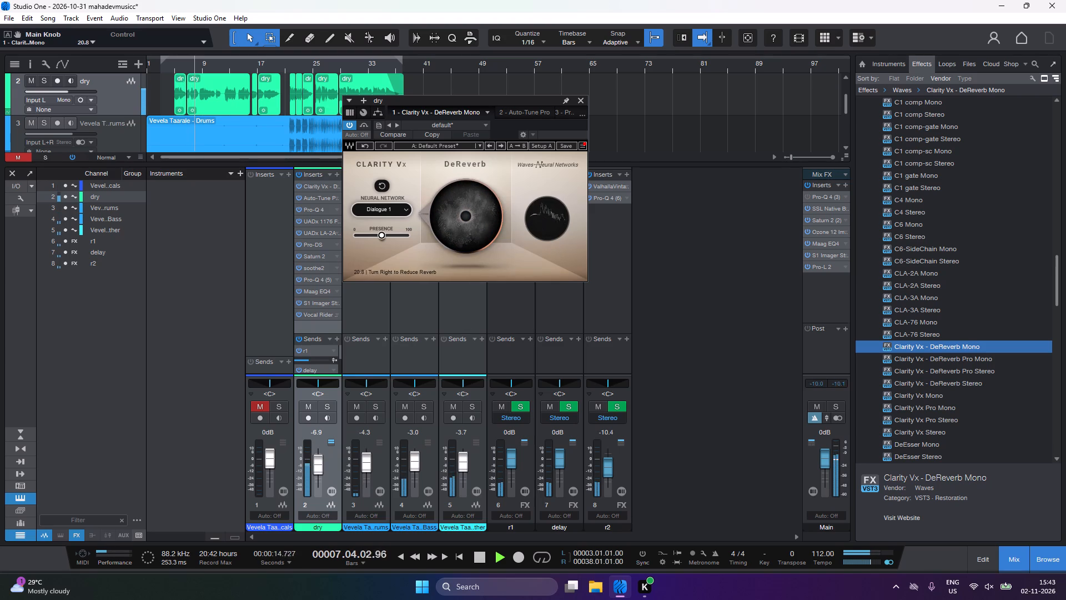
Switch the DeReverb's neural network to Dialogue 2 and replay the song from the start marker.
{"action": "left_click", "coordinate": [398, 211]}
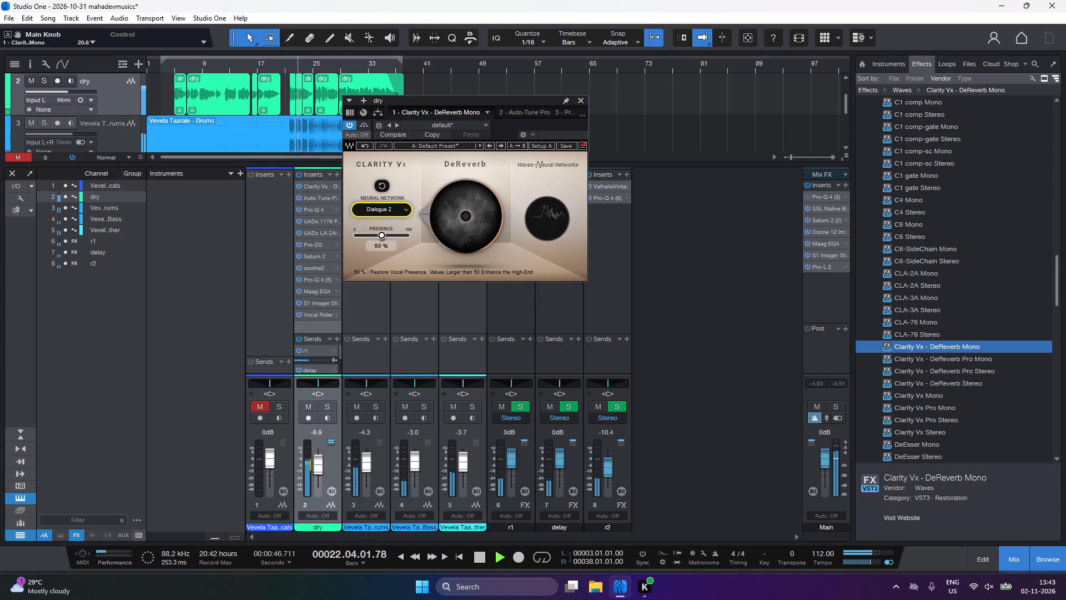
{"action": "key", "text": "1"}
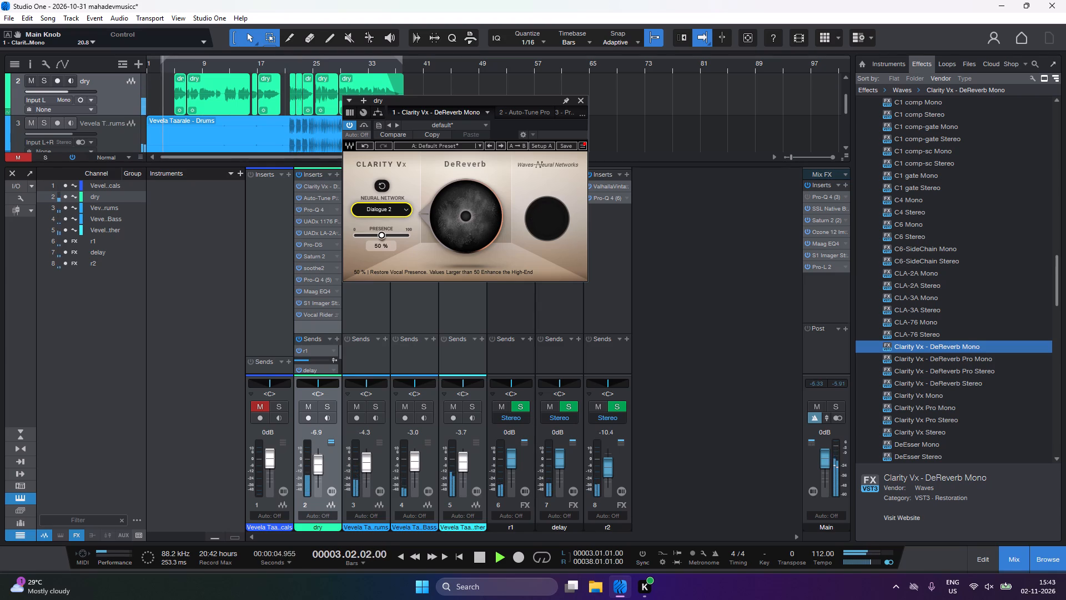
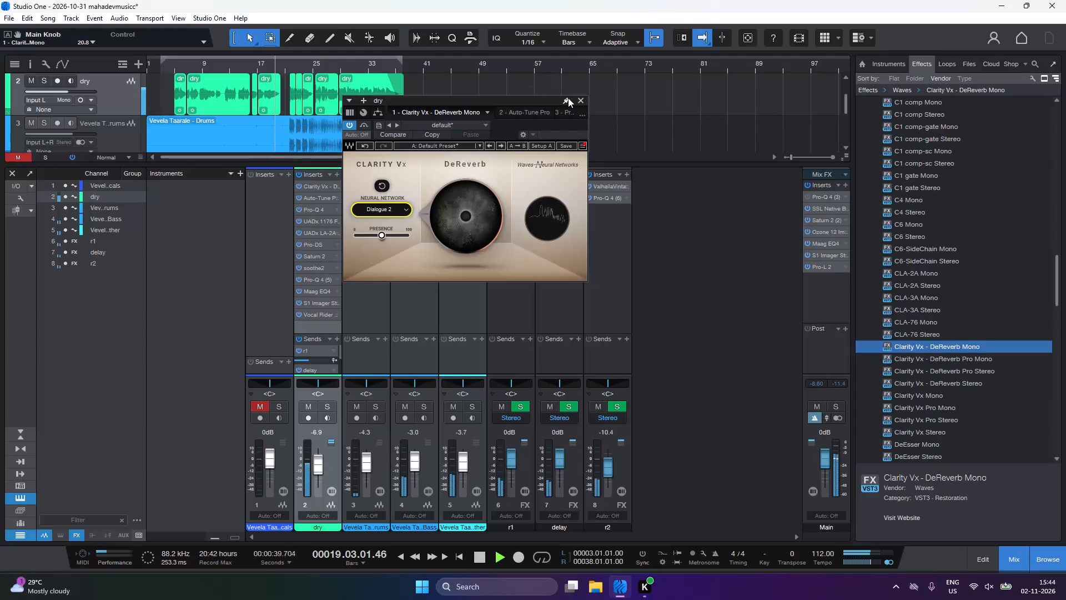
Close the Clarity Vx DeReverb editor and quit Studio One.
{"action": "left_click", "coordinate": [579, 103]}
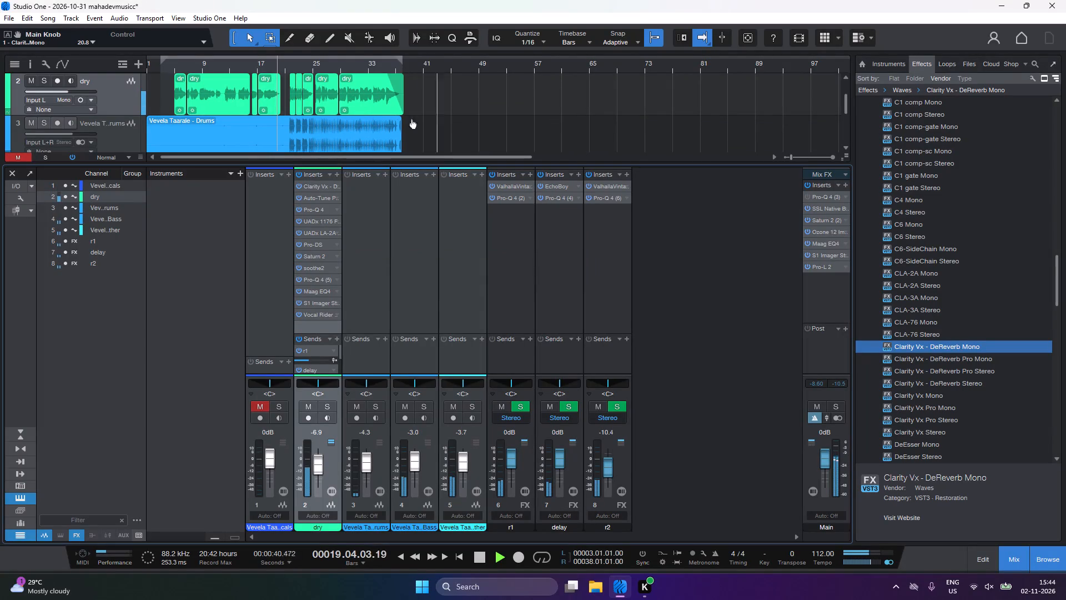
{"action": "left_click", "coordinate": [0, 22]}
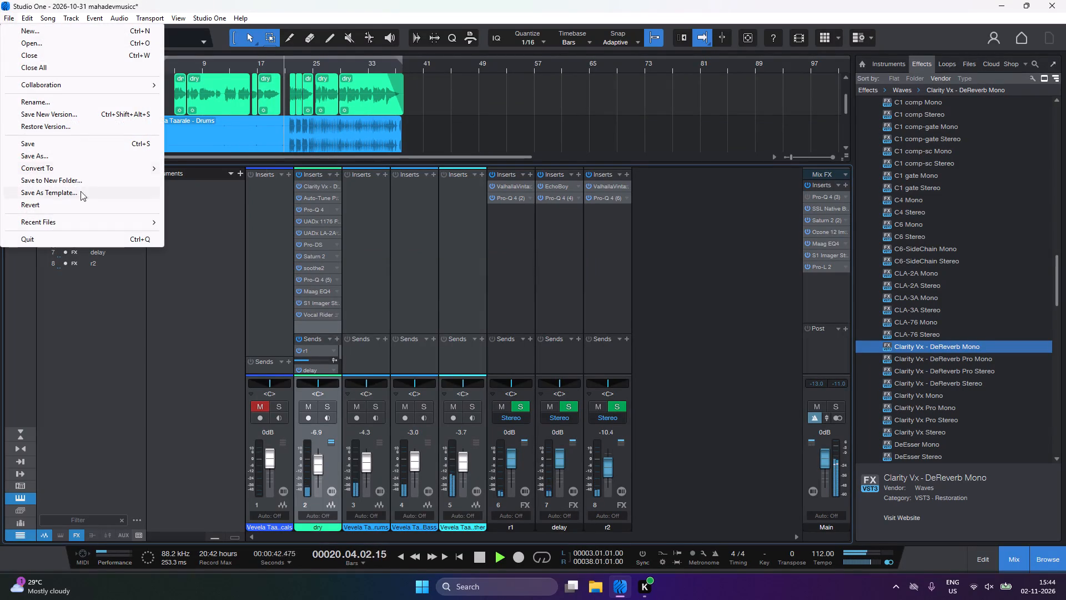
{"action": "left_click", "coordinate": [61, 238]}
{"action": "left_click", "coordinate": [577, 291]}
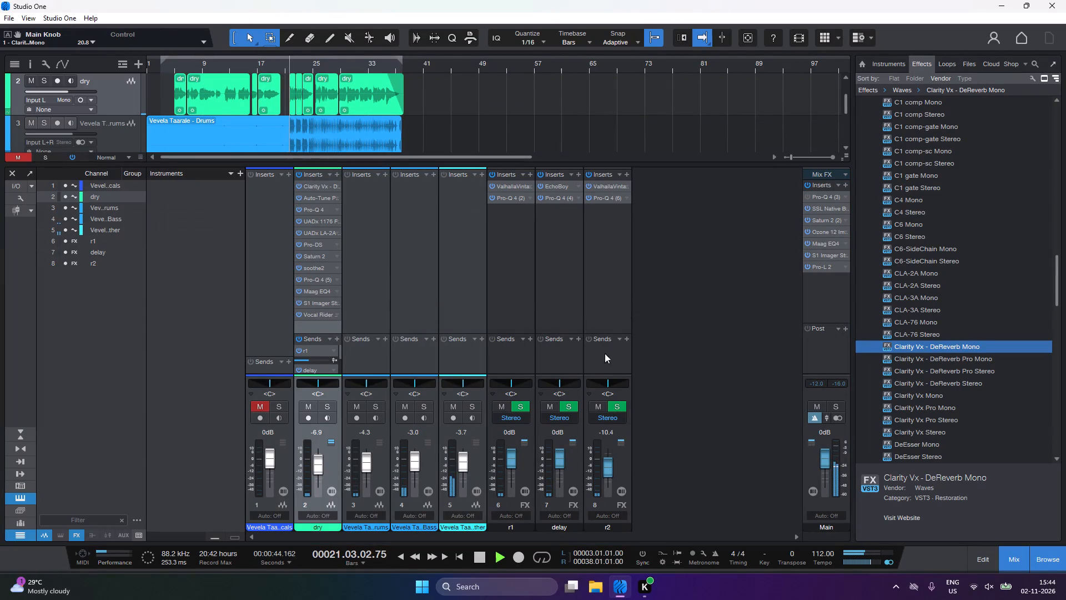